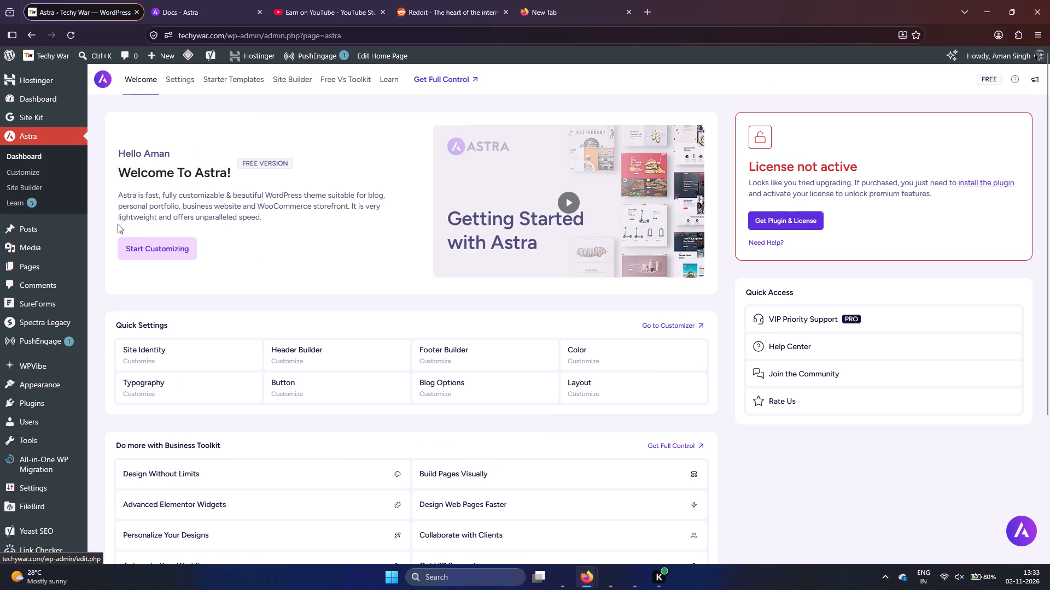
scroll(197, 233, up, 4)
click(42, 122)
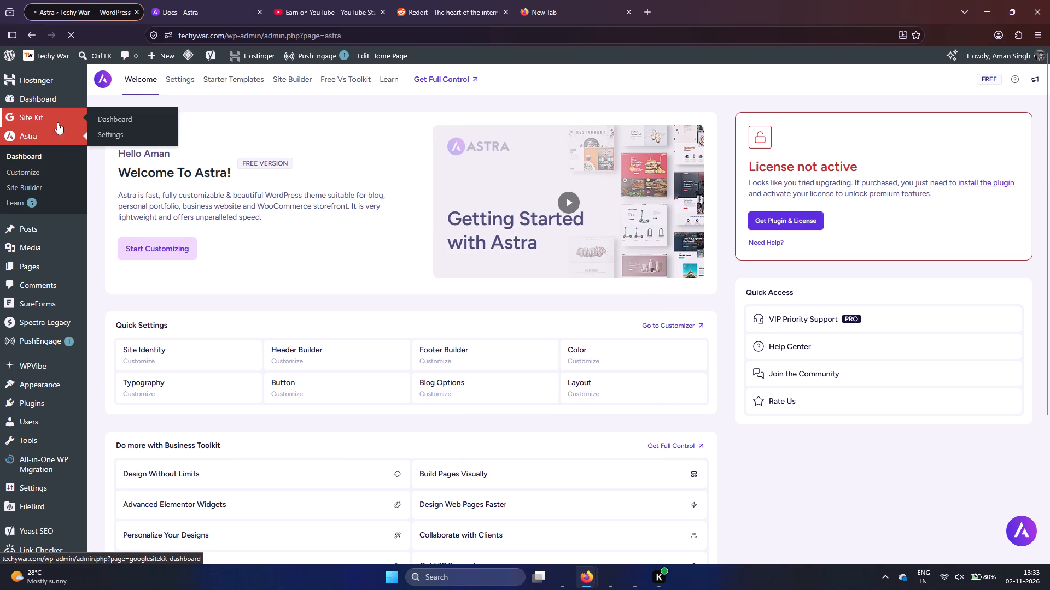
click(135, 118)
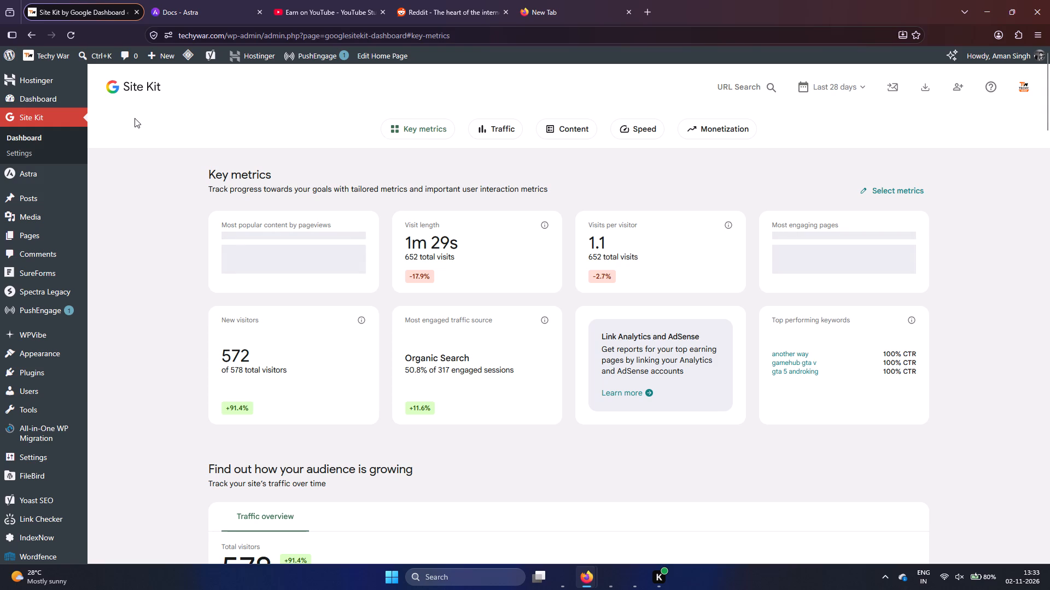
Look through the Site Kit dashboard from the traffic overview down to the monetization section.
scroll(399, 356, down, 5)
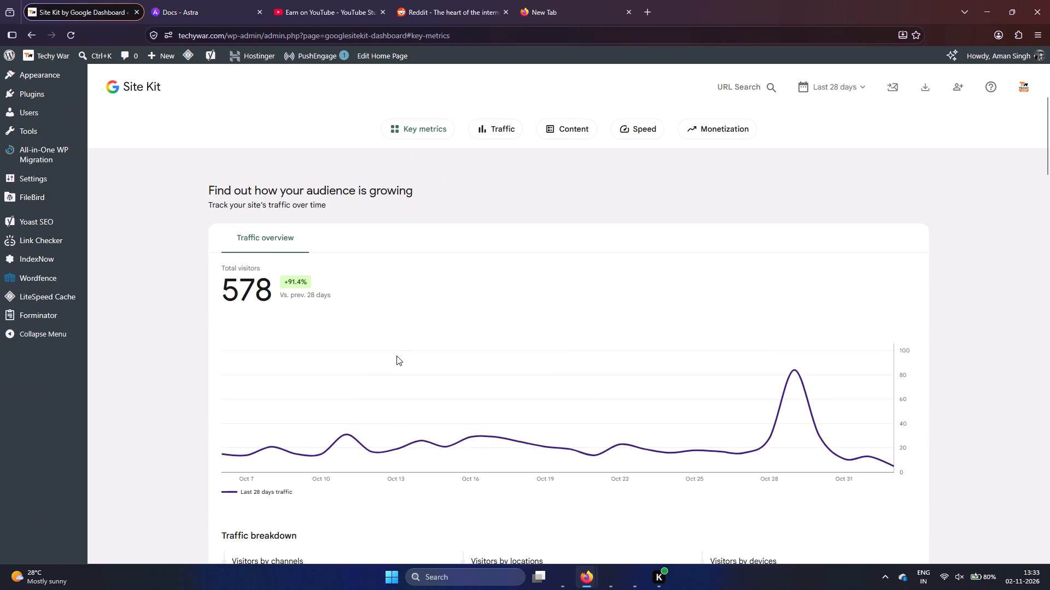
scroll(396, 356, down, 6)
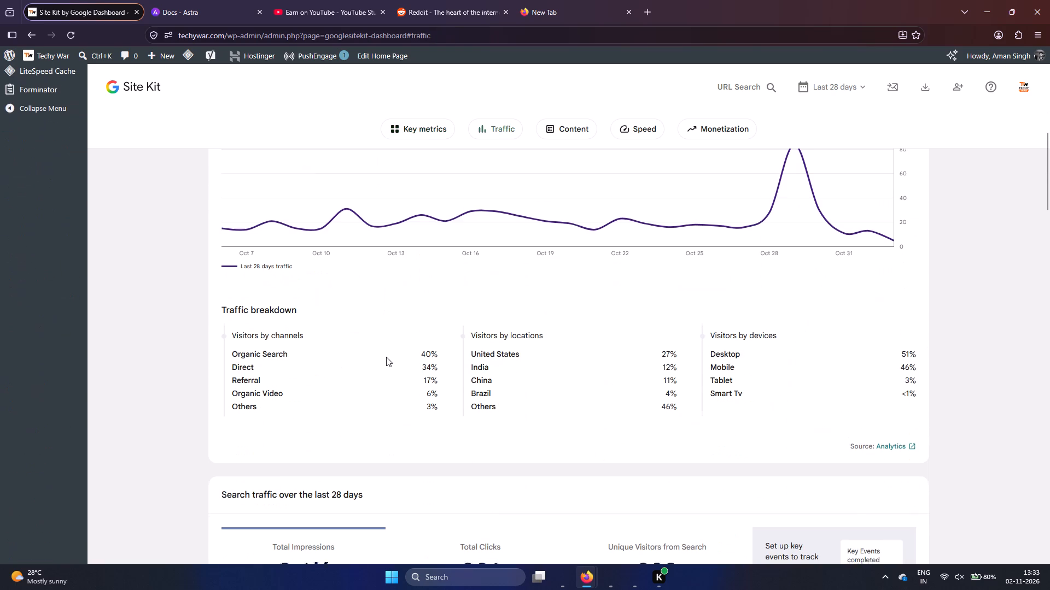
scroll(386, 357, down, 3)
scroll(647, 363, down, 6)
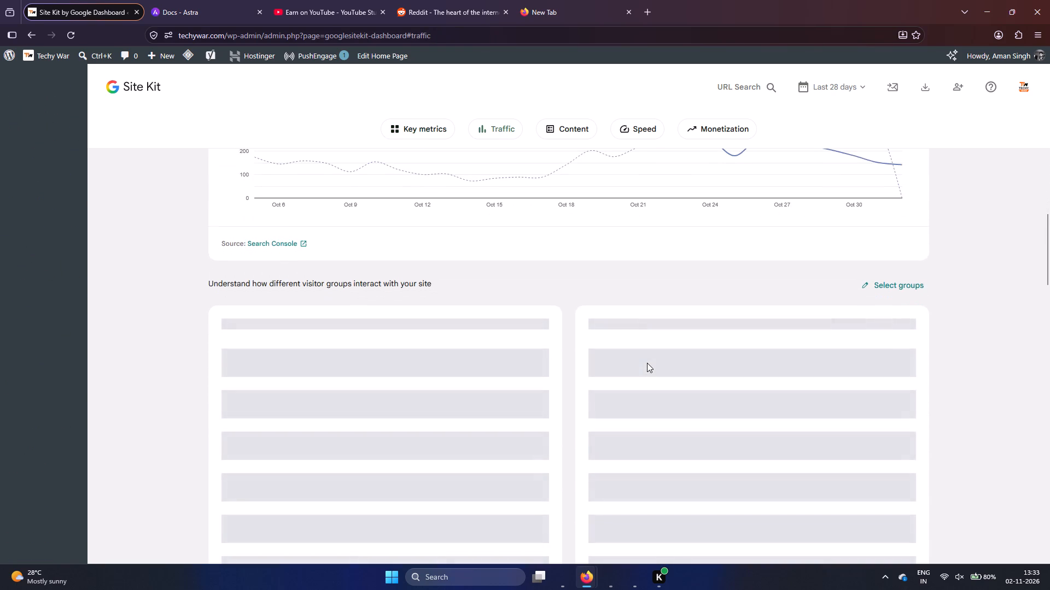
scroll(647, 363, down, 15)
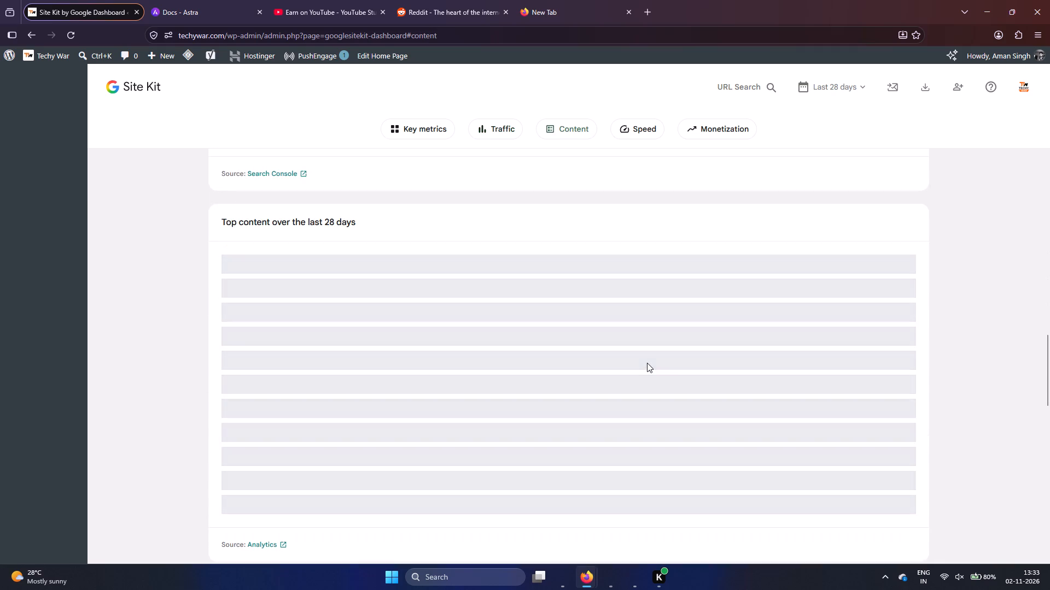
scroll(521, 346, down, 6)
scroll(469, 353, down, 6)
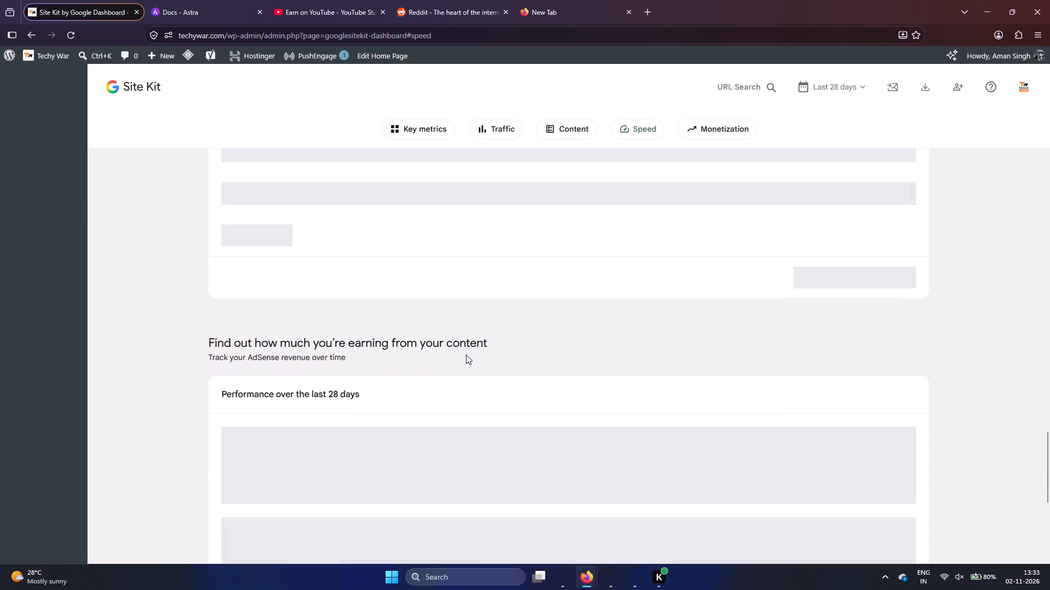
scroll(442, 333, down, 11)
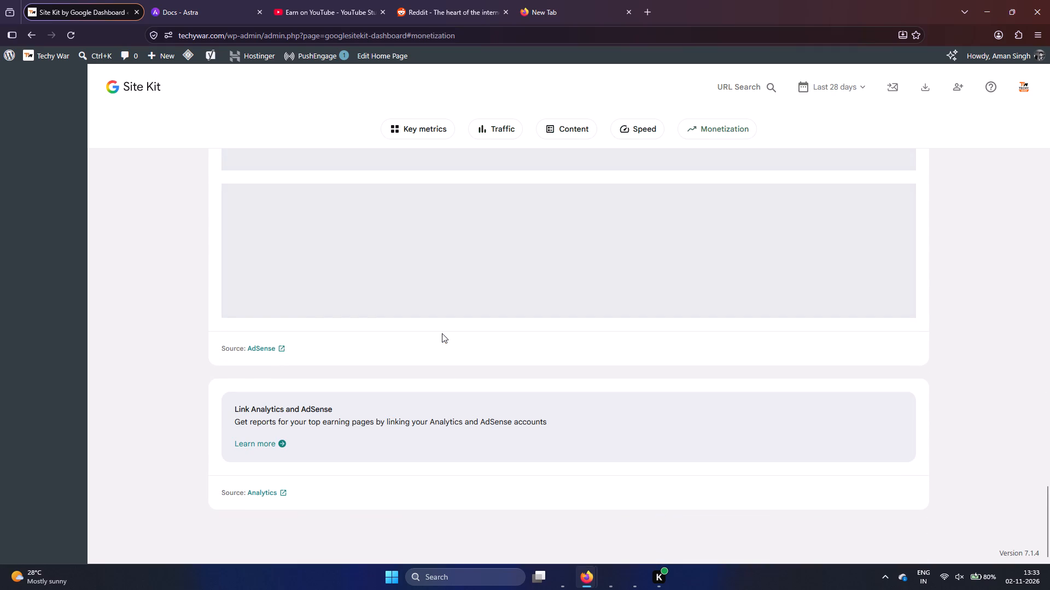
Review the Site Kit reports from AdSense performance back up through top content, visitor groups and search traffic to the key metrics.
scroll(437, 329, up, 4)
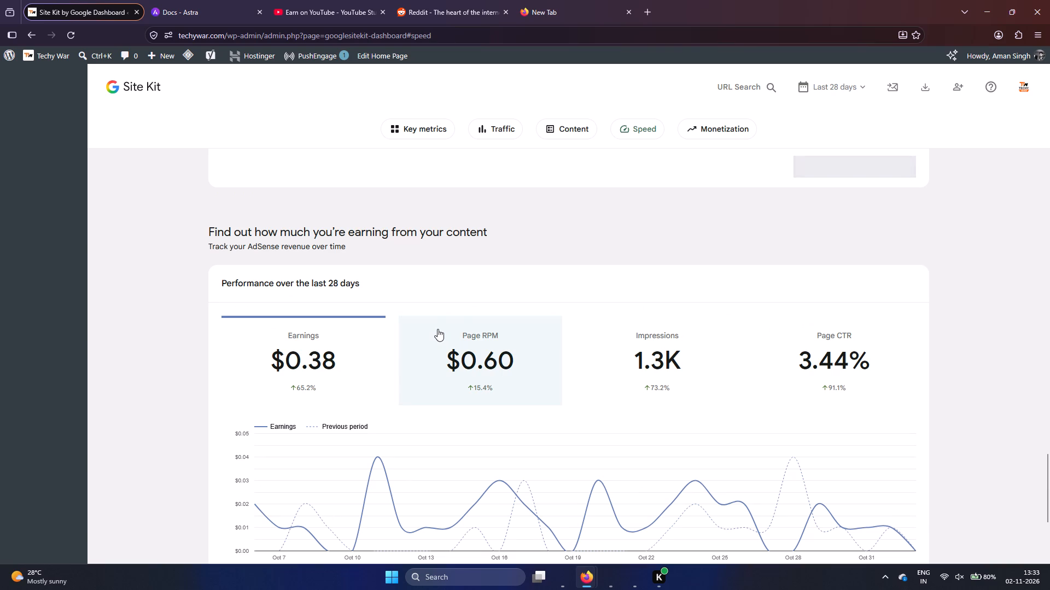
scroll(401, 327, up, 5)
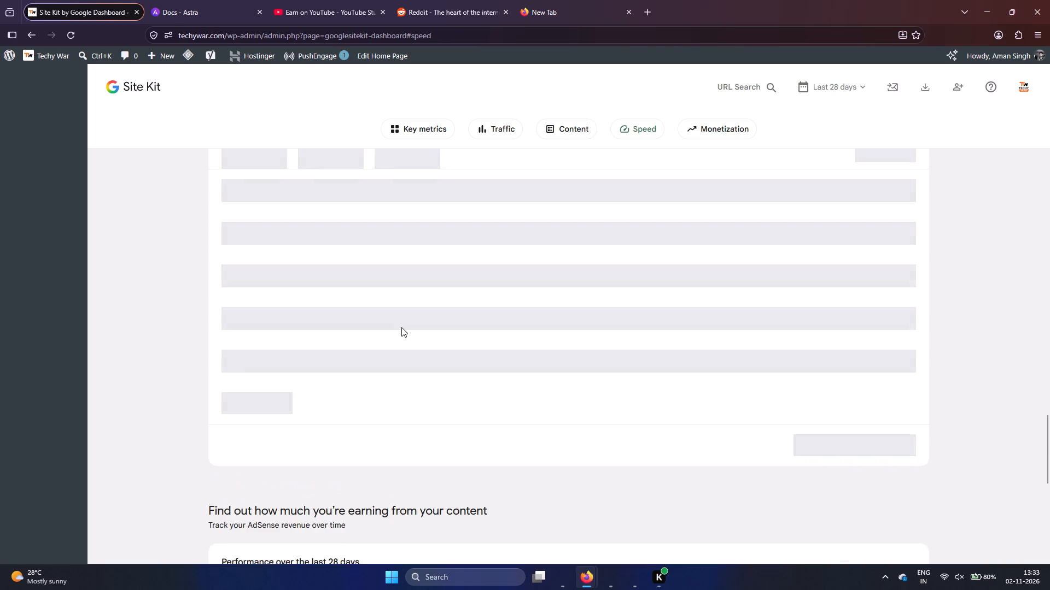
scroll(401, 327, up, 14)
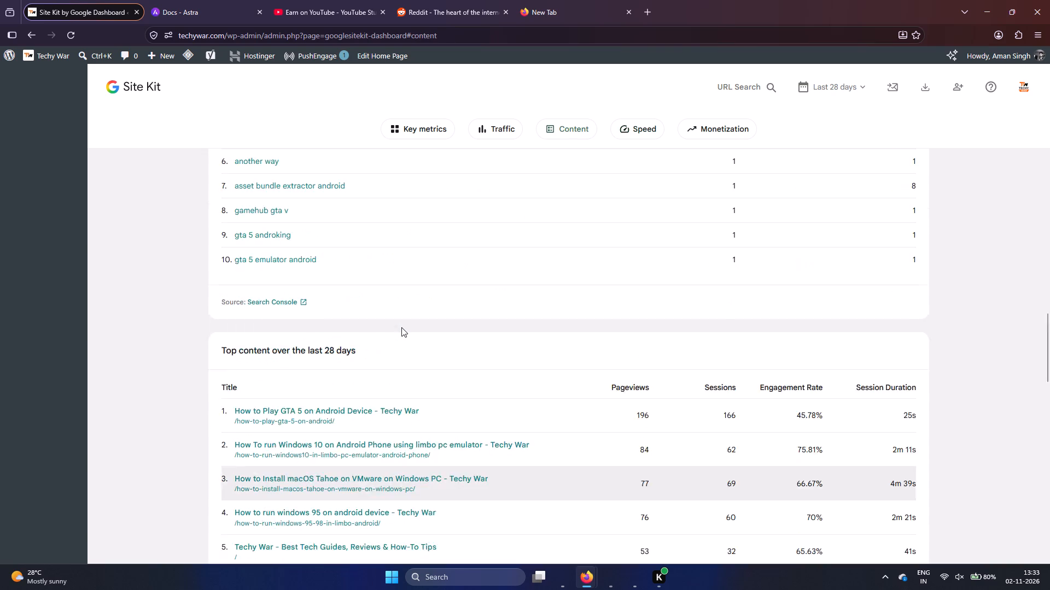
scroll(401, 327, up, 10)
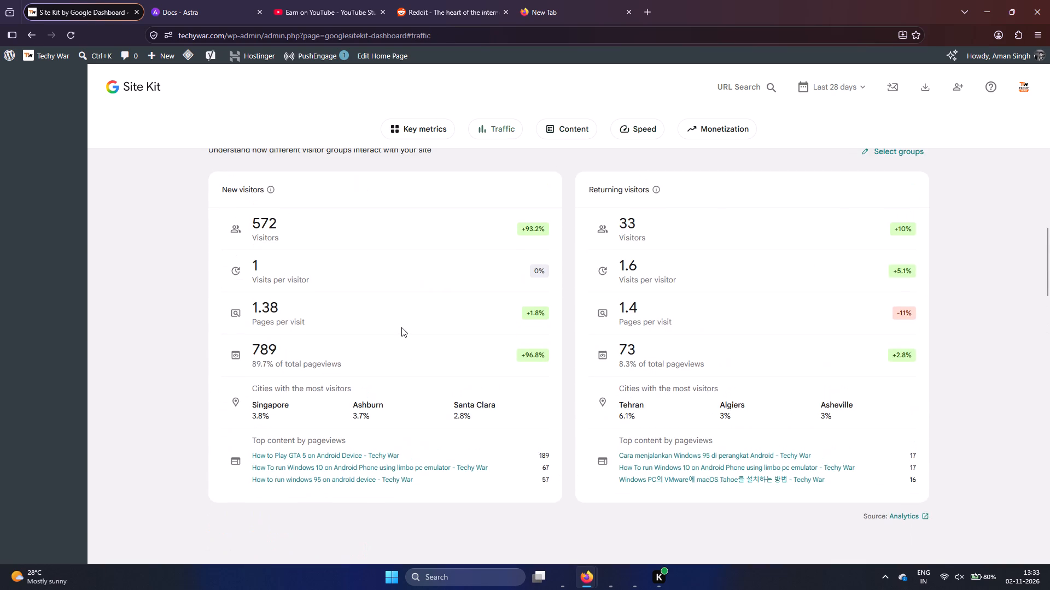
scroll(401, 327, up, 11)
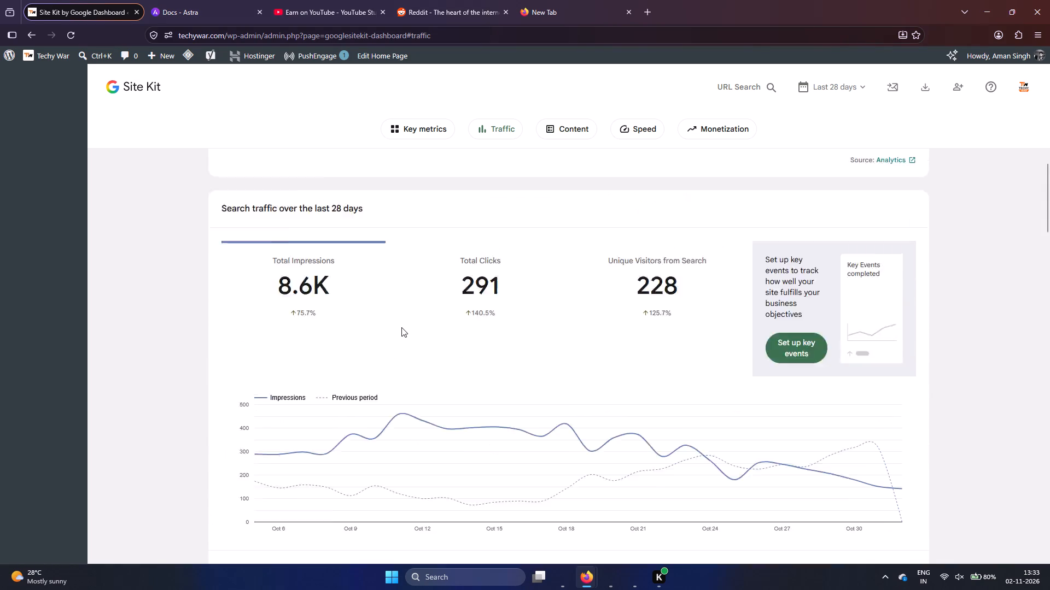
scroll(401, 327, up, 9)
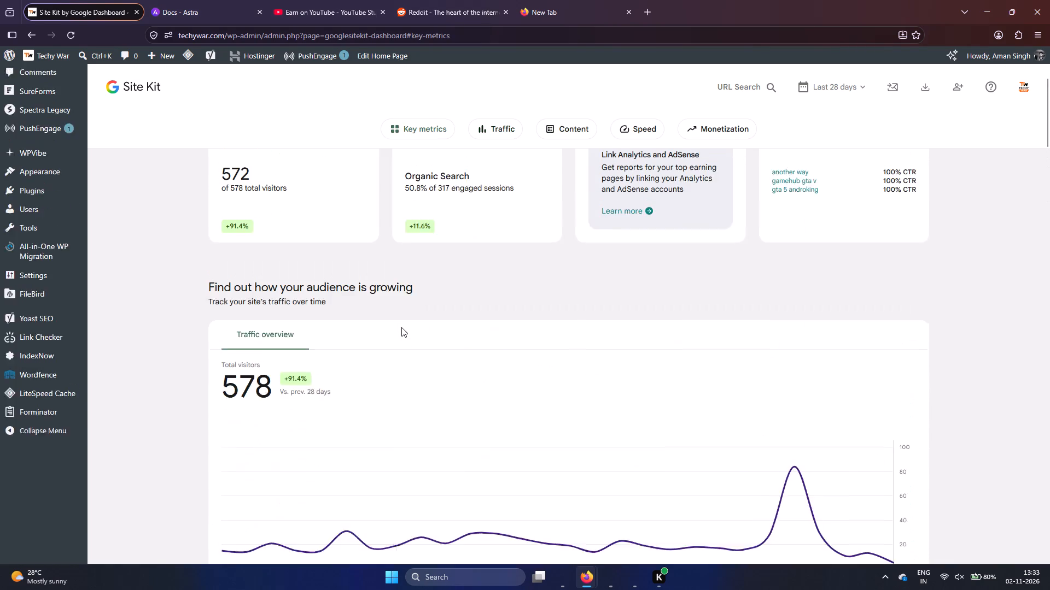
scroll(401, 327, up, 7)
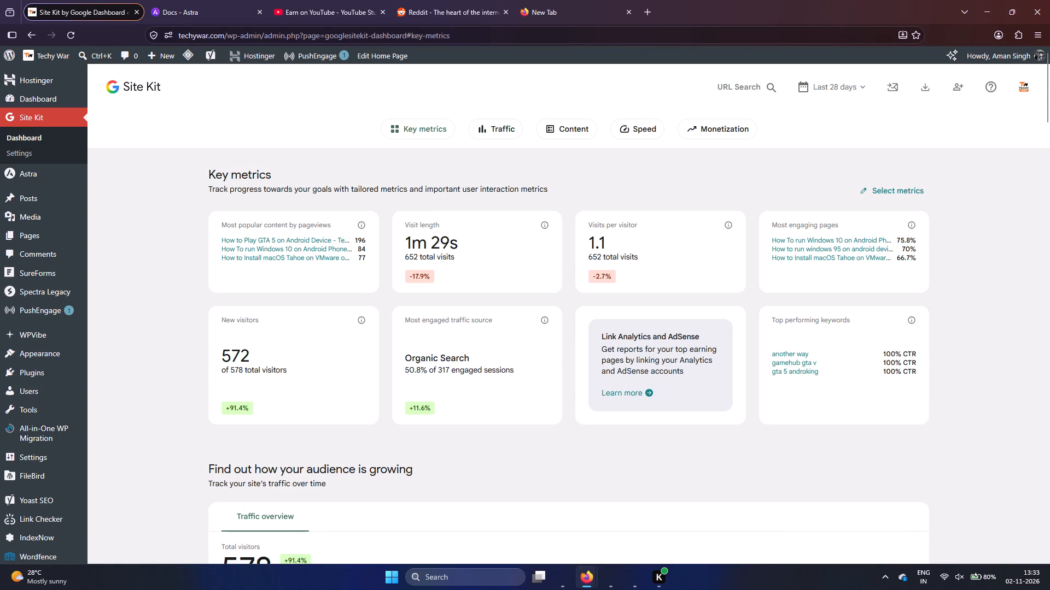
Go to the Site Kit speed section and compare the desktop and mobile lab results.
click(505, 133)
click(570, 131)
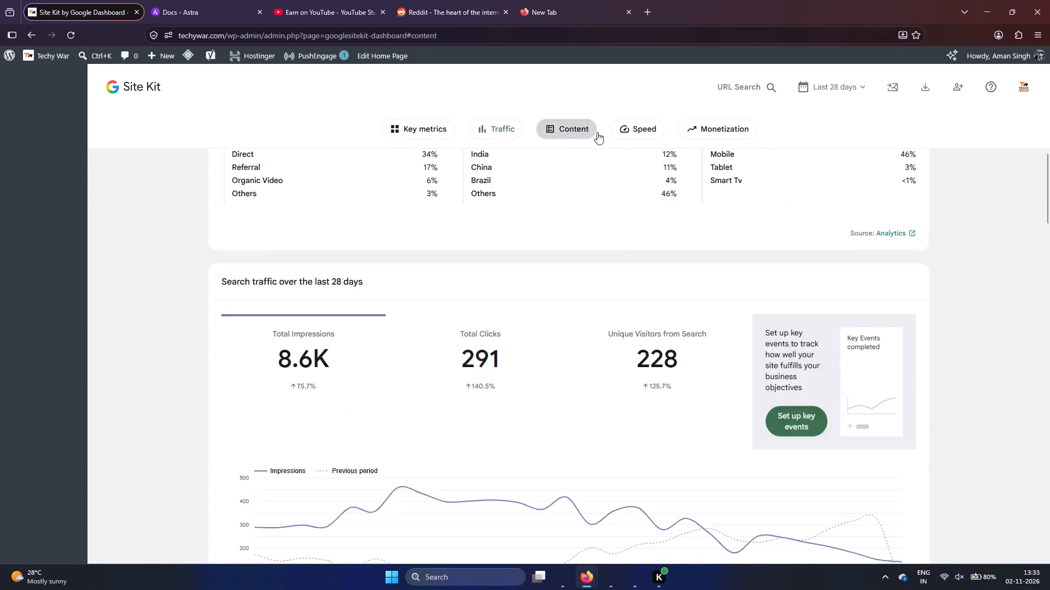
click(639, 129)
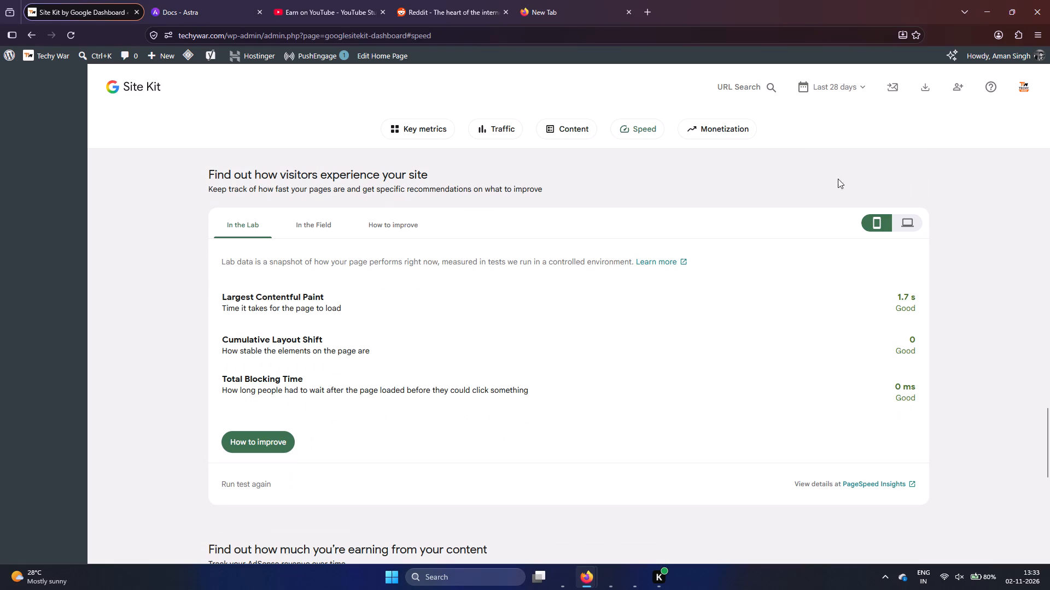
click(899, 222)
click(874, 223)
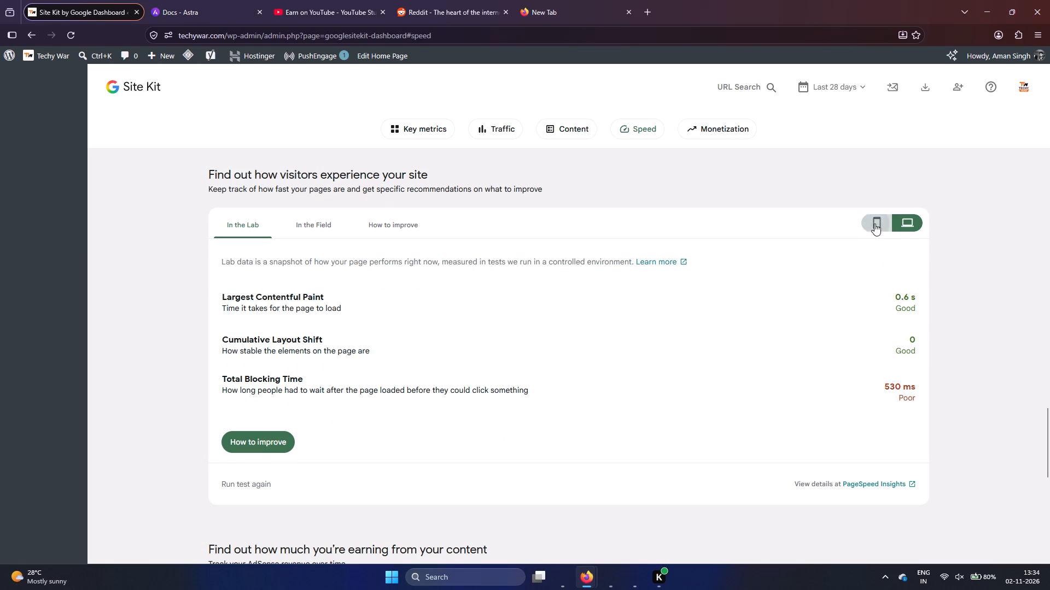
Check the Site Kit monetization section and look back over the content and traffic reports up to the key metrics.
click(715, 135)
scroll(746, 269, down, 6)
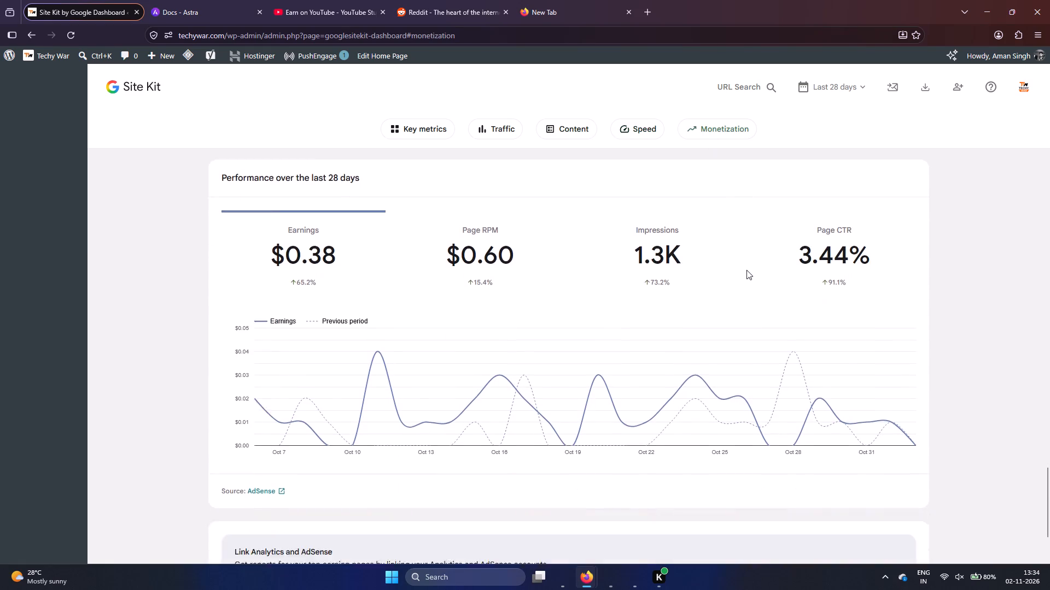
scroll(746, 270, down, 8)
scroll(730, 271, up, 18)
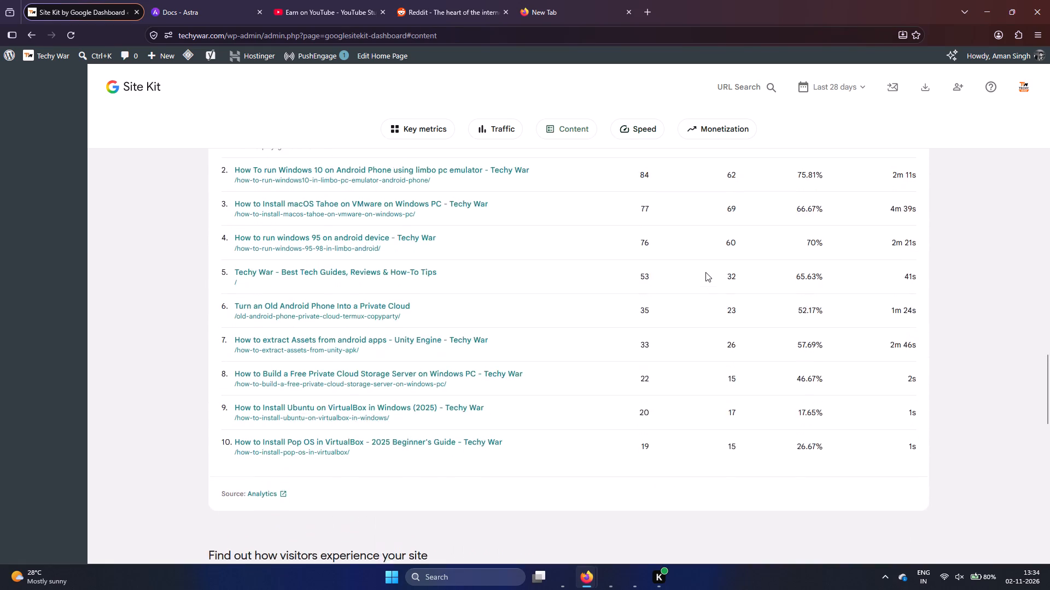
scroll(705, 272, up, 14)
scroll(705, 273, up, 13)
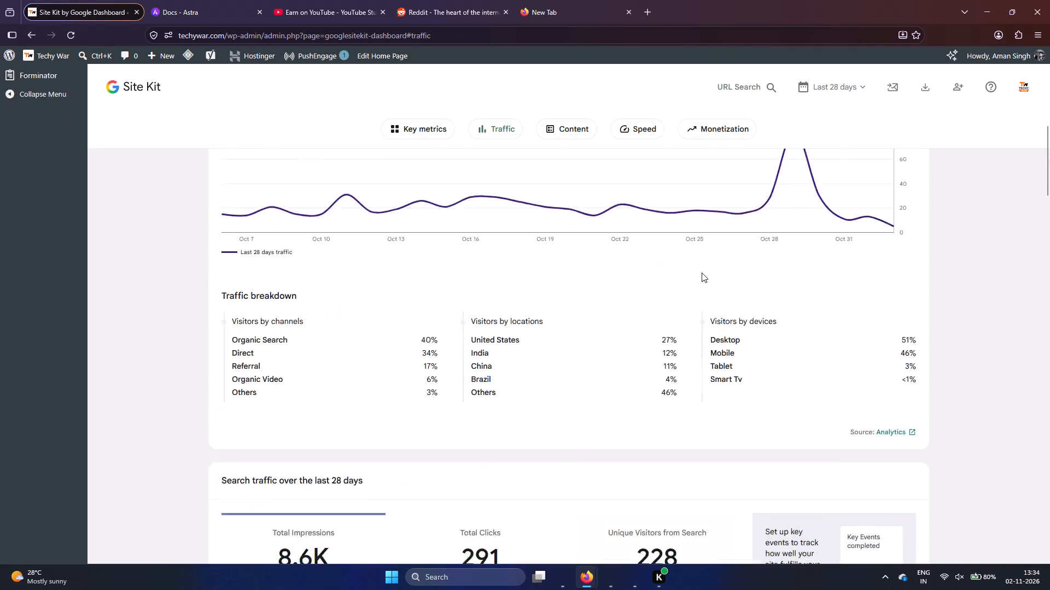
scroll(702, 273, up, 20)
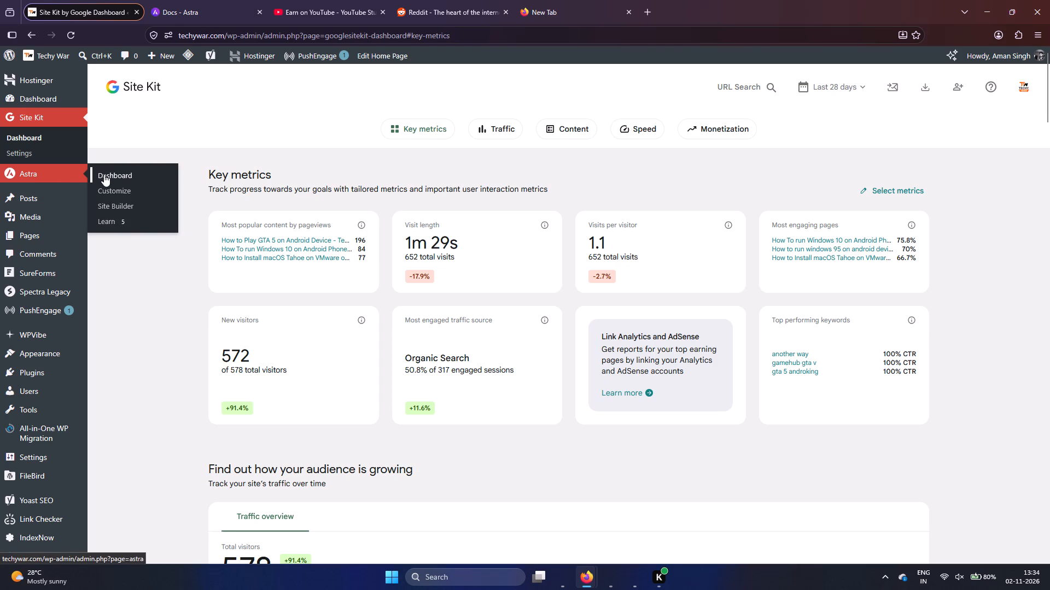
Open the Astra theme's dashboard.
click(104, 174)
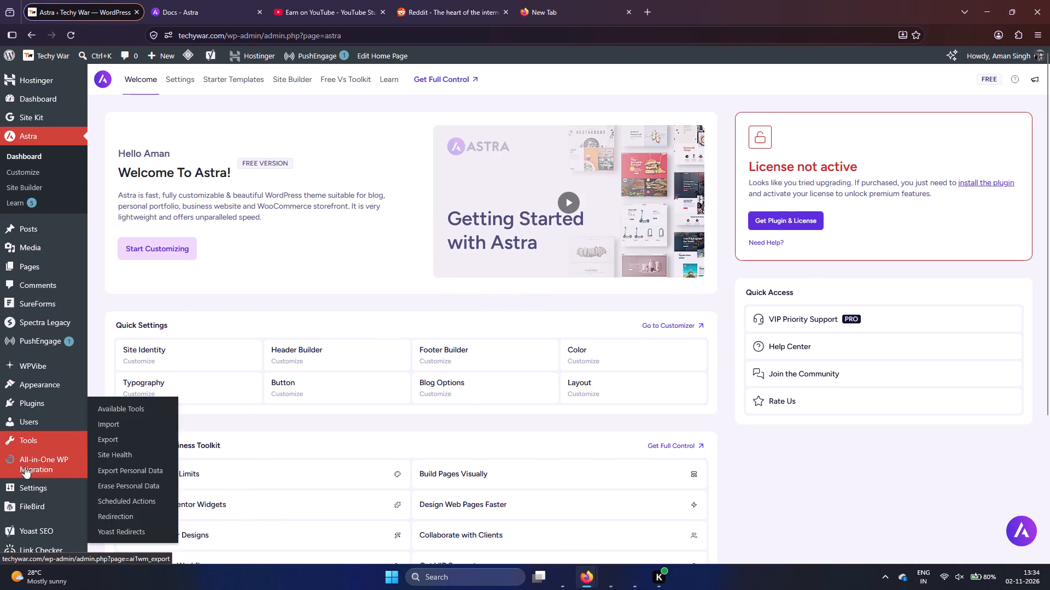
Dismiss the PushEngage setup notice on the installed plugins page and look through the plugin list.
click(123, 401)
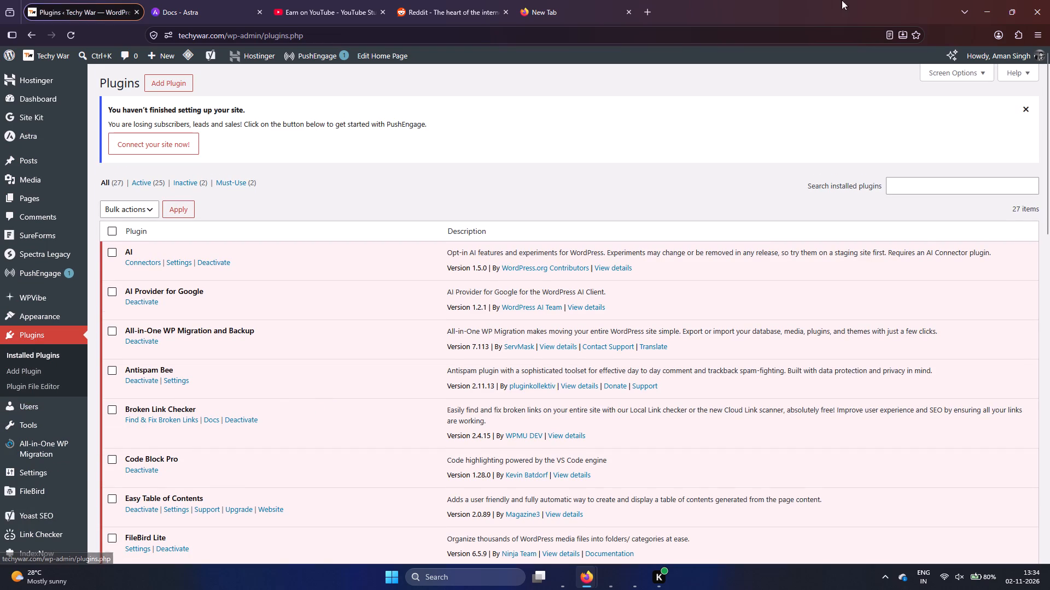
click(1023, 110)
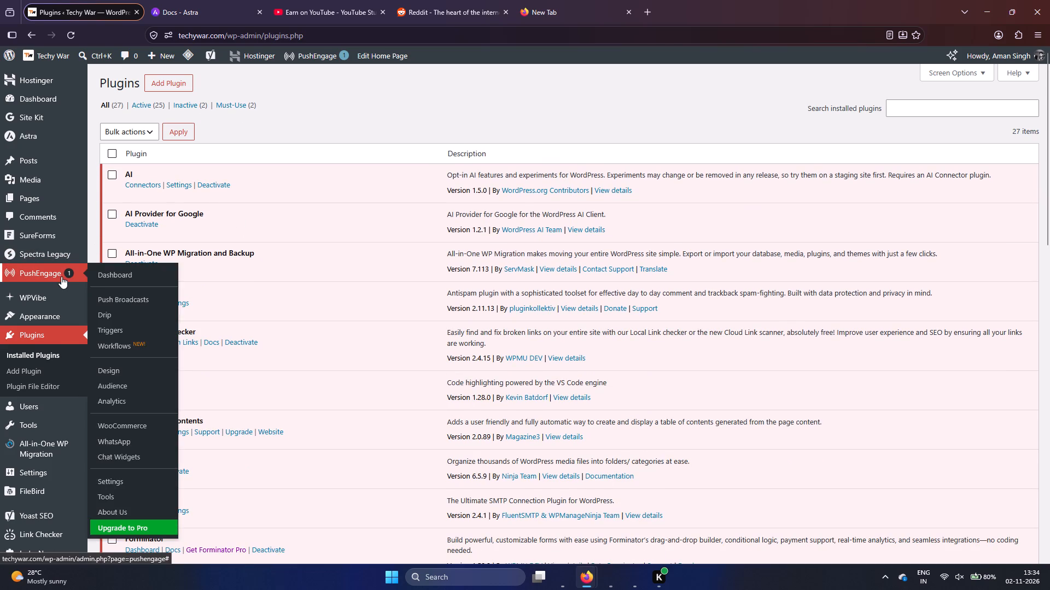
scroll(300, 353, down, 6)
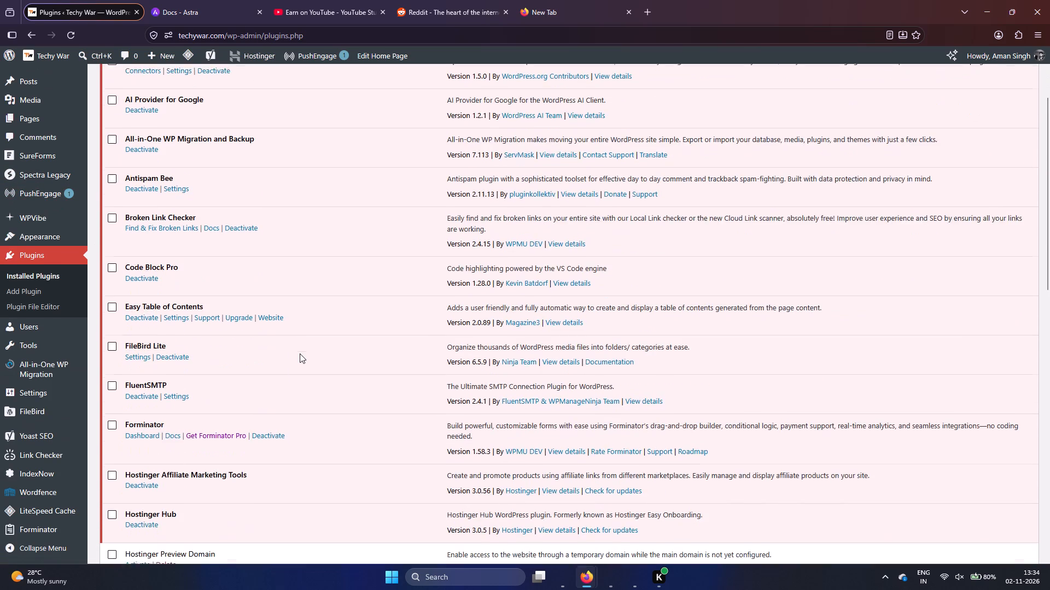
scroll(300, 353, down, 9)
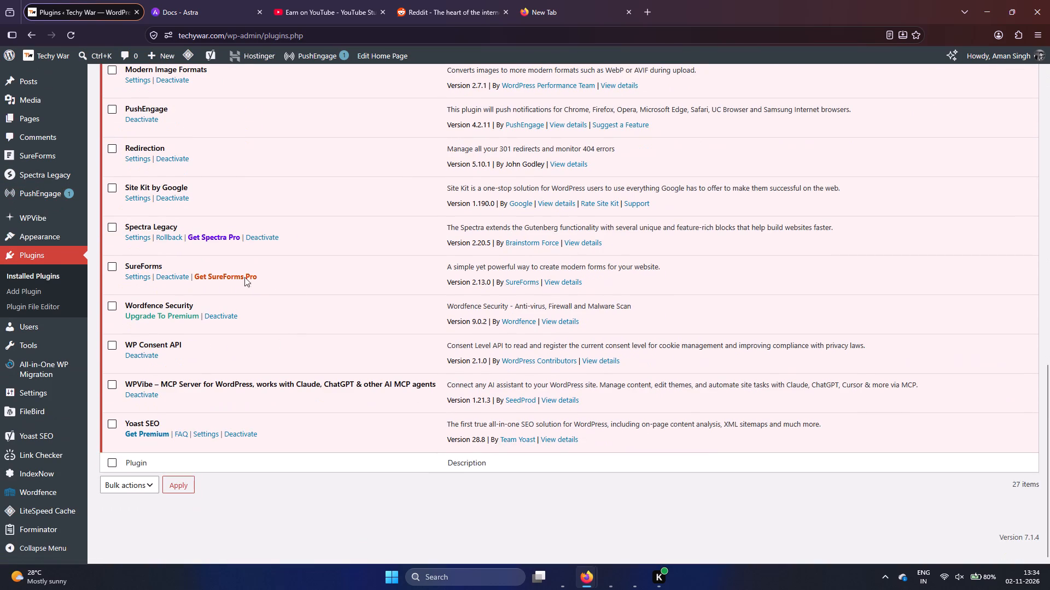
Open canva.com in the blank browser tab.
click(434, 0)
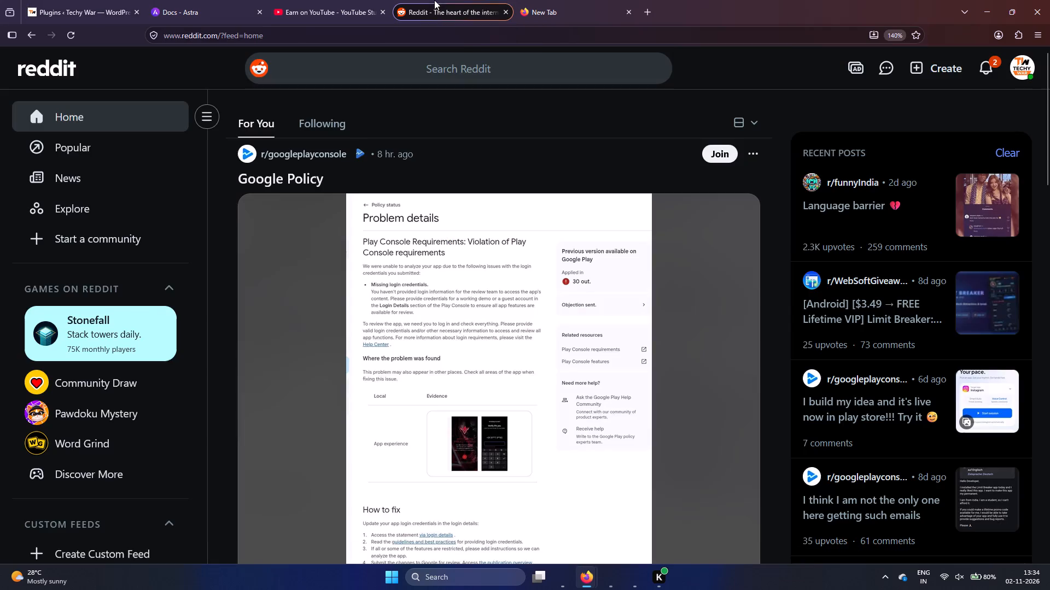
click(542, 0)
click(537, 41)
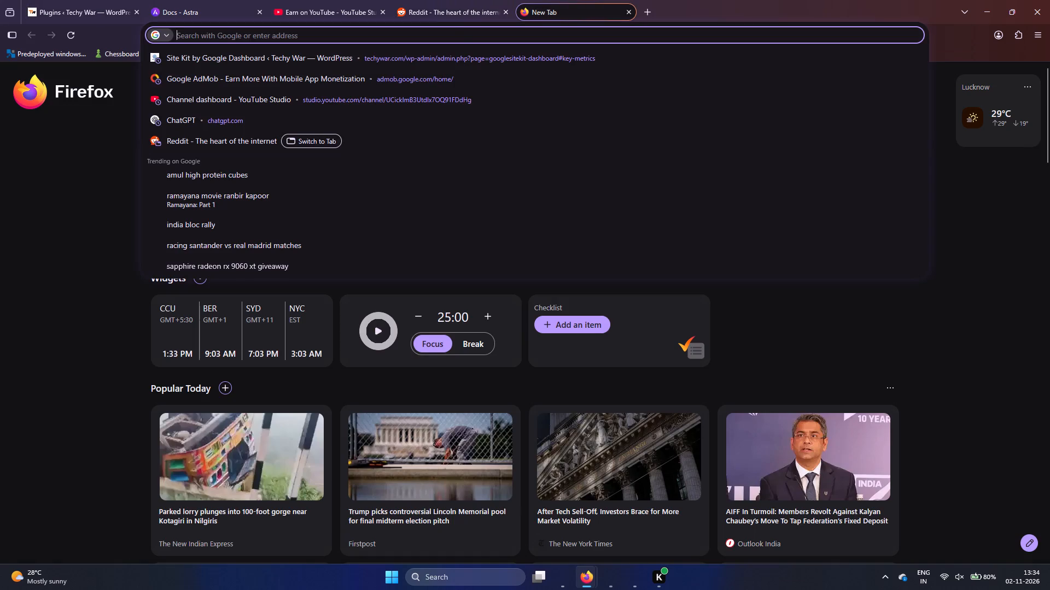
text(ca)
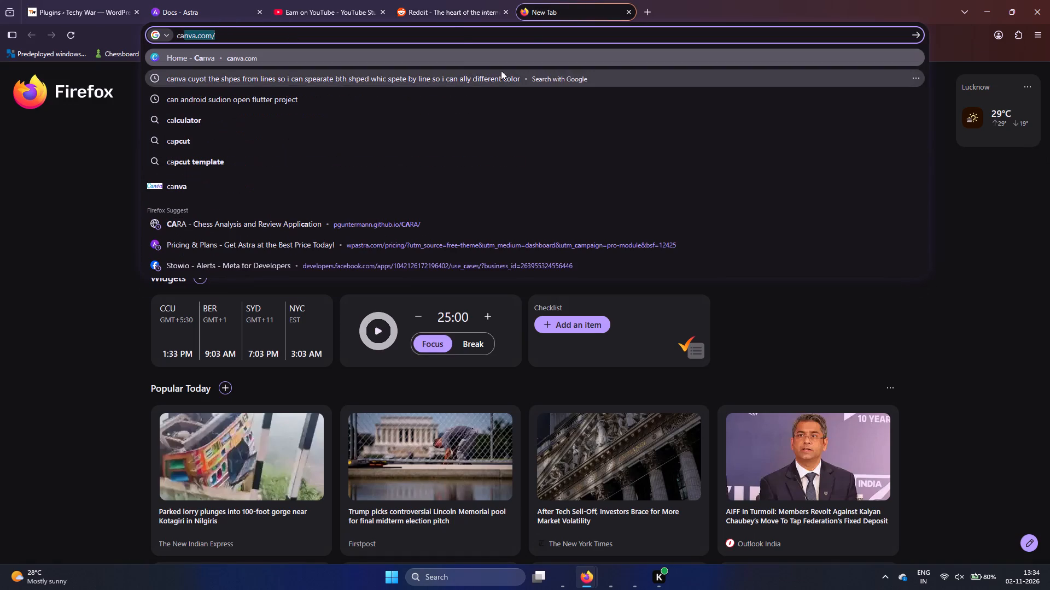
click(331, 56)
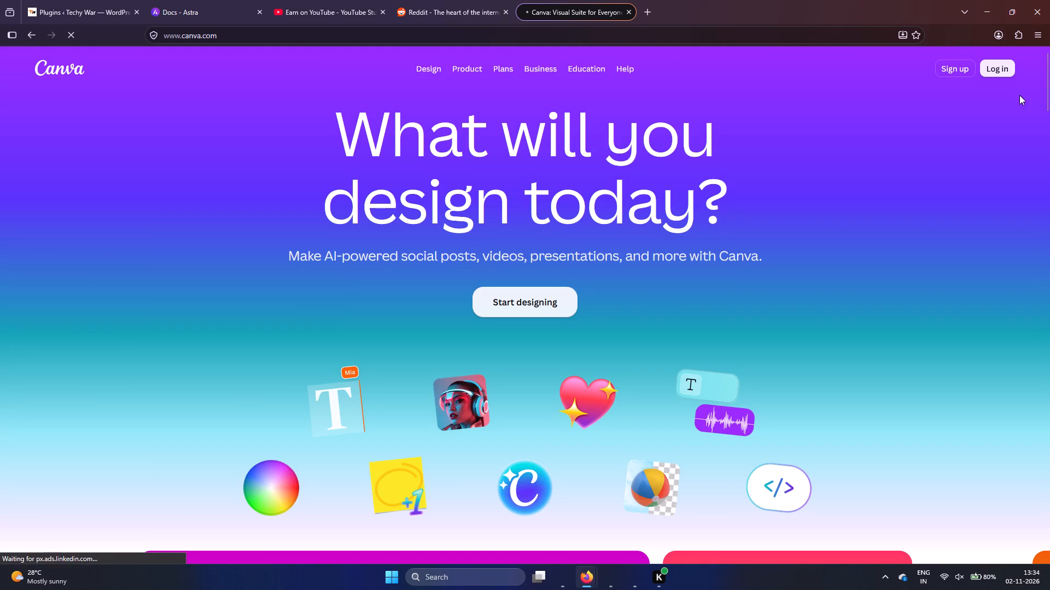
Open Canva's log-in options.
click(994, 69)
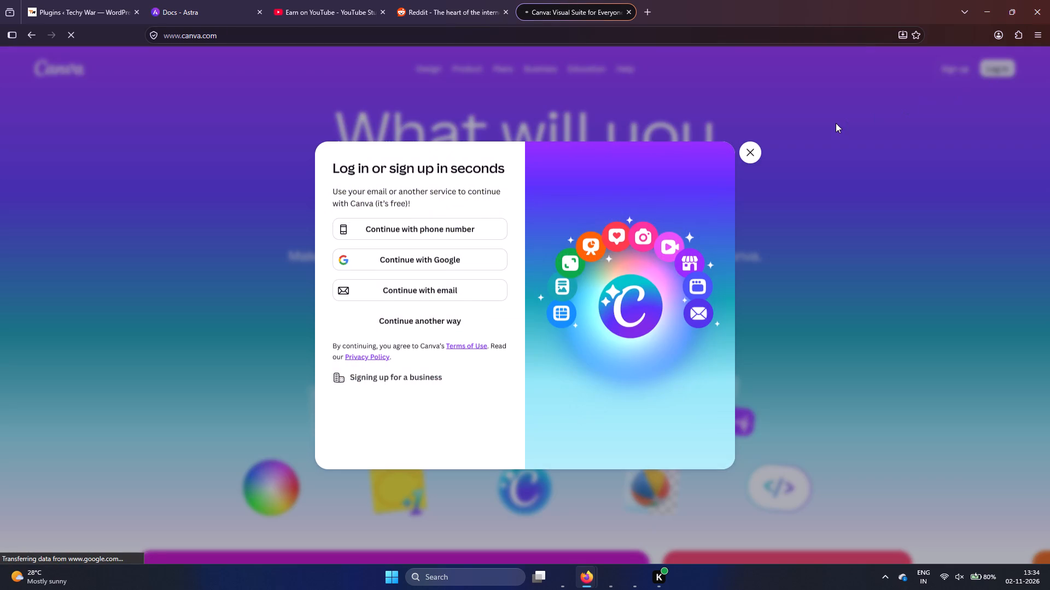
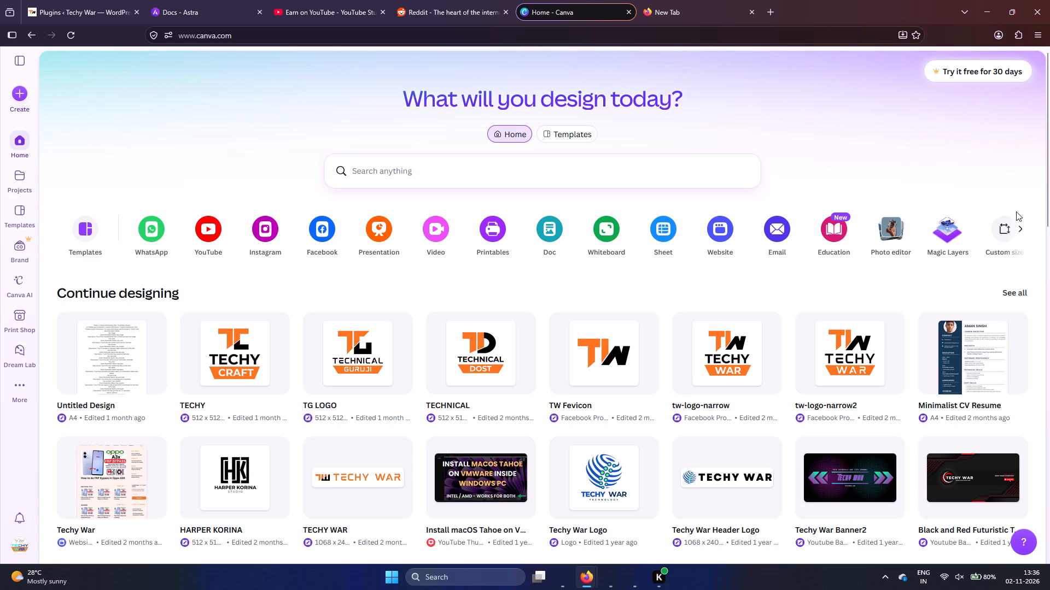
Create a new custom-size design of 2048 × 2048 px.
click(1005, 226)
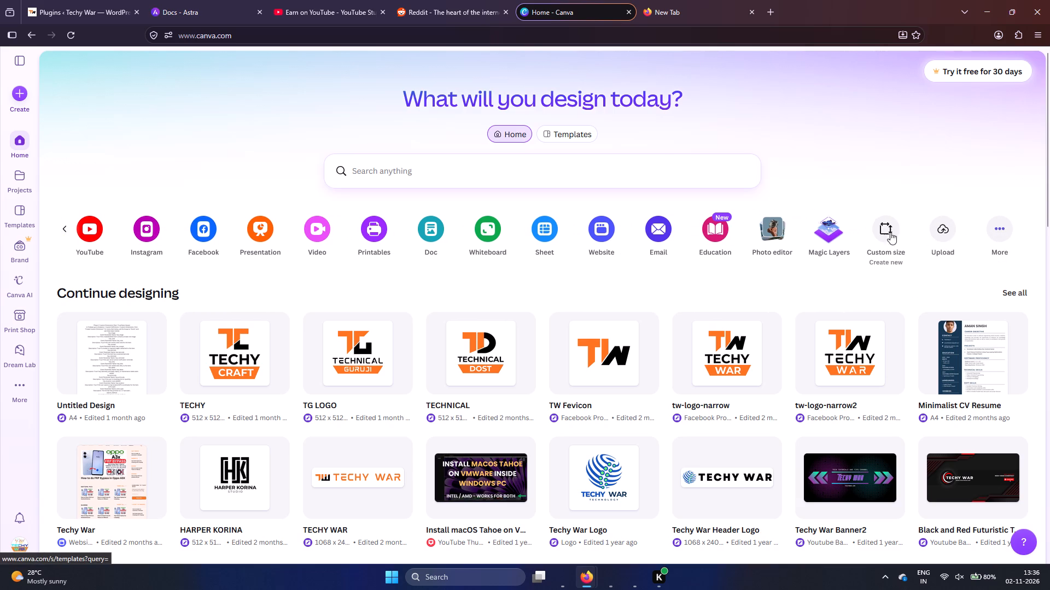
click(883, 232)
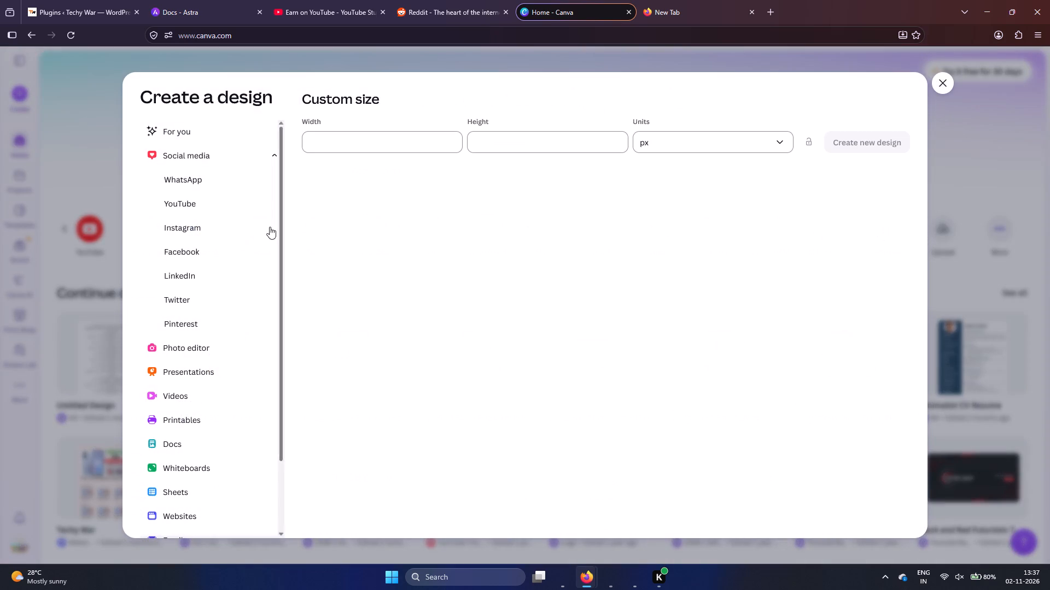
click(367, 145)
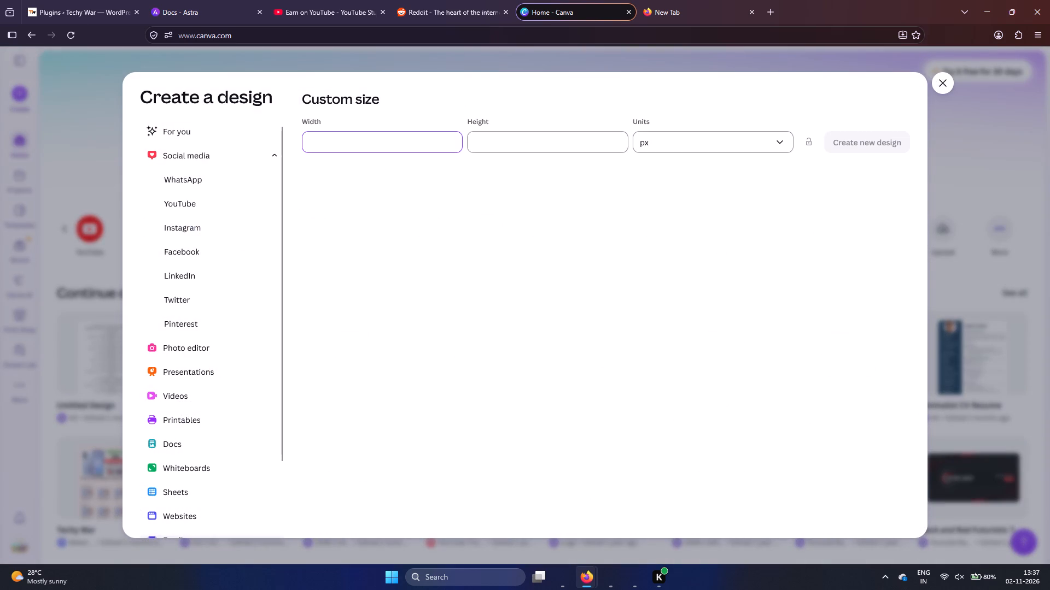
text(2048)
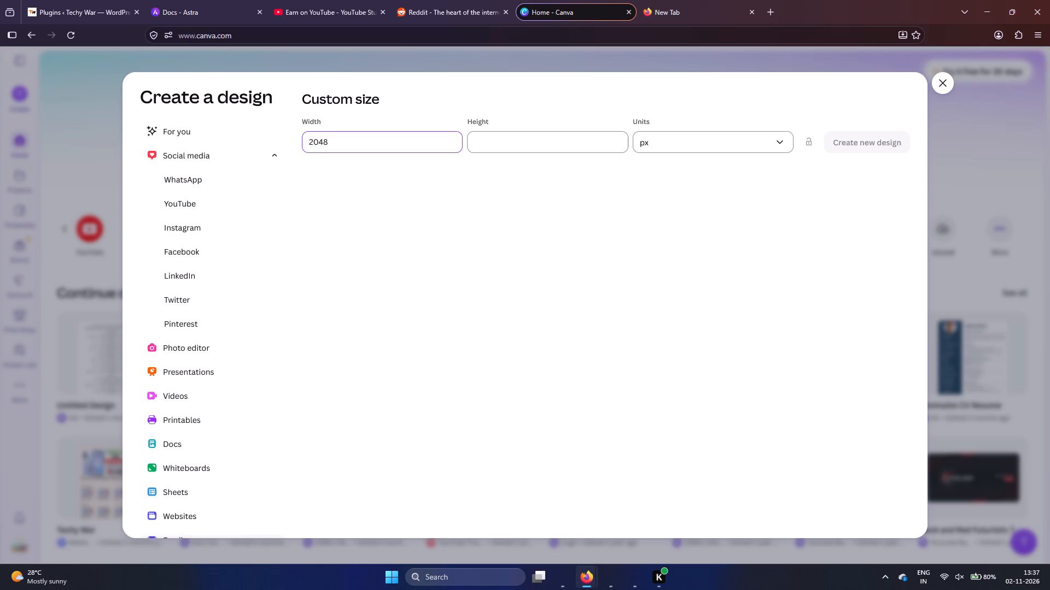
click(527, 136)
text(2048)
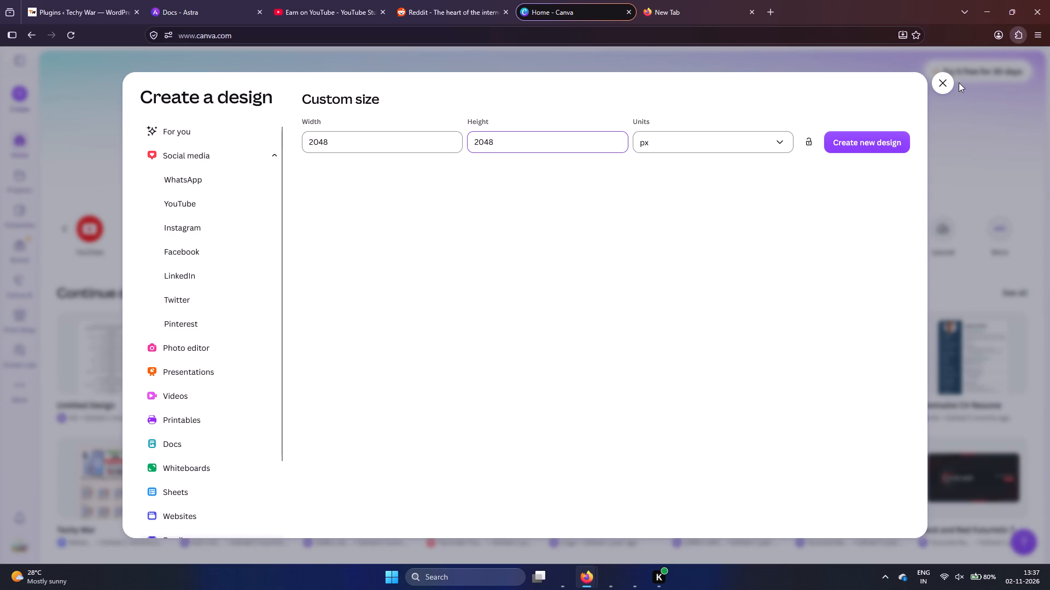
click(886, 135)
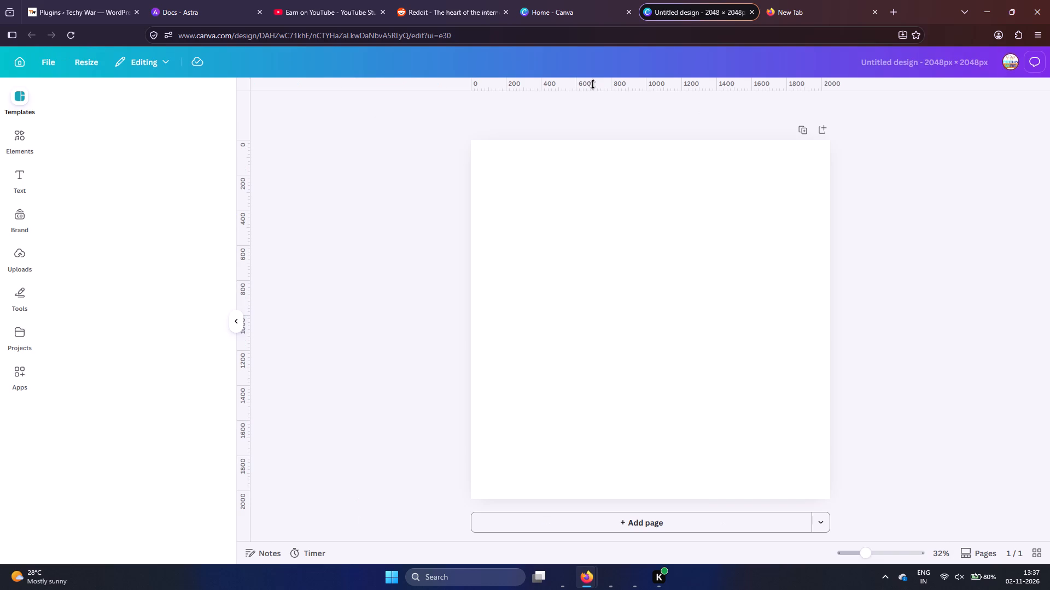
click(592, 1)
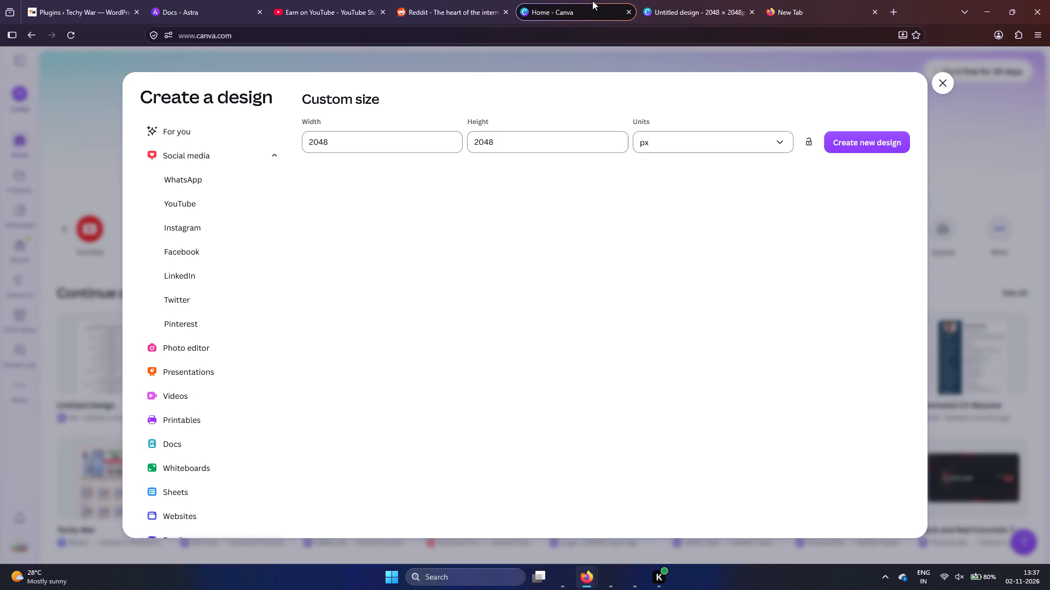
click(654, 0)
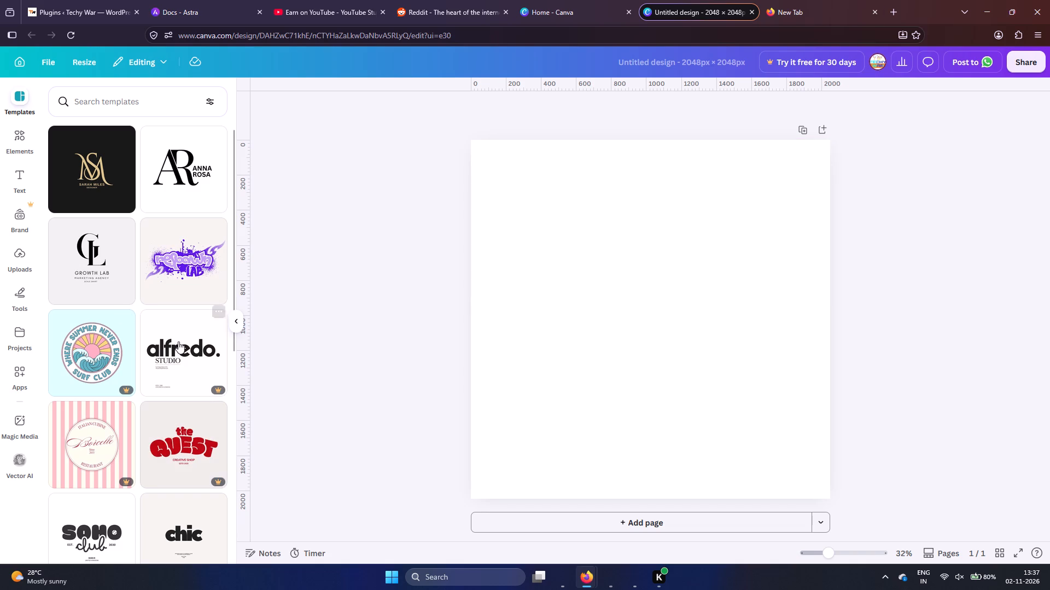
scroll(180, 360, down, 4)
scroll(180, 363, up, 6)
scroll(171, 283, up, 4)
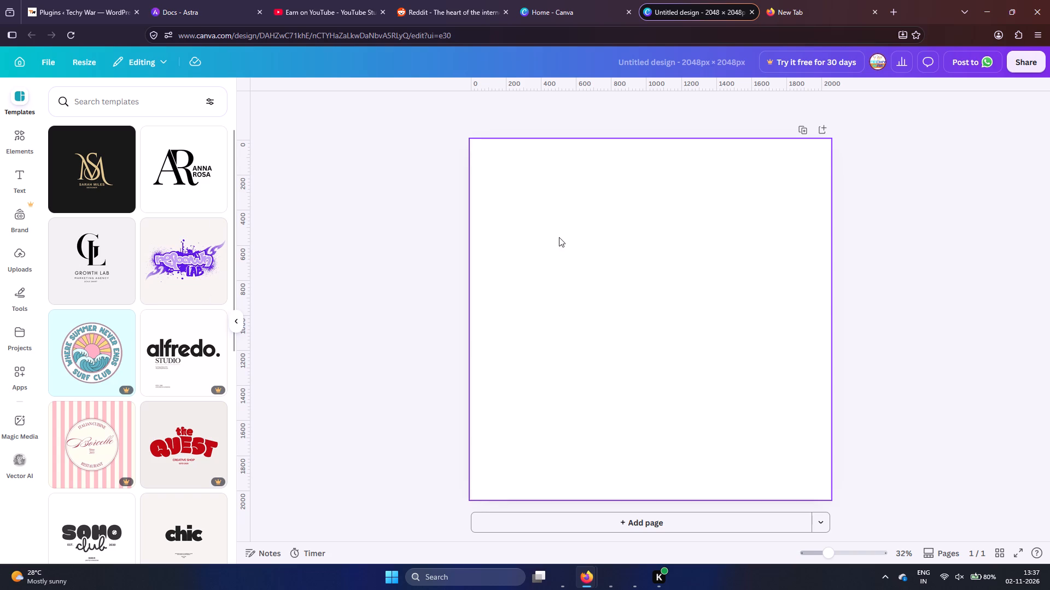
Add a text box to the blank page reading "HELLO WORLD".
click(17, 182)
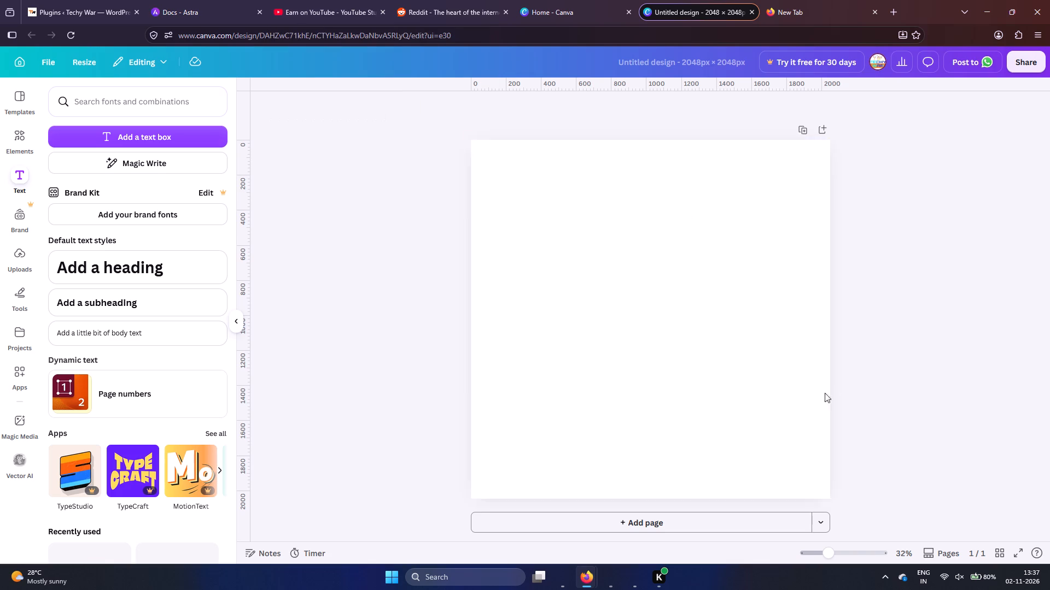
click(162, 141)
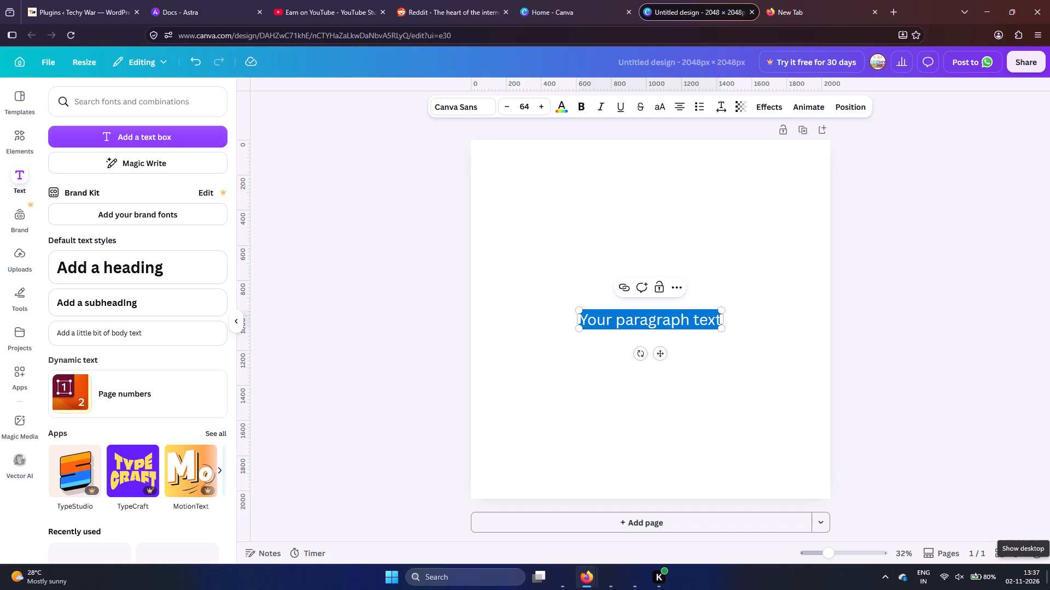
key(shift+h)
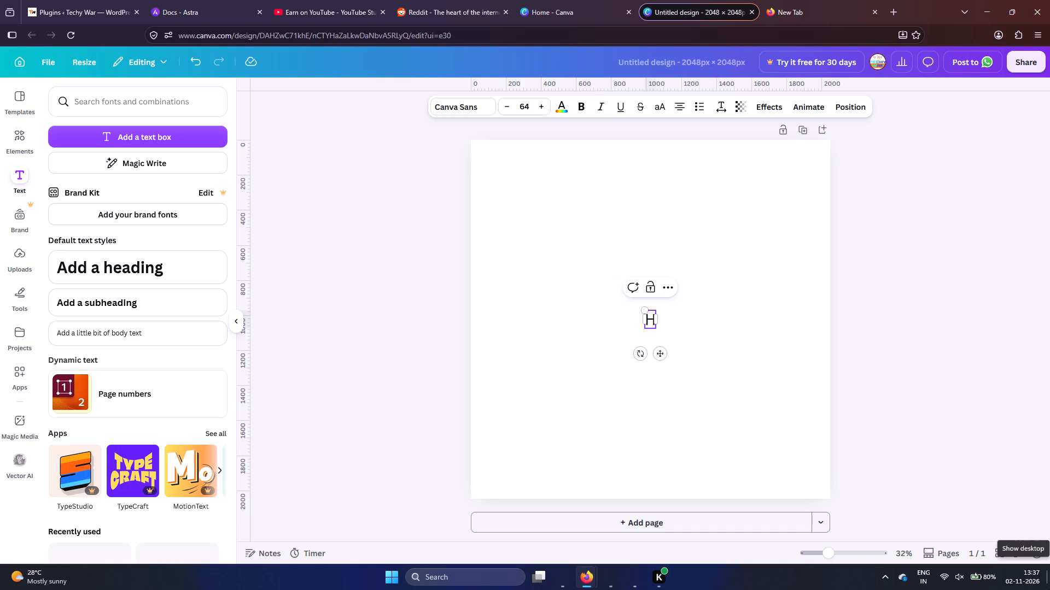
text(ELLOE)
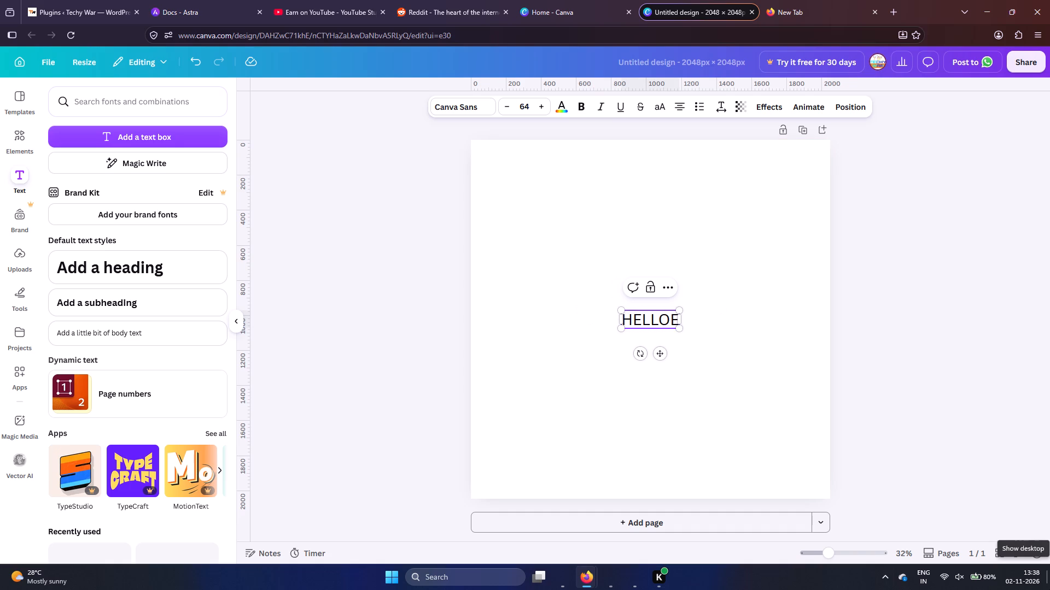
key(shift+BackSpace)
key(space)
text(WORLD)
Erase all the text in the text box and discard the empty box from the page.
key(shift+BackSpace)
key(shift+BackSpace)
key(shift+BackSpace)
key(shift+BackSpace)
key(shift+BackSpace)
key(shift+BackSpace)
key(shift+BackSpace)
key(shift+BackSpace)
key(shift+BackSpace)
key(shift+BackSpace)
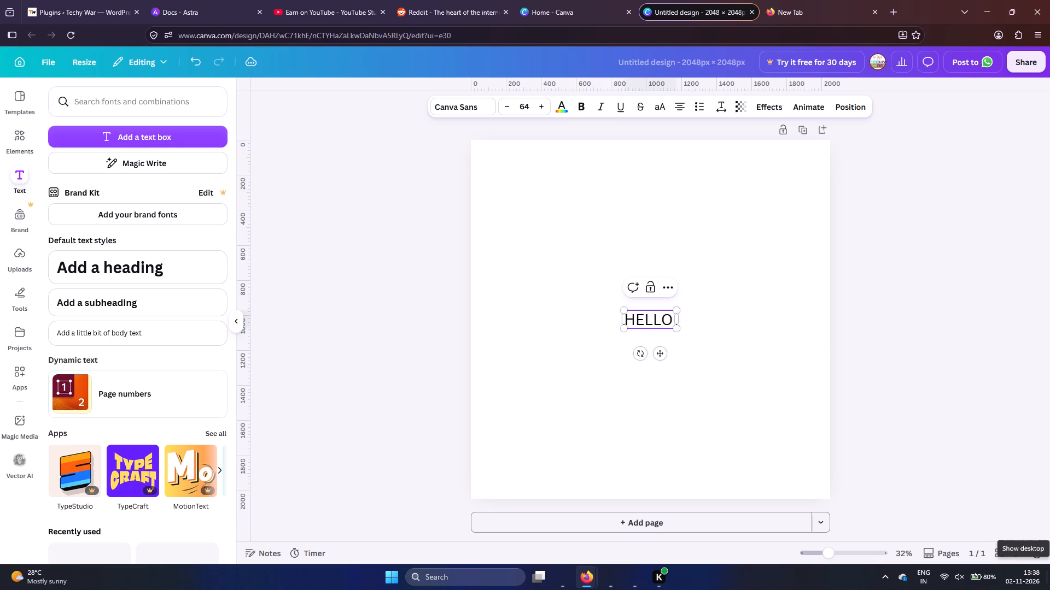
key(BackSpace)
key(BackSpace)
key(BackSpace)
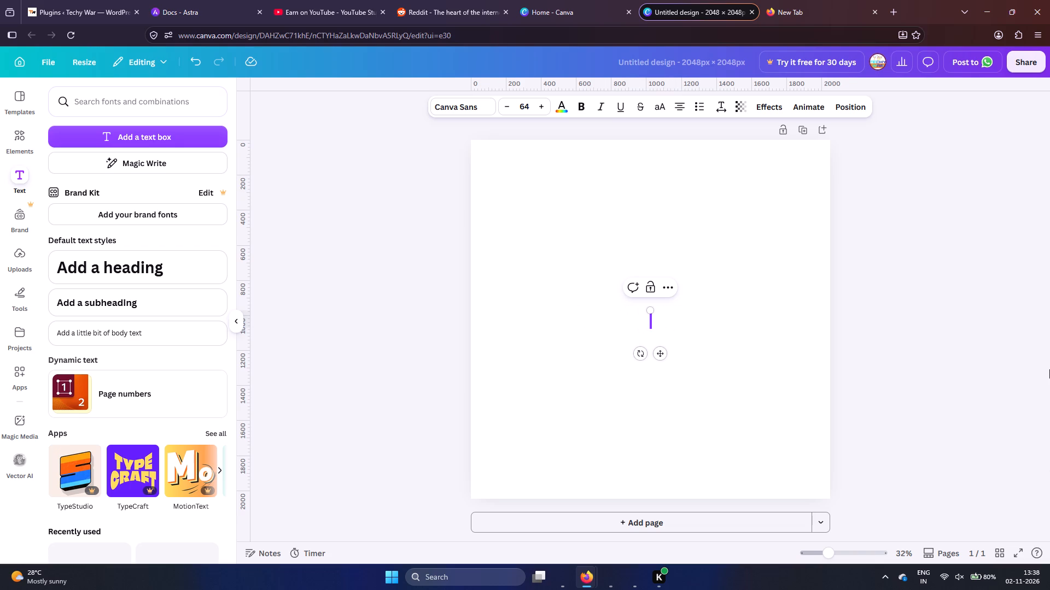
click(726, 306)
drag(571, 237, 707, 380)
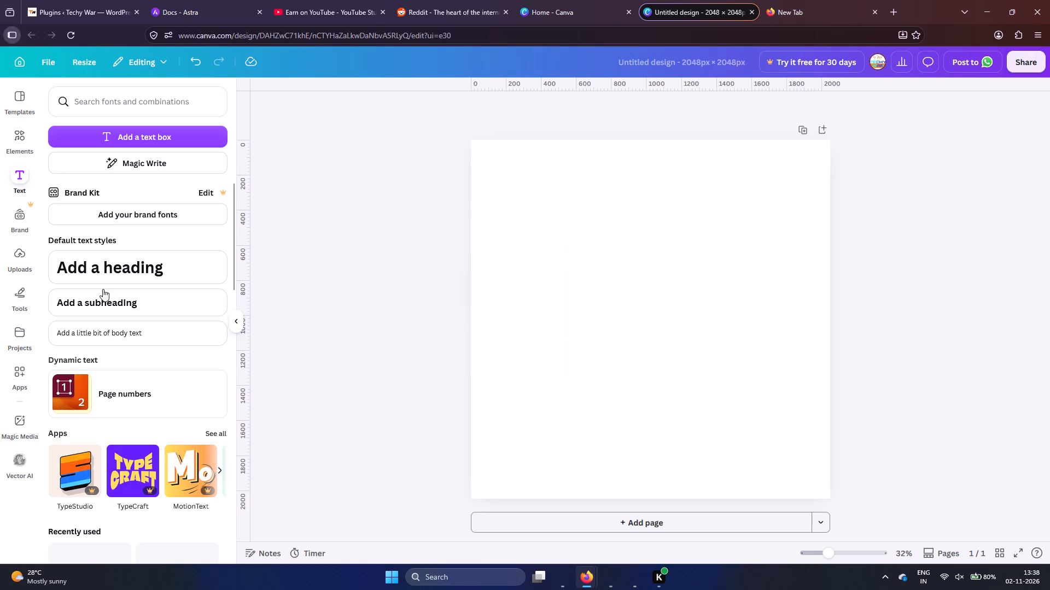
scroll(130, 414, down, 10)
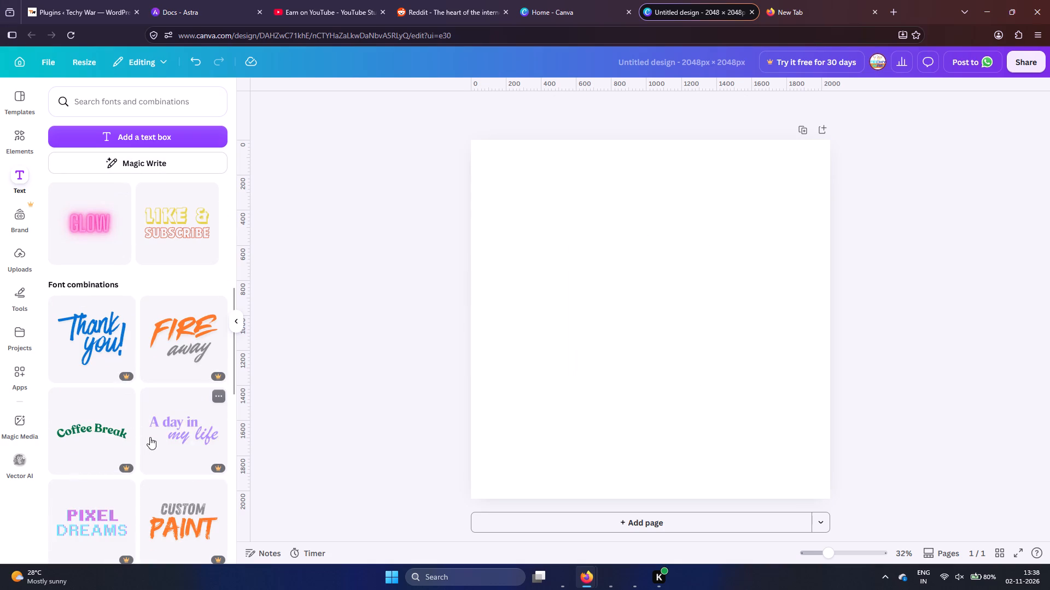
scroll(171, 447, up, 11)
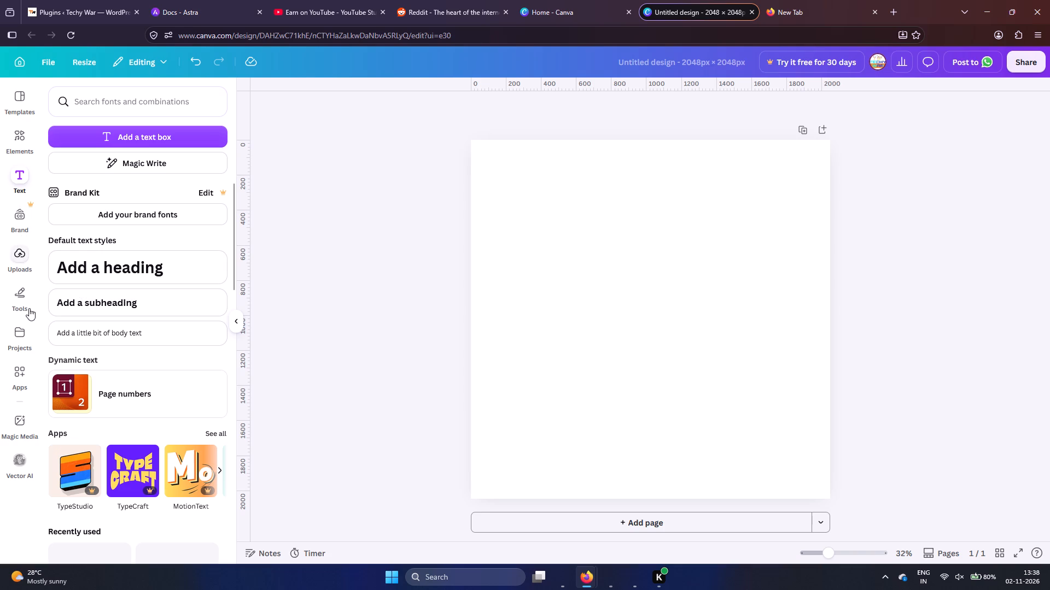
Place the recently used square on the page, narrow it into a tall vertical bar, and move it closer to the page centre.
click(20, 138)
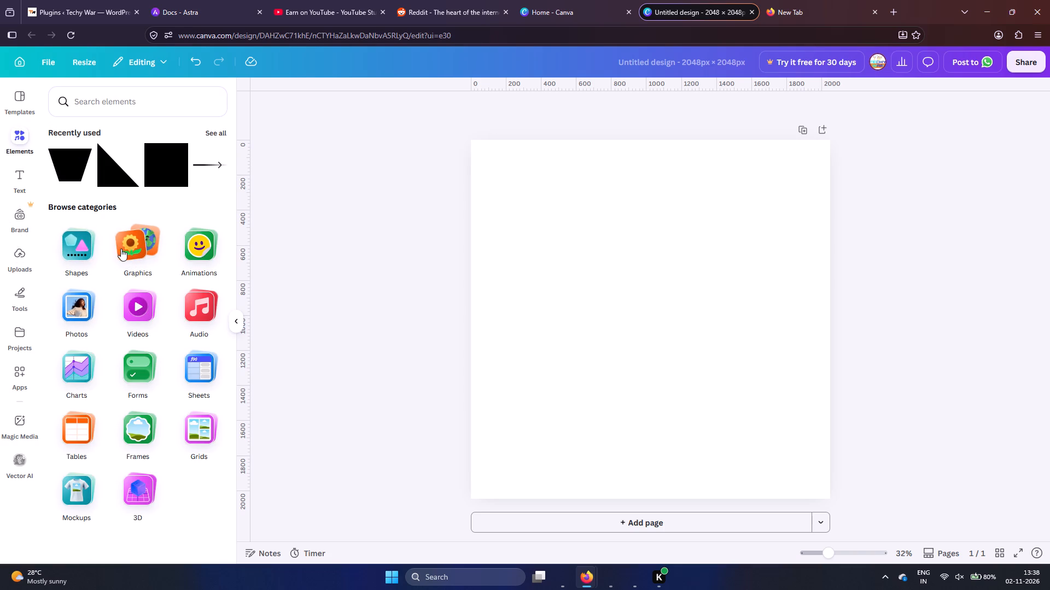
click(212, 131)
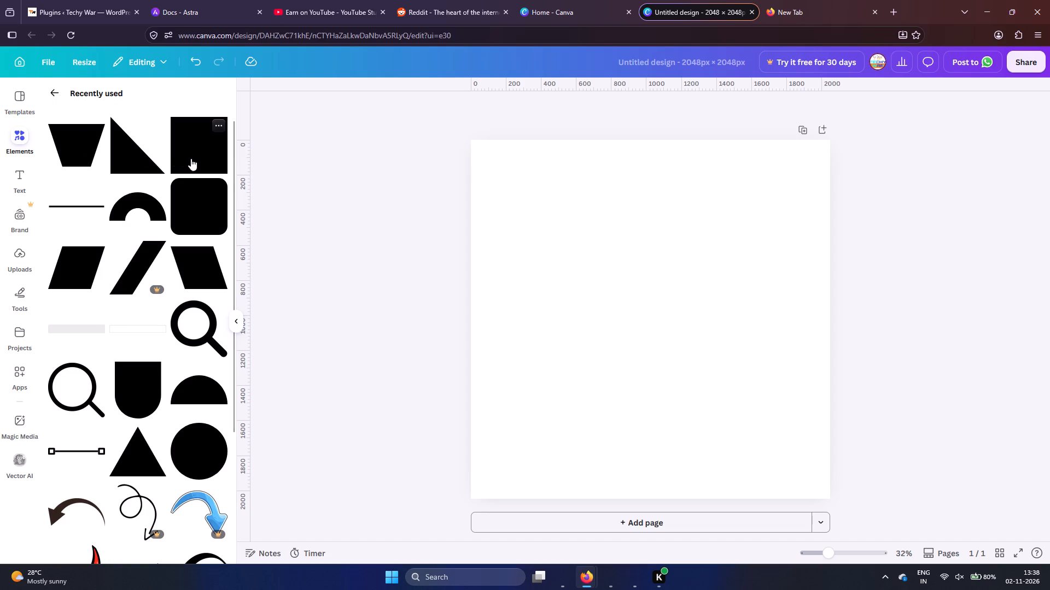
drag(189, 150, 524, 231)
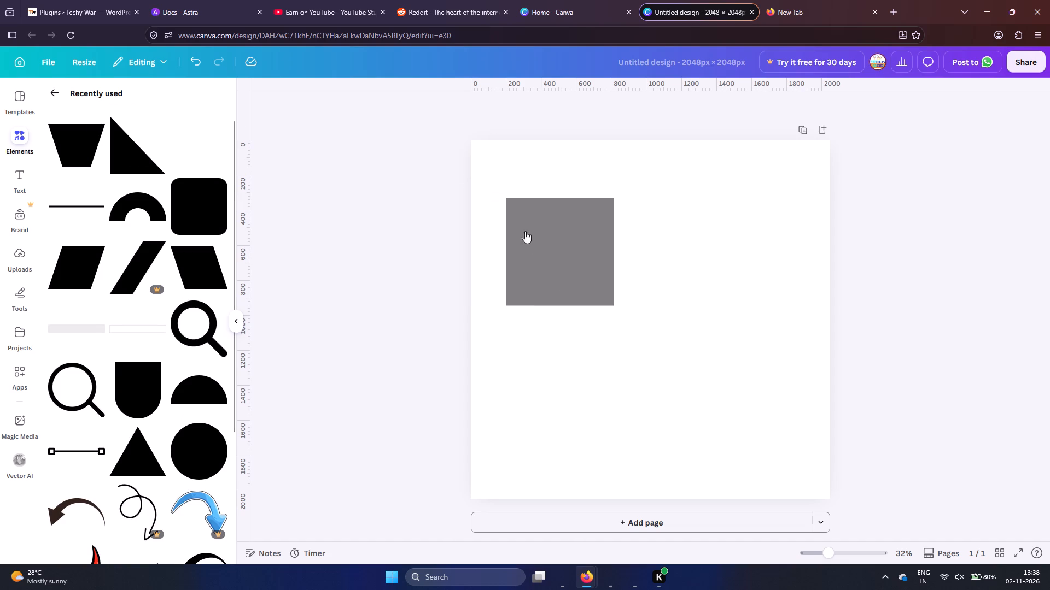
drag(613, 255, 530, 251)
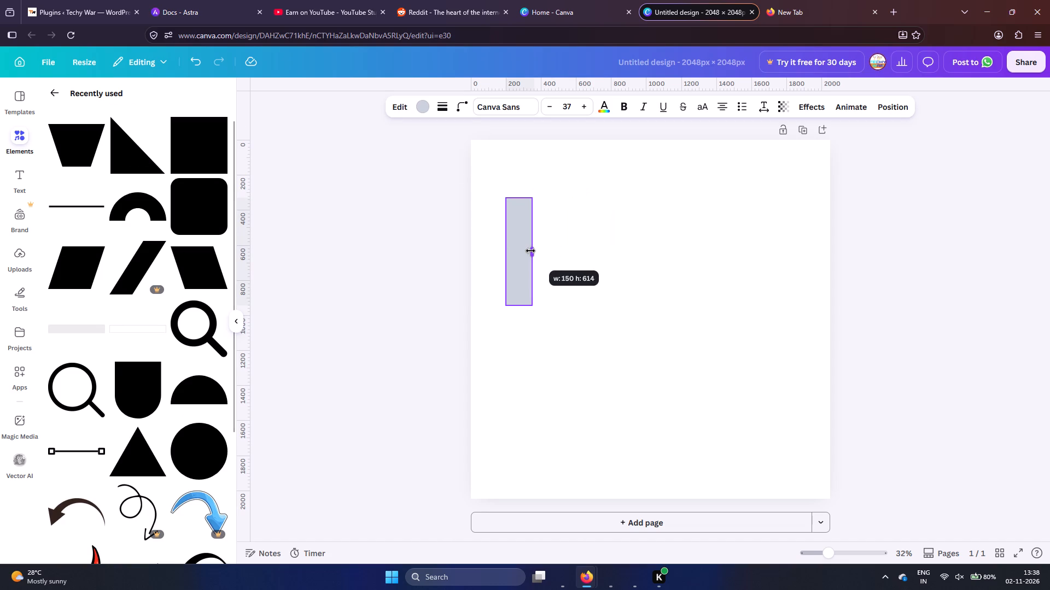
drag(530, 251, 539, 251)
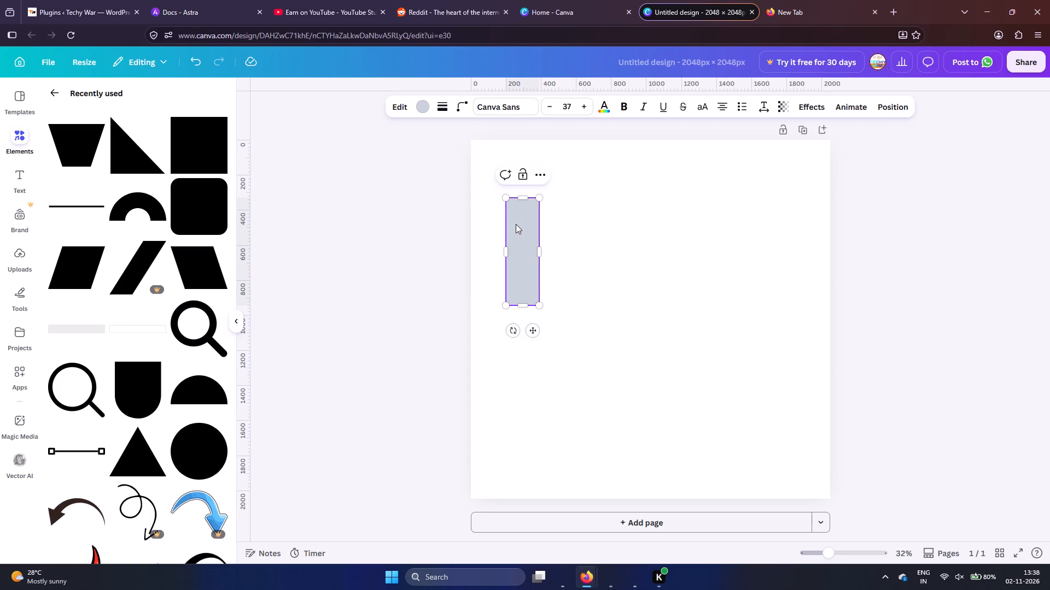
drag(516, 224, 571, 247)
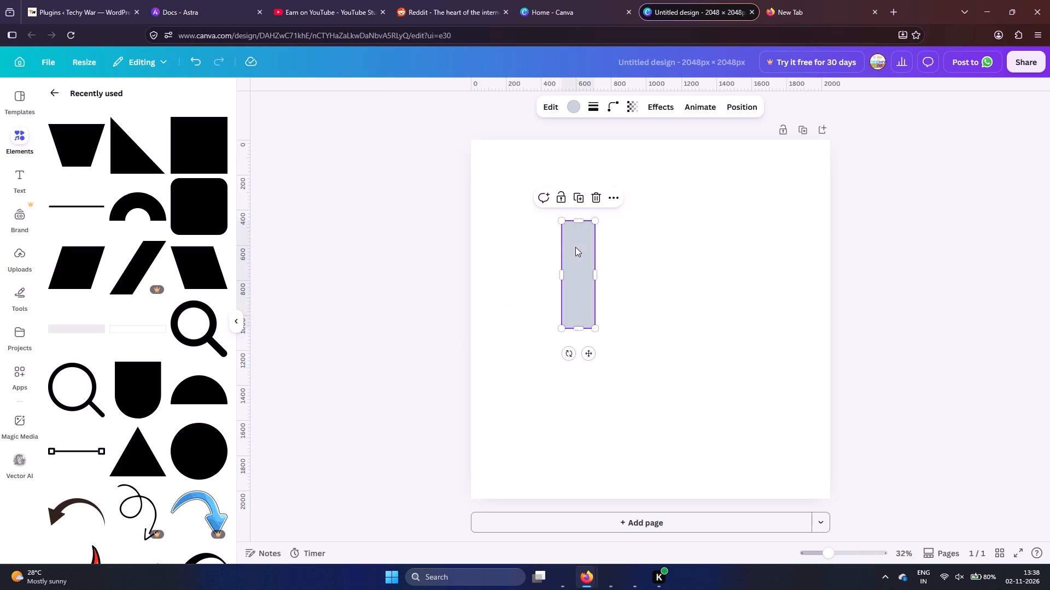
Resize the vertical bar to about 170 px wide and 475 px tall, nudging it slightly down and to the right.
click(630, 249)
click(580, 249)
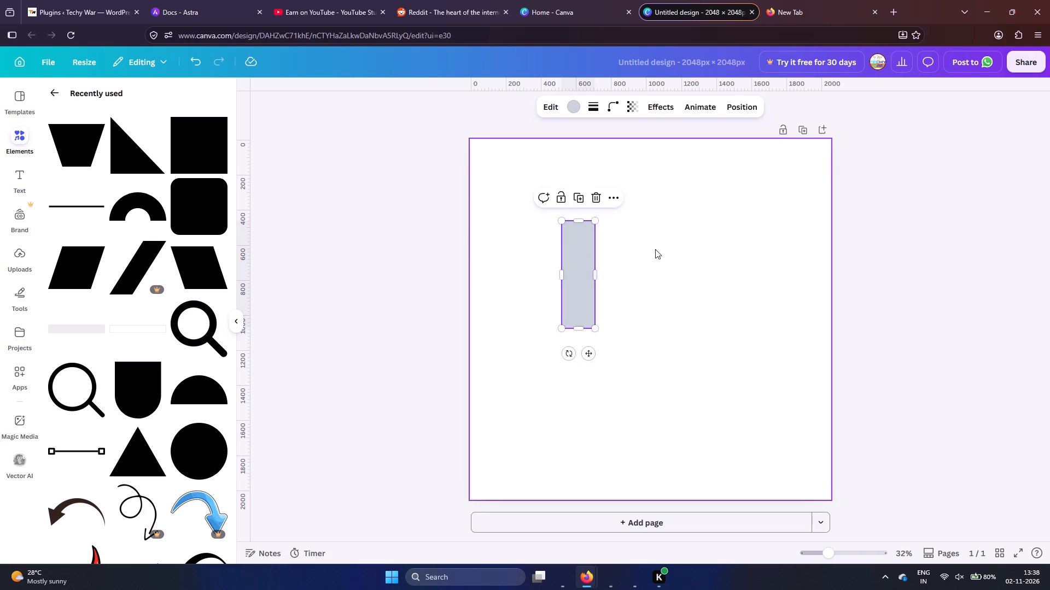
click(657, 249)
click(583, 244)
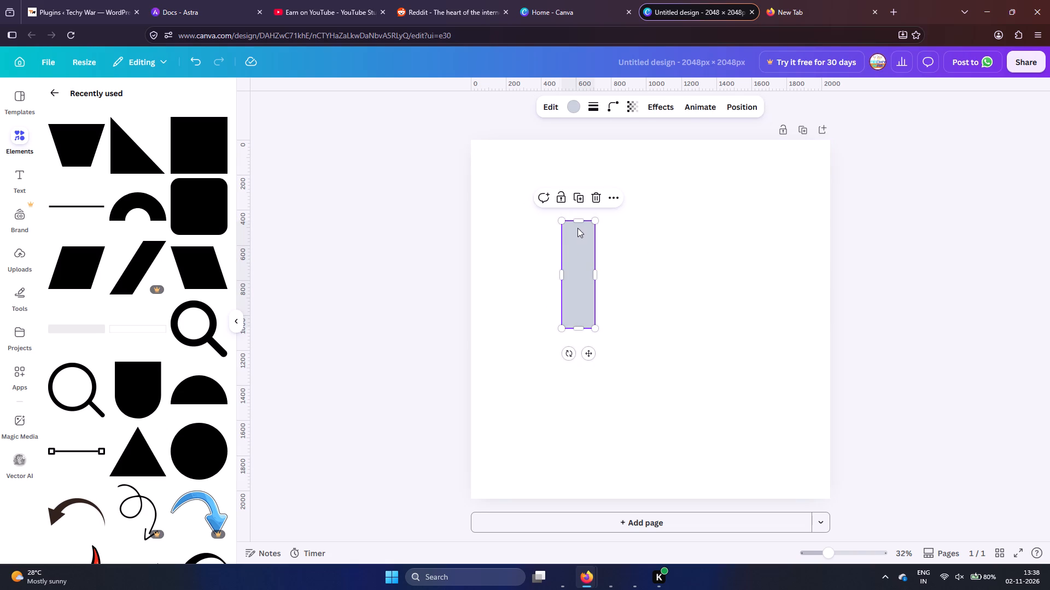
drag(578, 221, 578, 229)
click(597, 282)
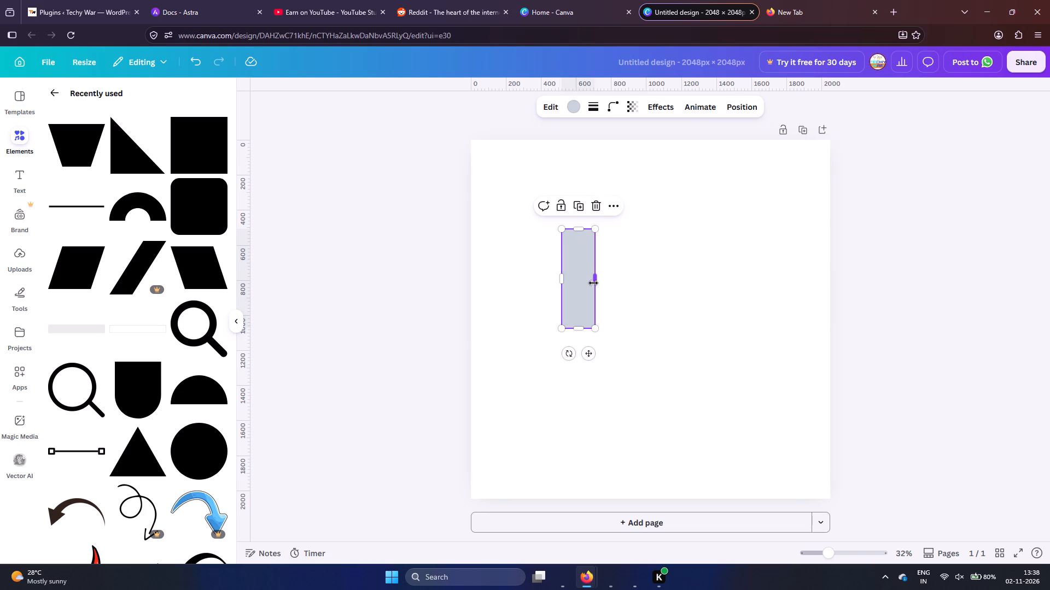
click(630, 273)
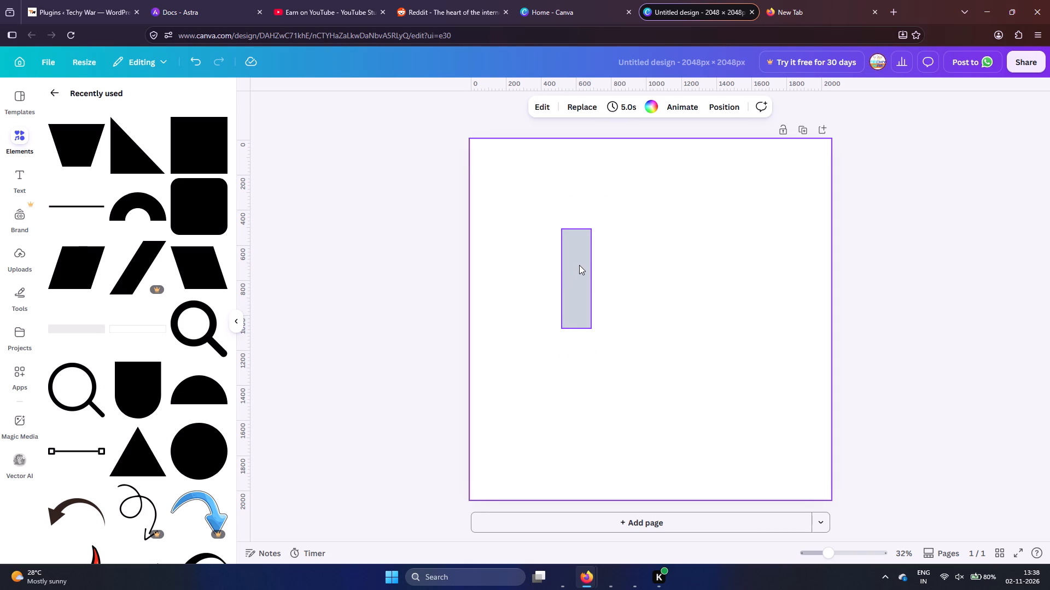
drag(579, 264, 587, 271)
drag(583, 337, 583, 336)
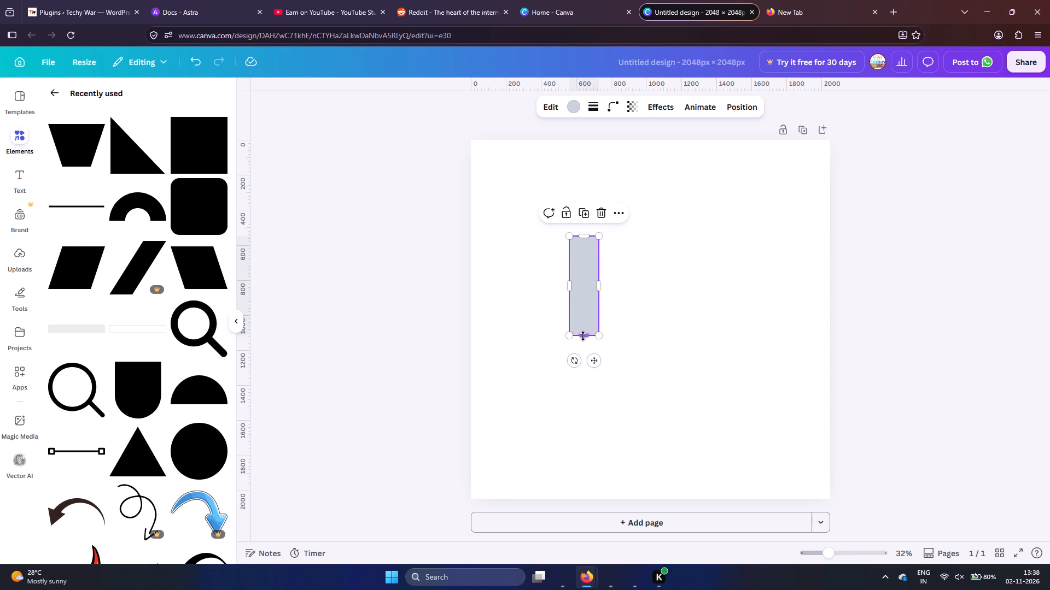
drag(583, 336, 583, 311)
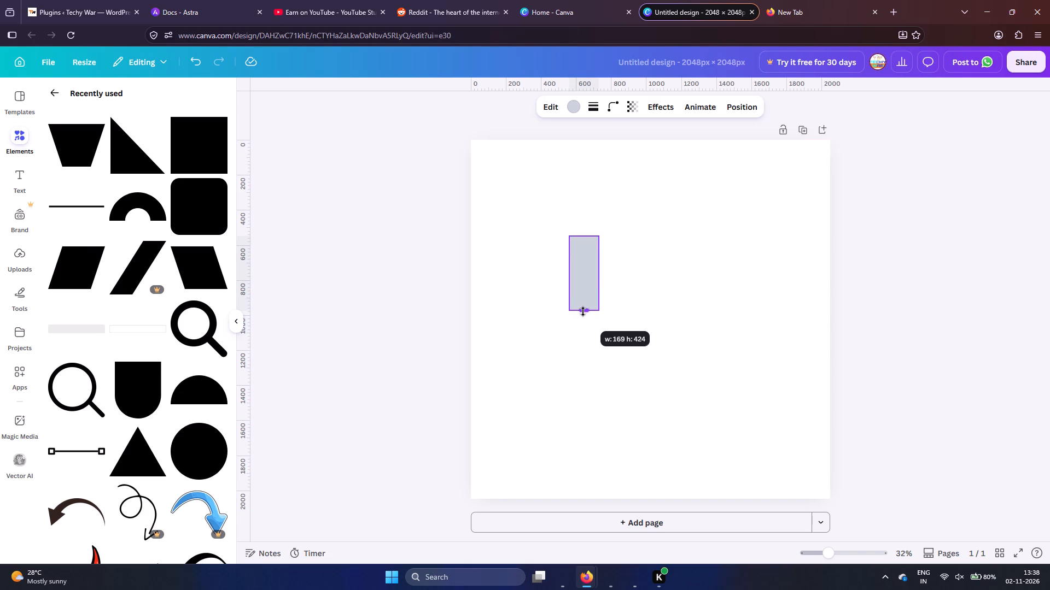
drag(583, 311, 583, 318)
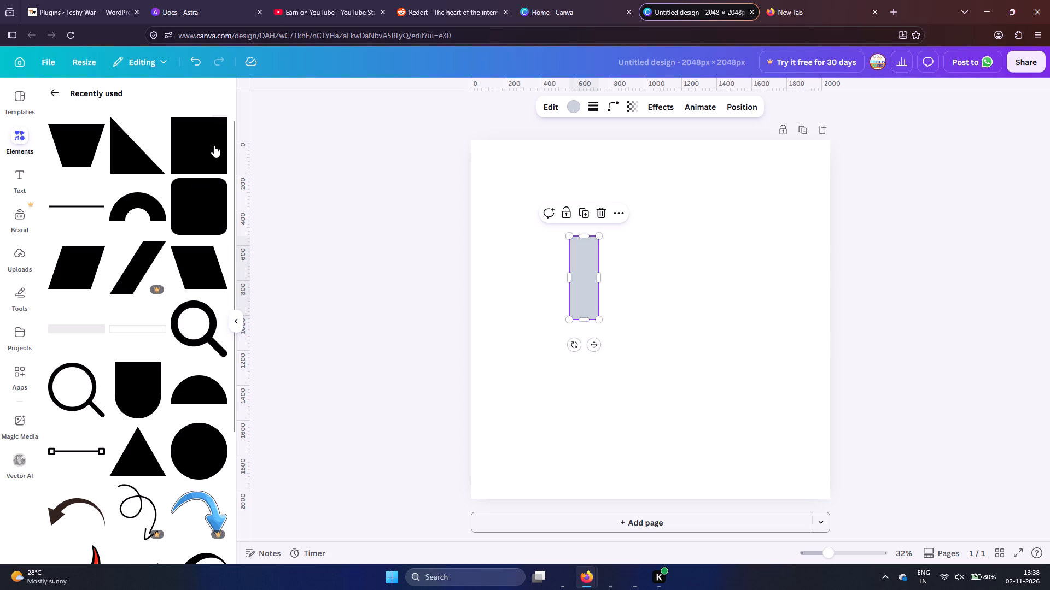
Duplicate the bar and place the copy just to the left of the original, level with its top edge.
click(583, 213)
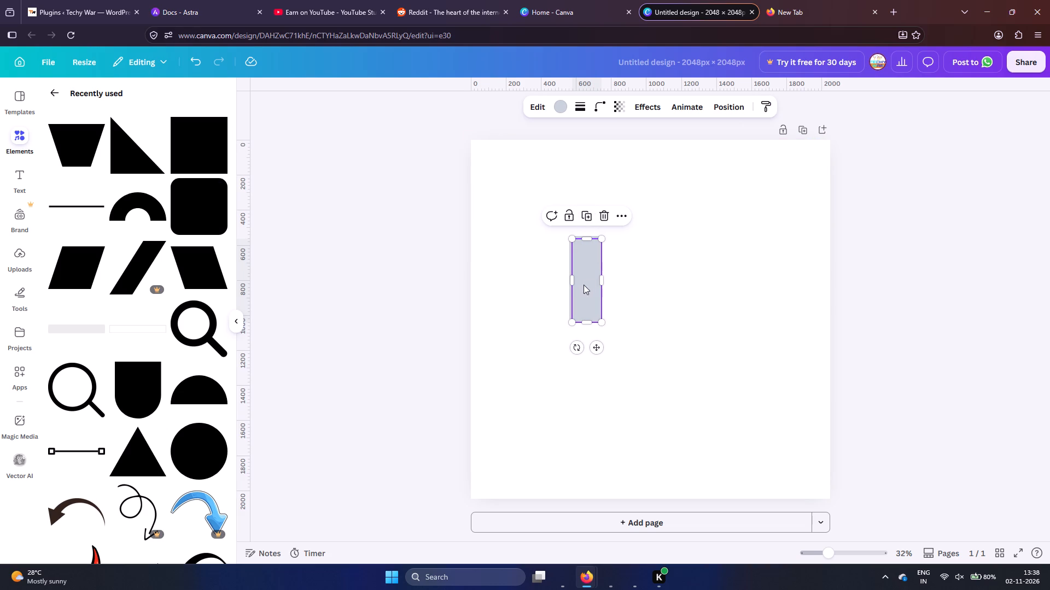
drag(580, 279, 535, 279)
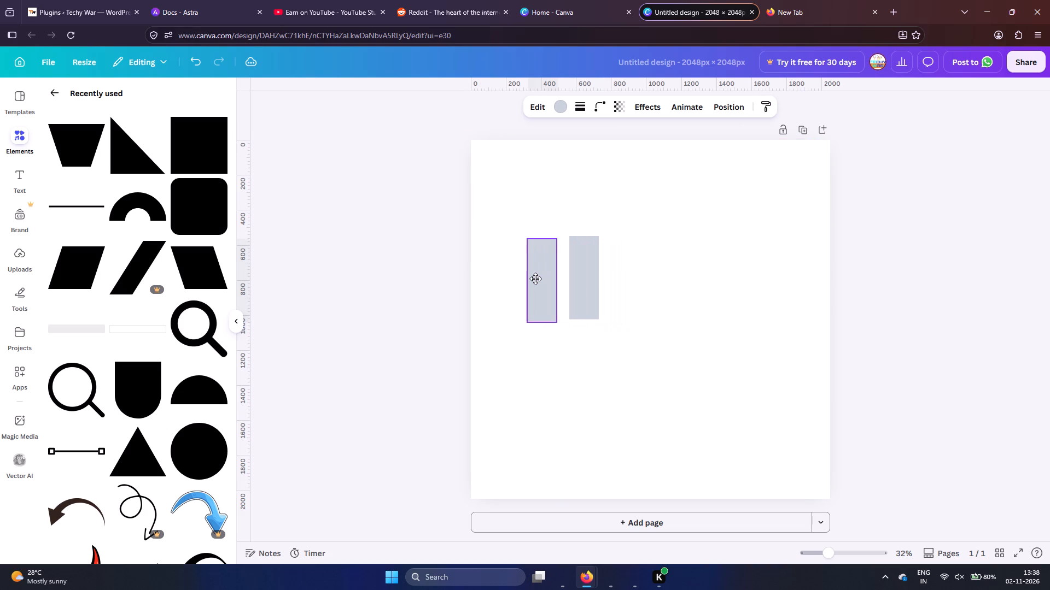
drag(535, 279, 535, 276)
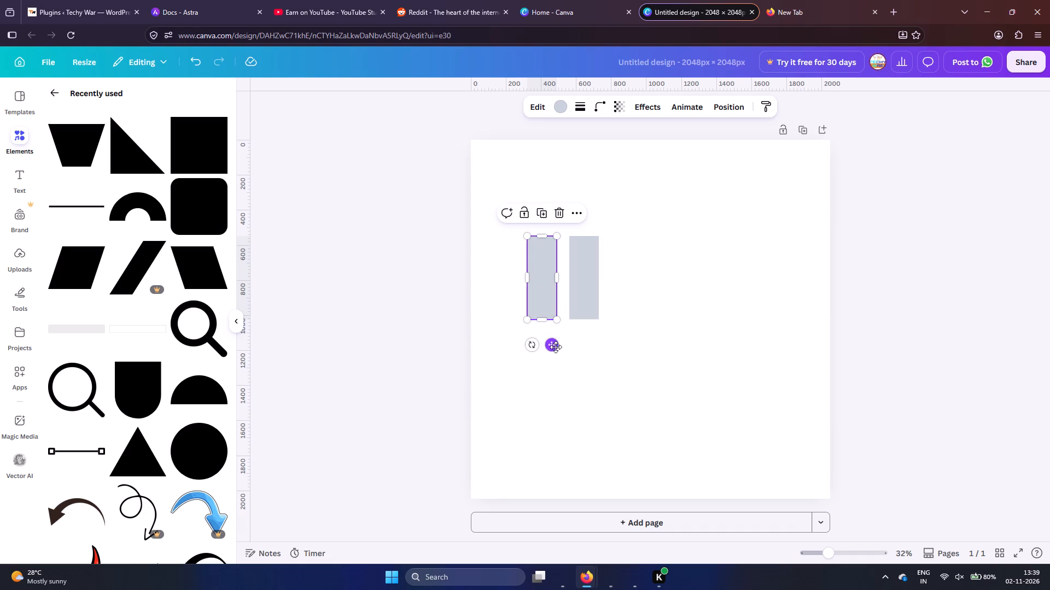
Rotate the duplicated bar to horizontal and lay it across the top of the vertical bar, flush with its right edge.
drag(534, 347, 463, 285)
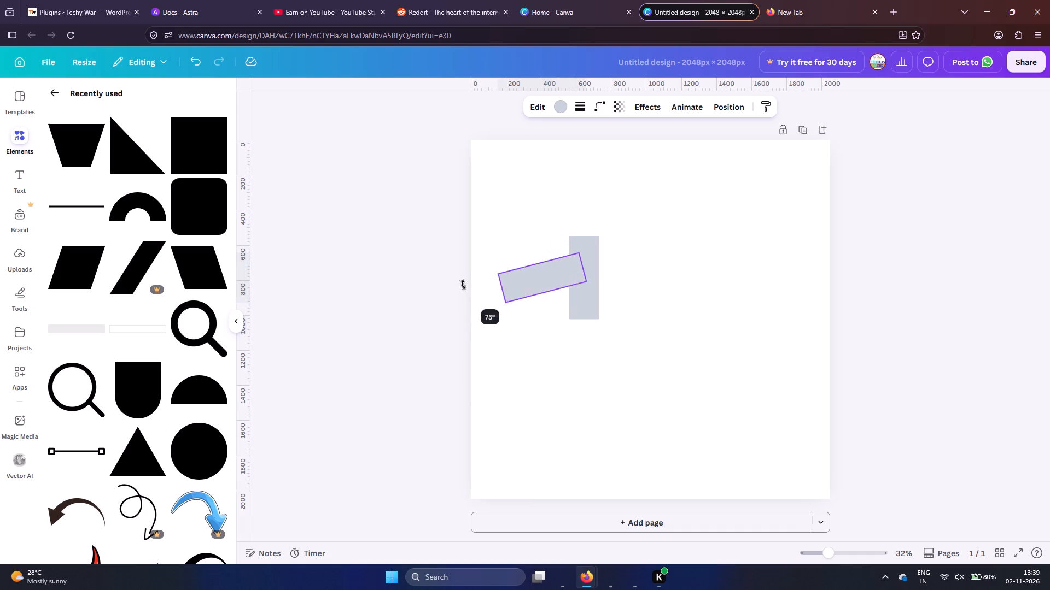
drag(463, 285, 474, 269)
drag(552, 276, 562, 253)
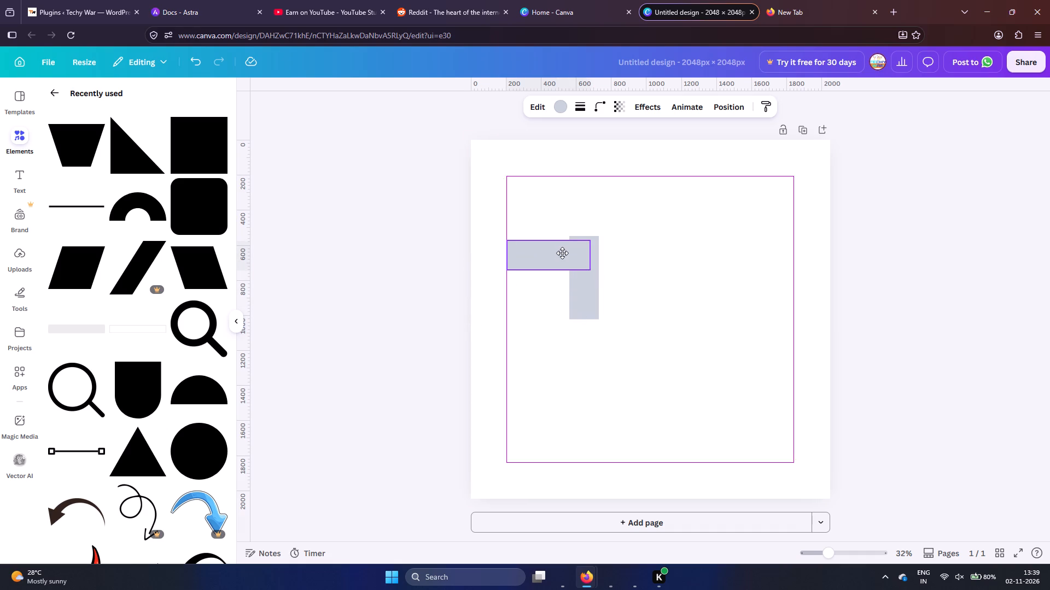
drag(562, 253, 566, 251)
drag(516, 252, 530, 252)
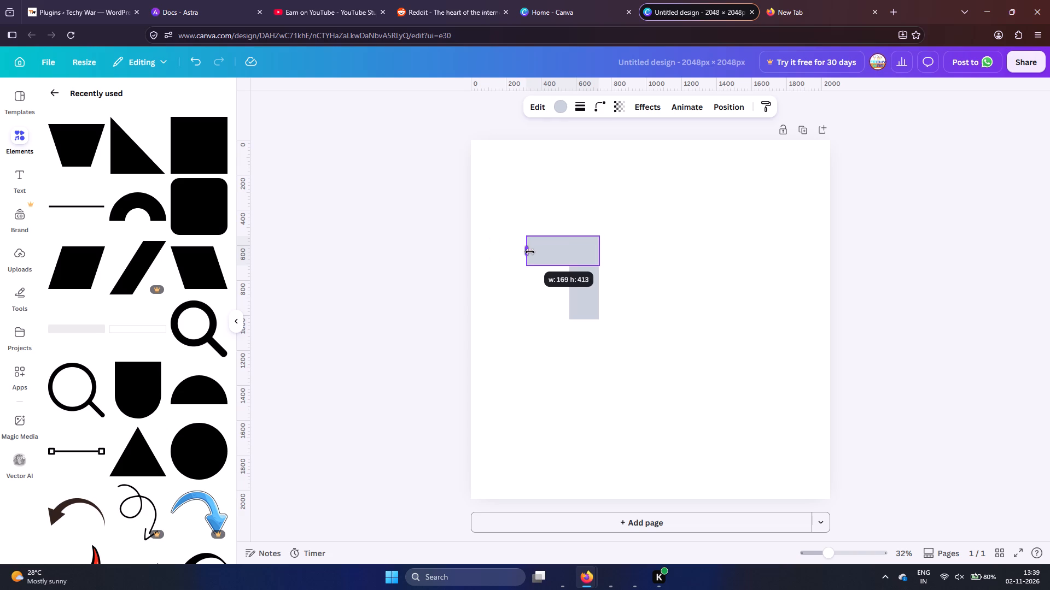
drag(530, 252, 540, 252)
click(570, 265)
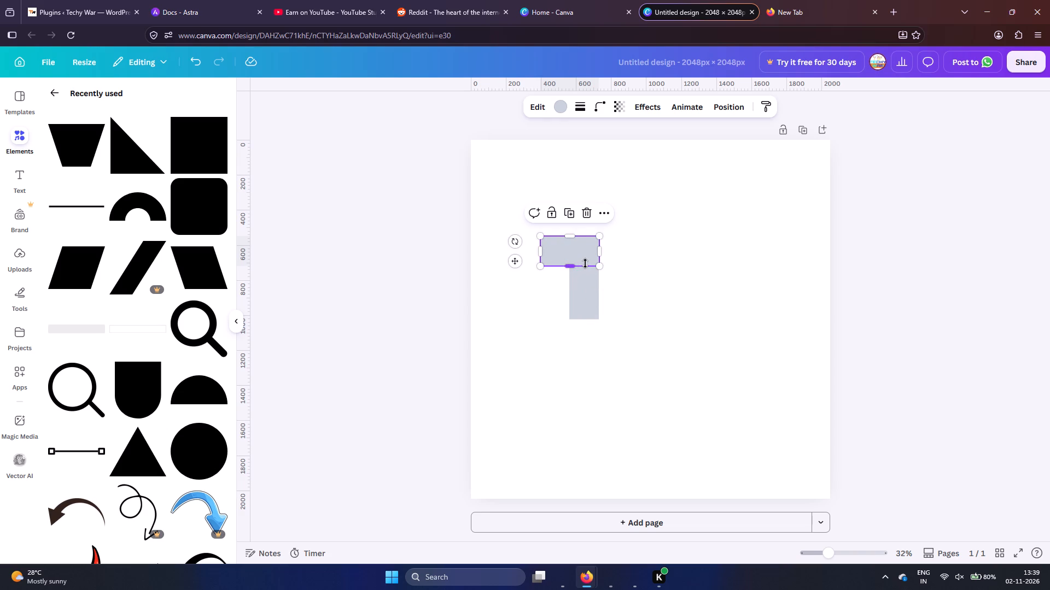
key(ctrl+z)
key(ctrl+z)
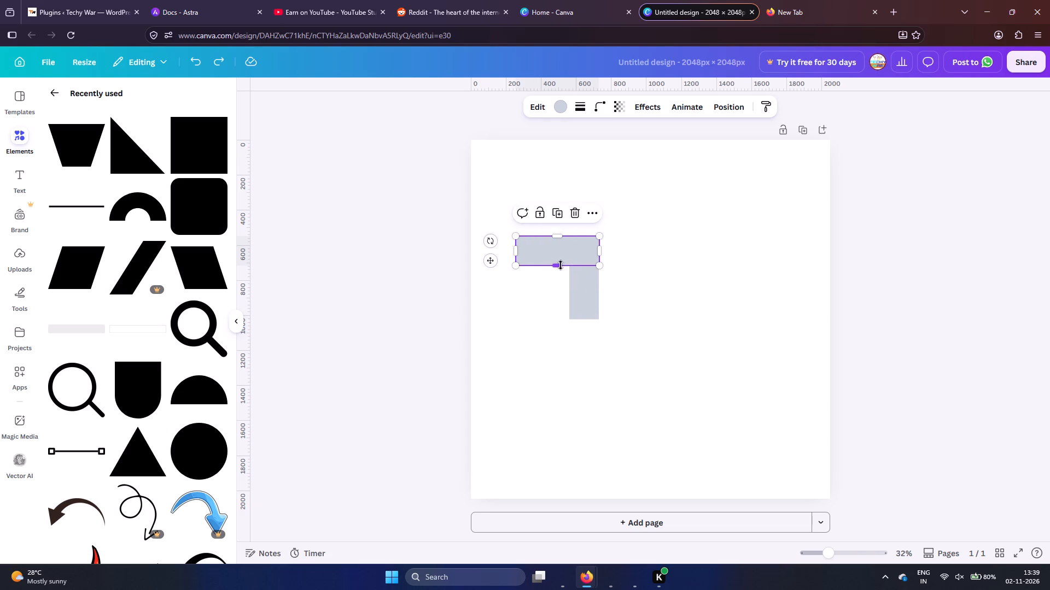
Shorten the horizontal bar from its left end to about 350 px long.
drag(513, 252, 535, 252)
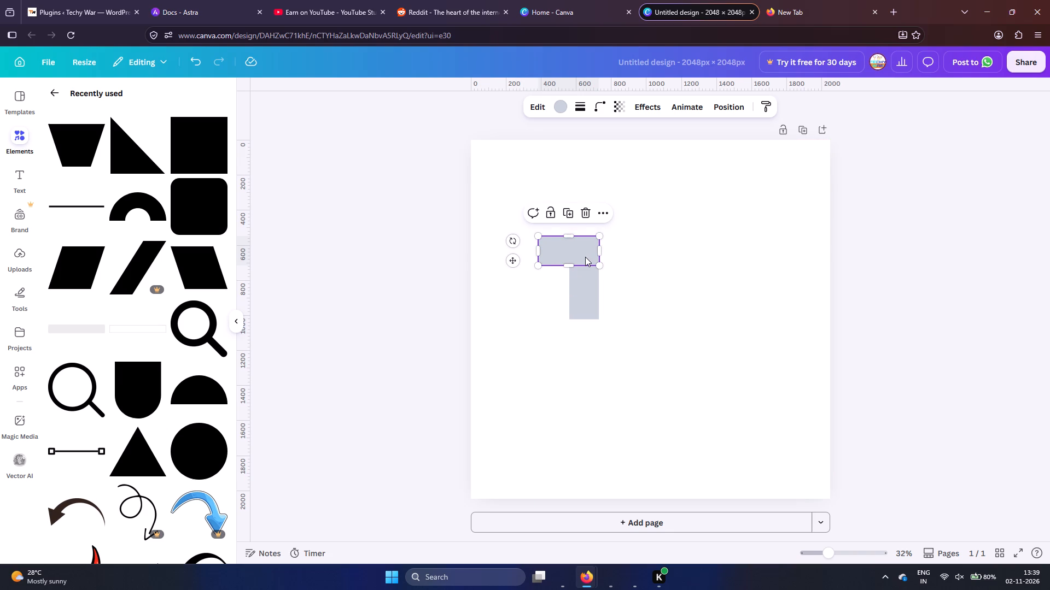
Duplicate the horizontal bar, align the copy as the T's right arm, and shorten it to about 190 px long.
click(570, 216)
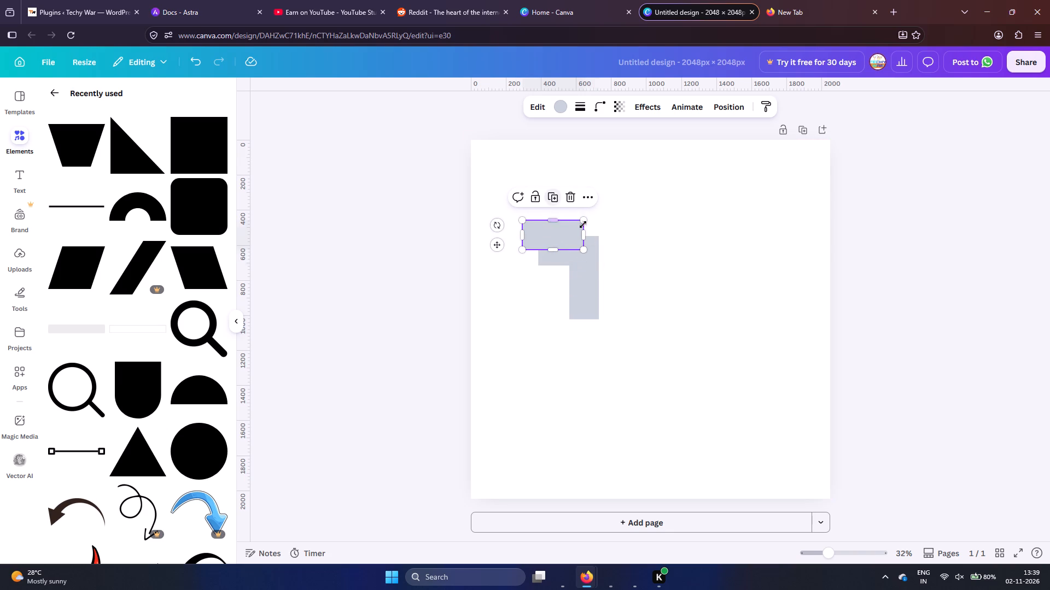
drag(562, 231, 623, 249)
drag(647, 253, 621, 253)
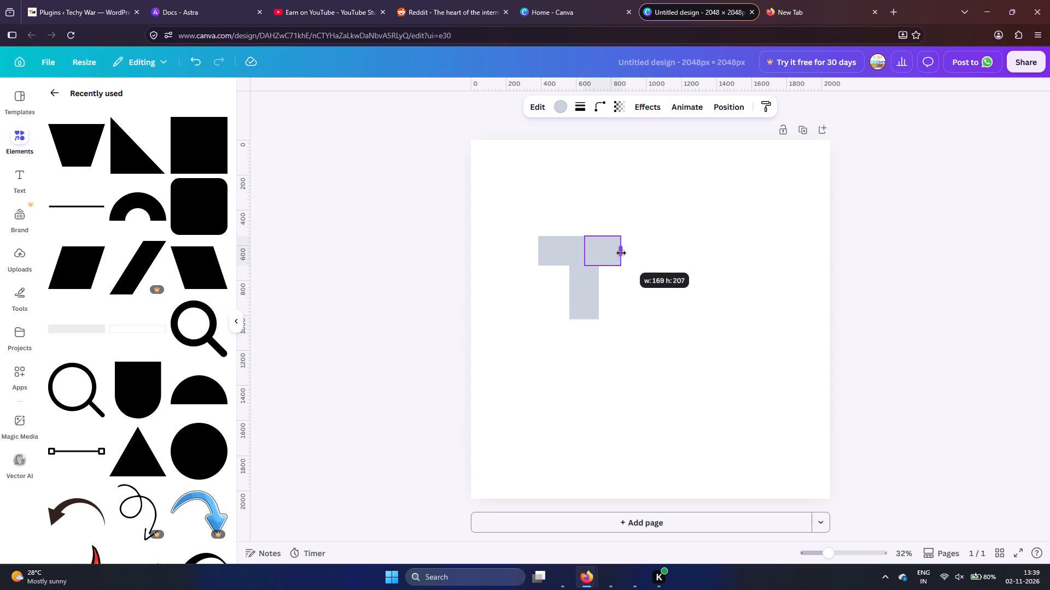
drag(621, 253, 620, 253)
click(670, 254)
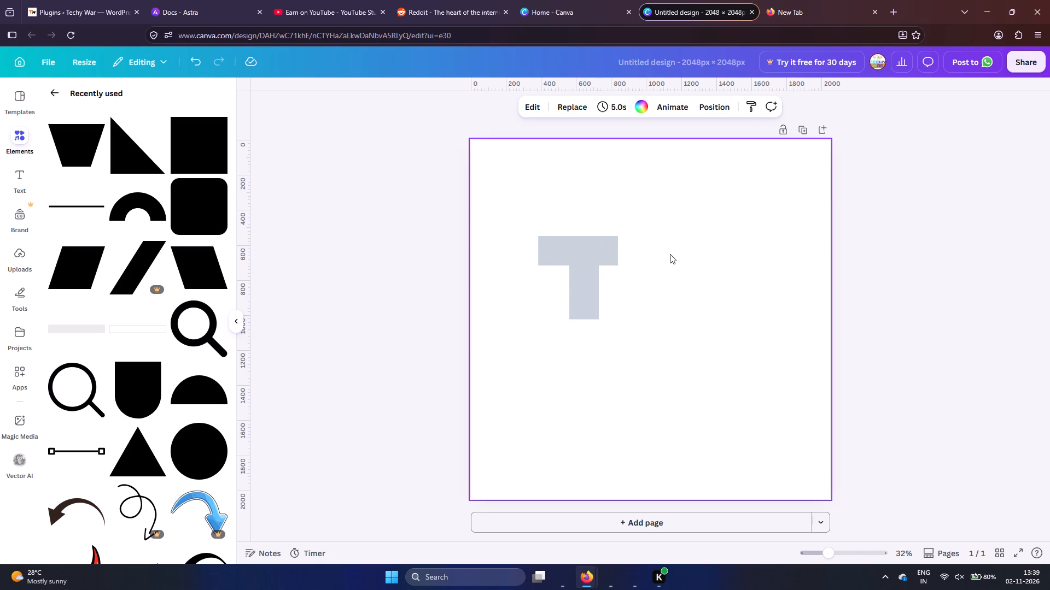
Trim the left end of the T's left crossbar piece to bring it to about 320 px long.
ctrl+scroll(652, 284, up, 6)
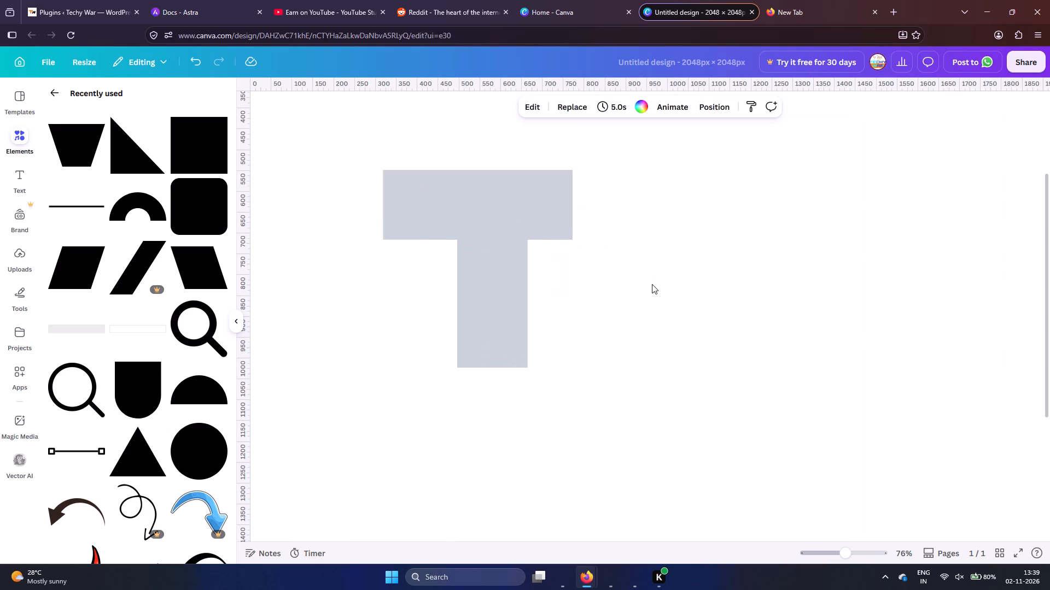
click(425, 205)
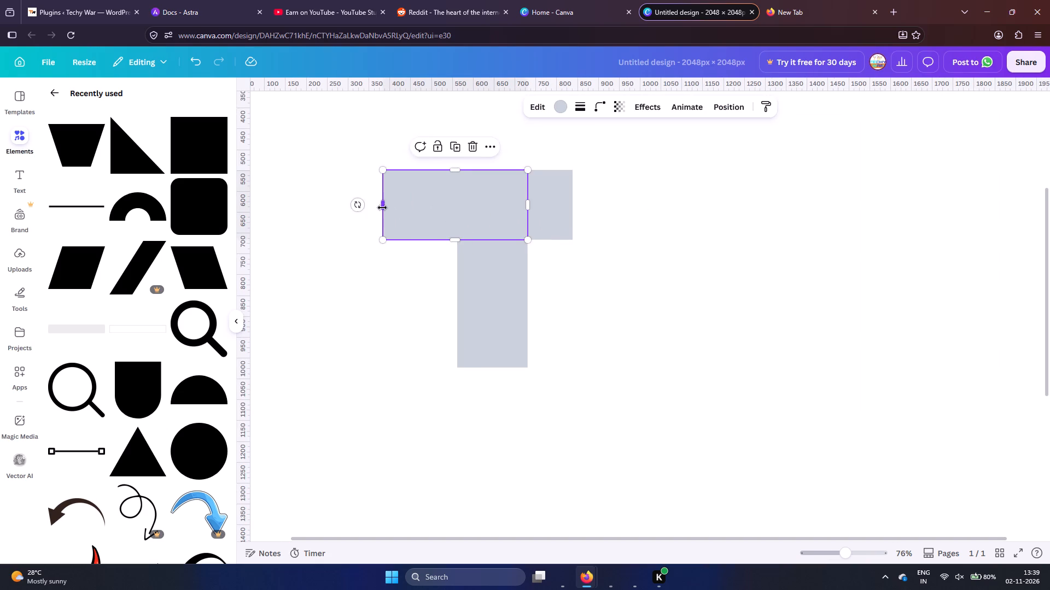
drag(382, 207, 395, 207)
click(612, 240)
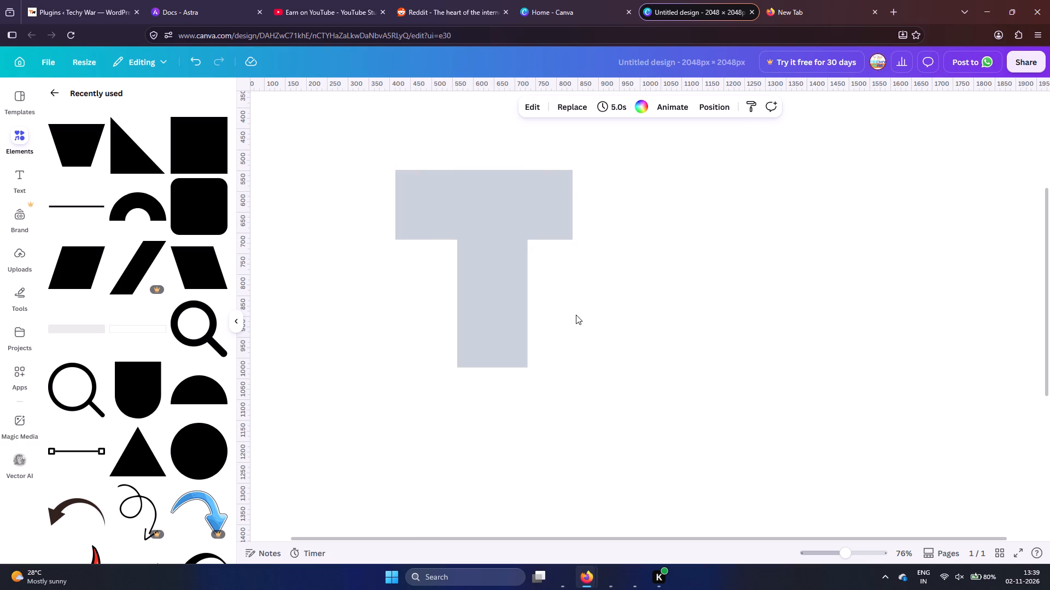
Extend the T's right crossbar piece slightly downward to about 190 px thick.
click(563, 221)
click(635, 257)
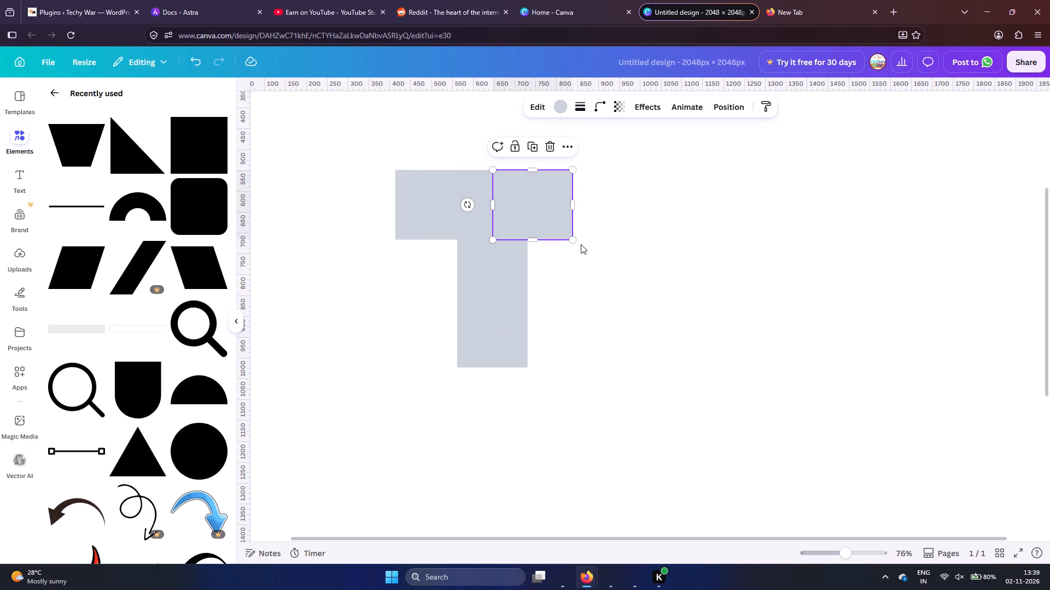
click(556, 220)
drag(535, 238, 535, 244)
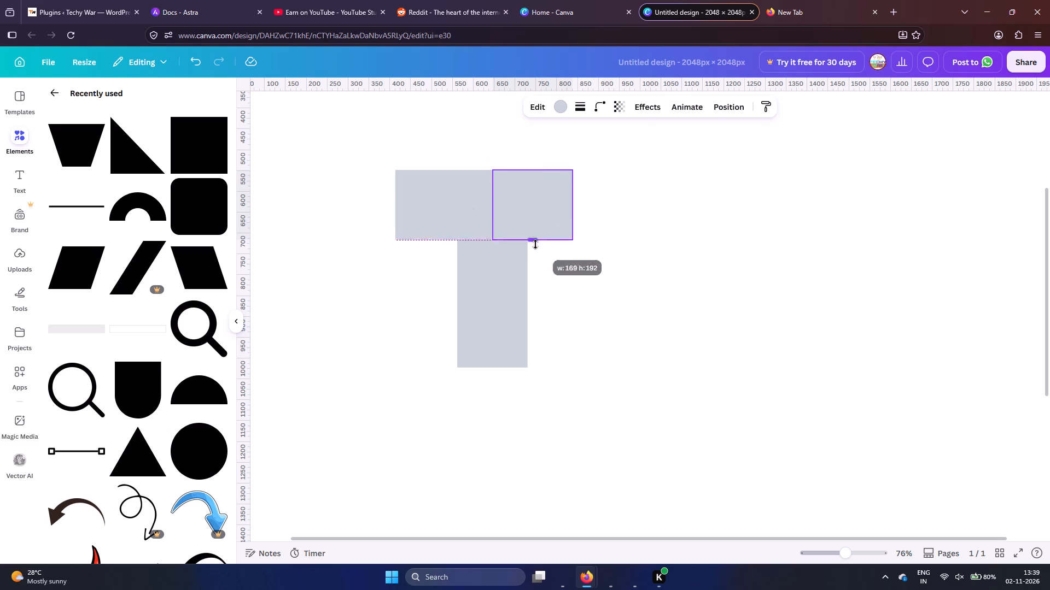
drag(535, 244, 535, 248)
click(622, 257)
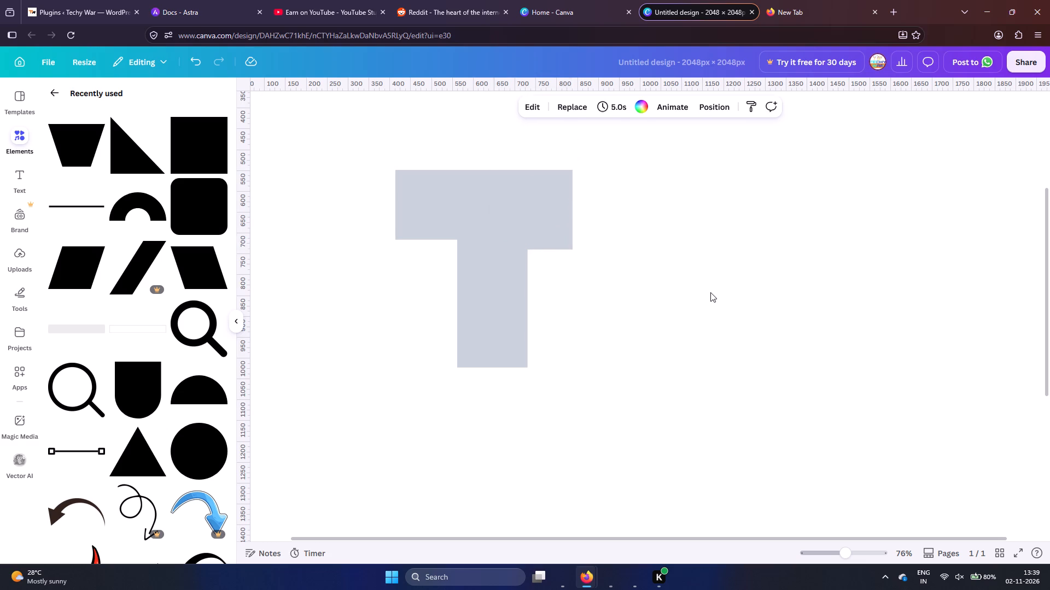
Duplicate the T's vertical stem and place the copy just right of the T, level with its top edge.
ctrl+scroll(710, 292, down, 2)
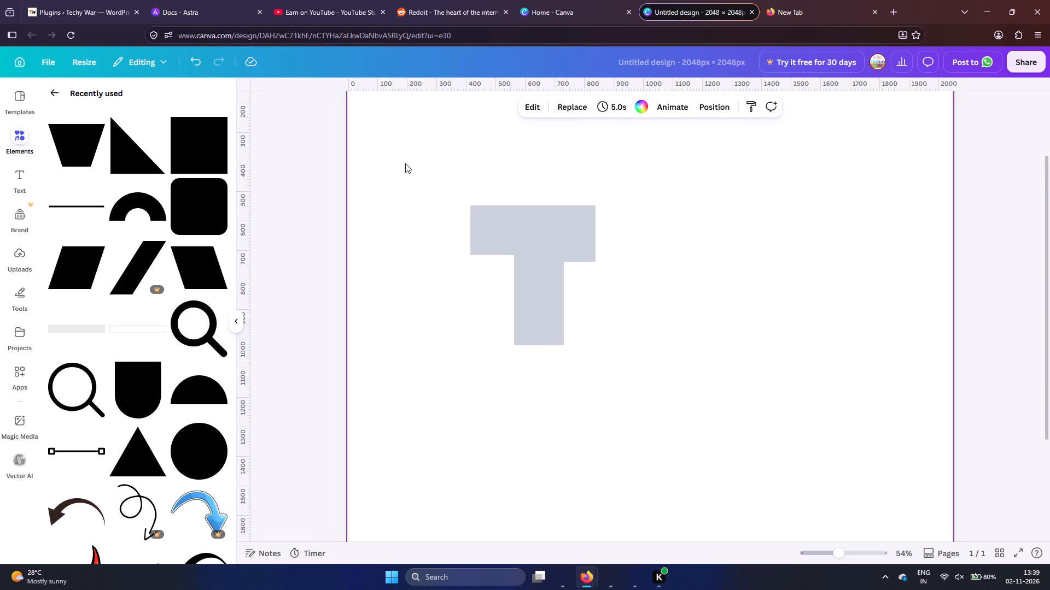
click(532, 279)
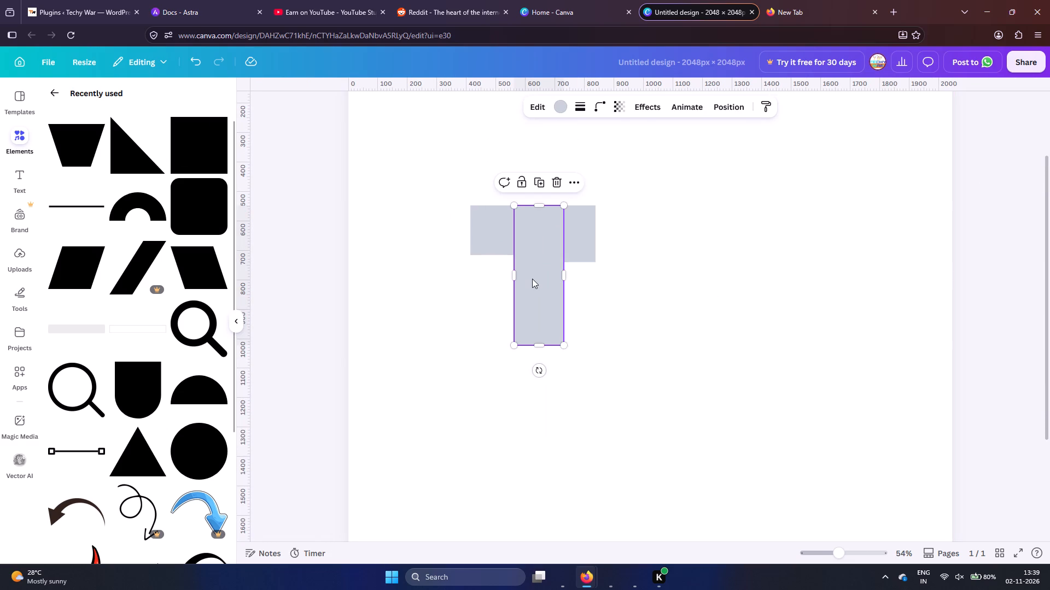
click(540, 179)
drag(538, 259, 610, 258)
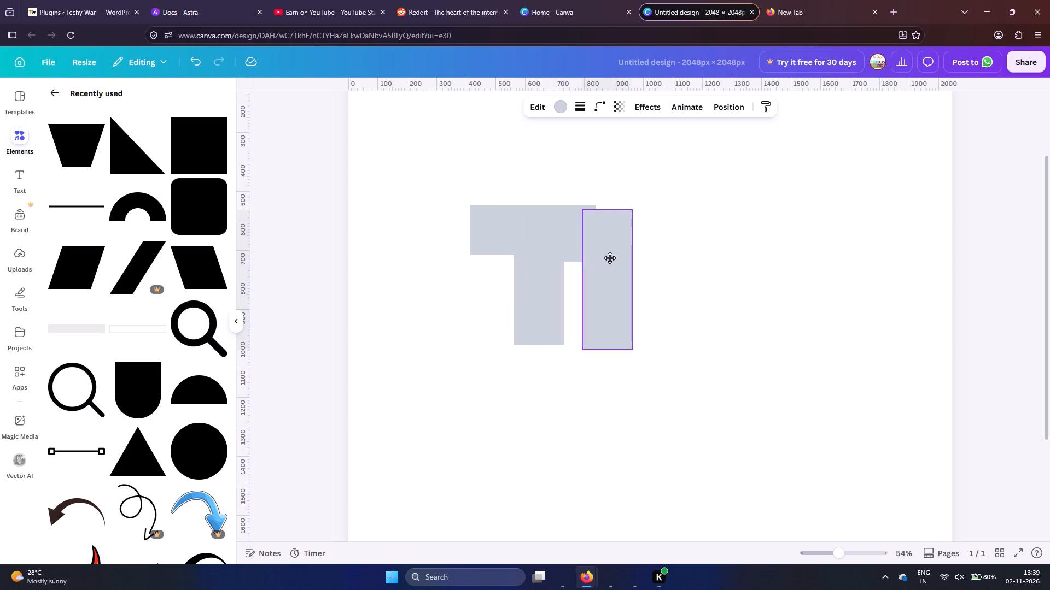
drag(610, 258, 630, 255)
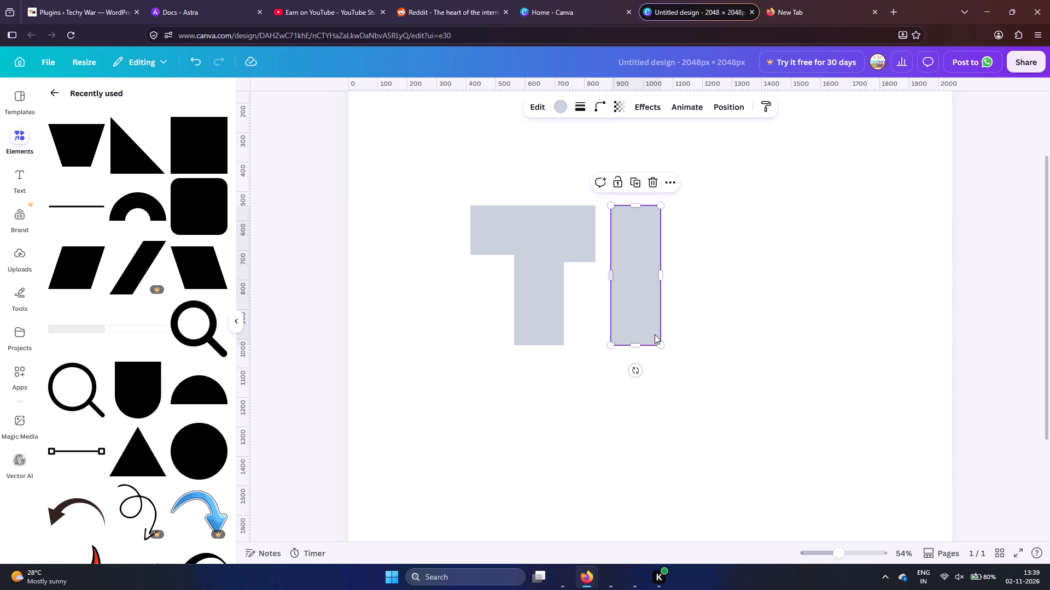
Duplicate the new vertical bar, tilt the copy clockwise, and overlap its lower end with the base of that bar.
click(634, 182)
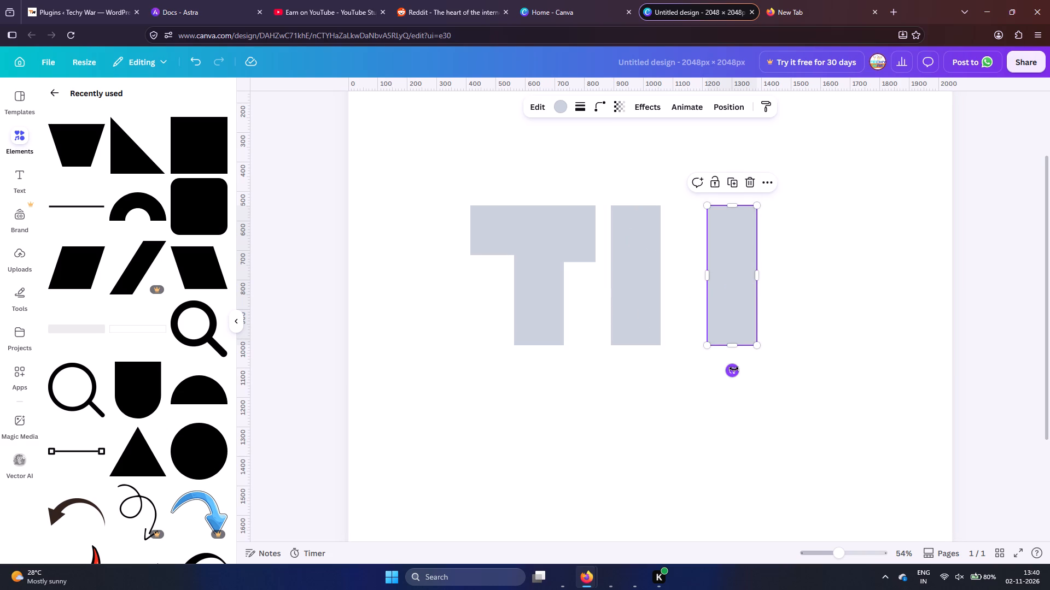
drag(734, 369, 694, 356)
drag(715, 310, 652, 303)
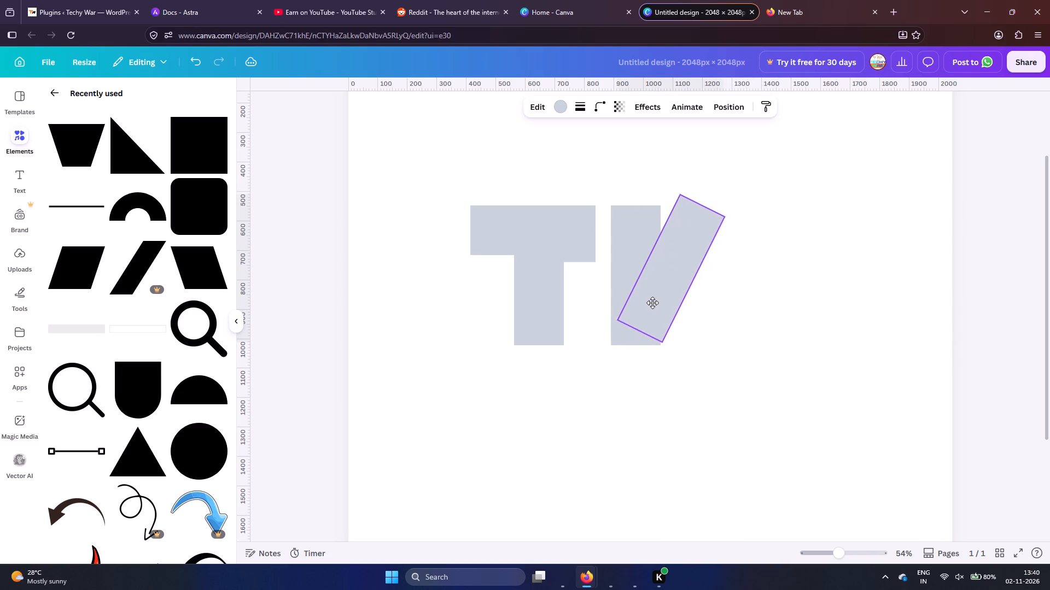
drag(652, 303, 651, 303)
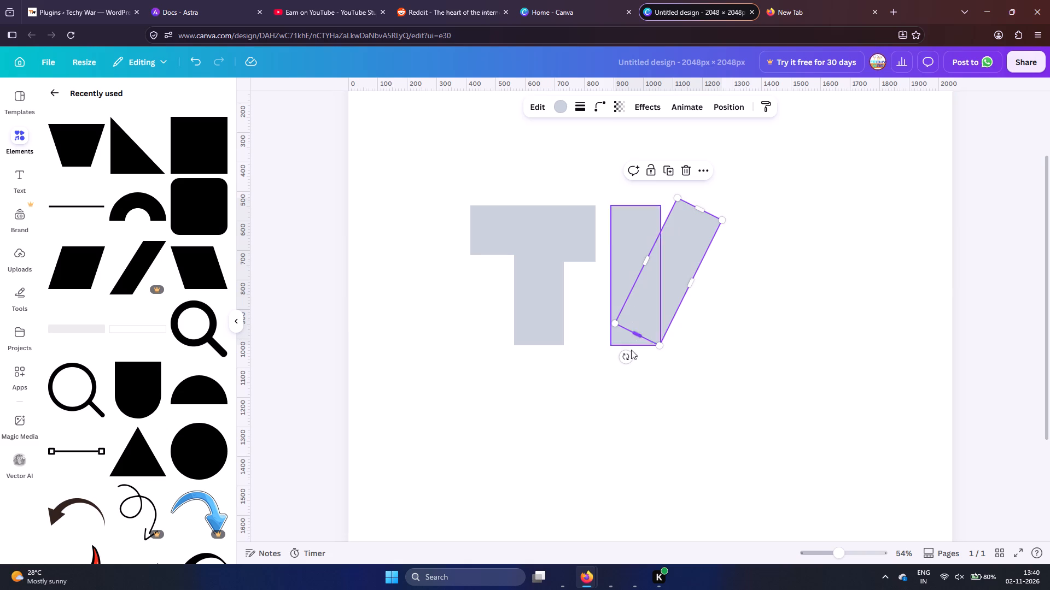
Tilt the slanted bar further clockwise and seat its lowest corner at the vertical bar's bottom right corner.
drag(631, 357, 604, 350)
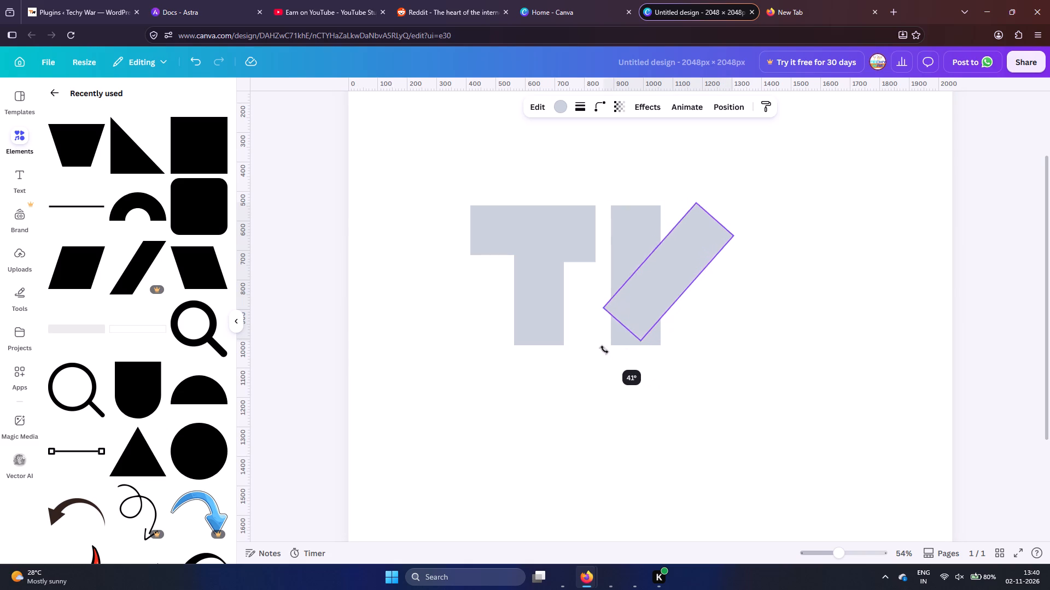
drag(604, 350, 601, 327)
drag(654, 289, 683, 304)
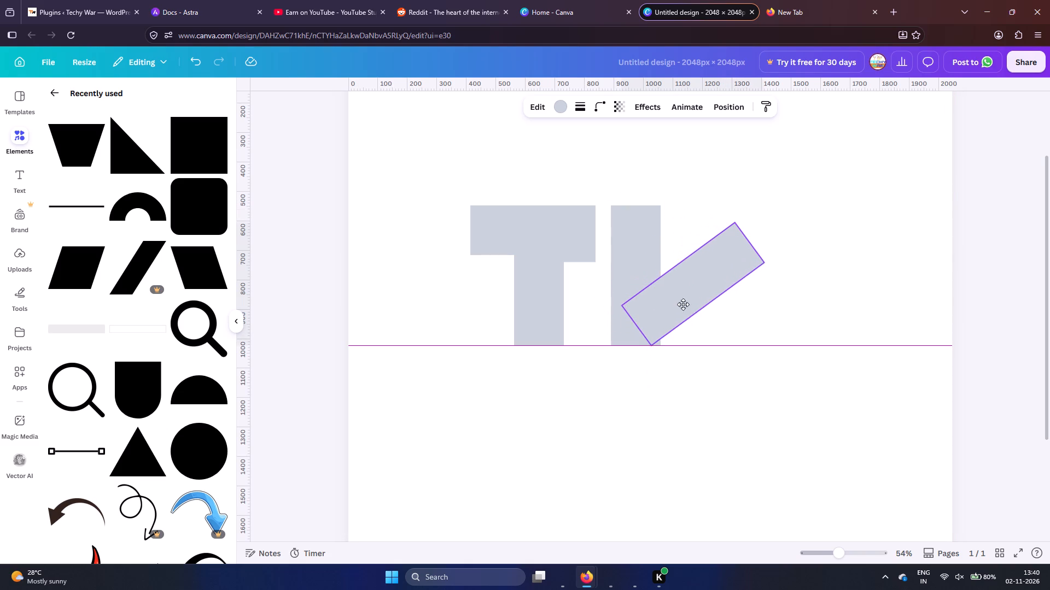
drag(683, 304, 686, 296)
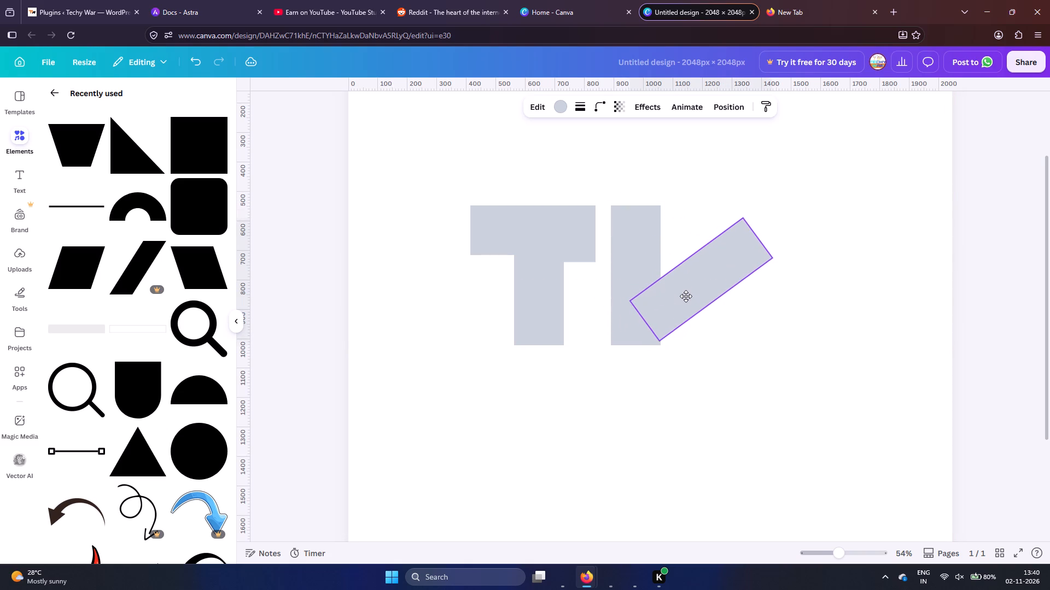
drag(686, 296, 686, 302)
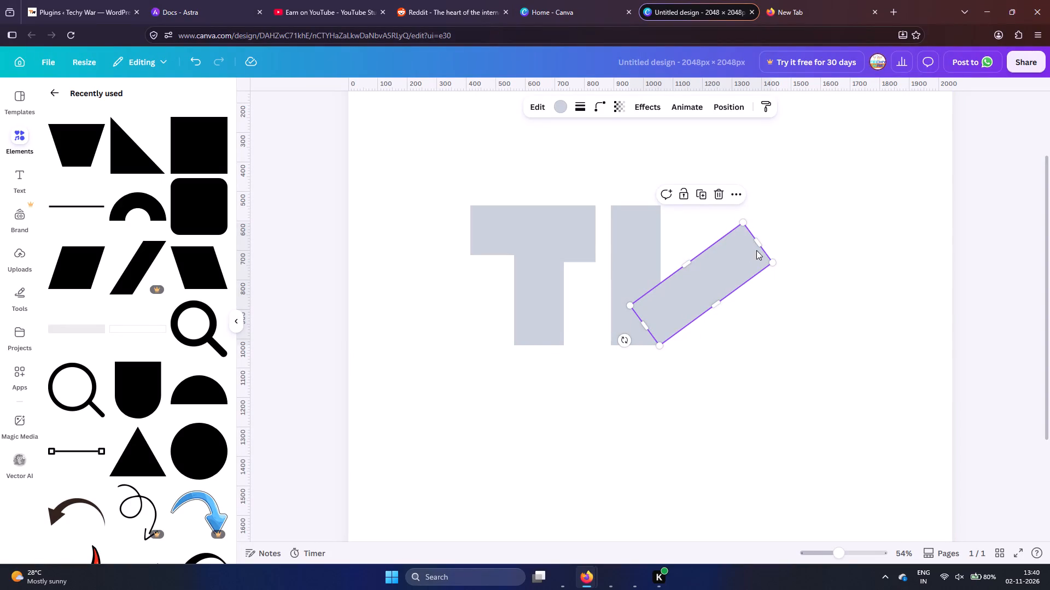
Shorten the slanted bar from its upper end into a stubby diagonal piece.
drag(758, 245, 714, 282)
click(734, 347)
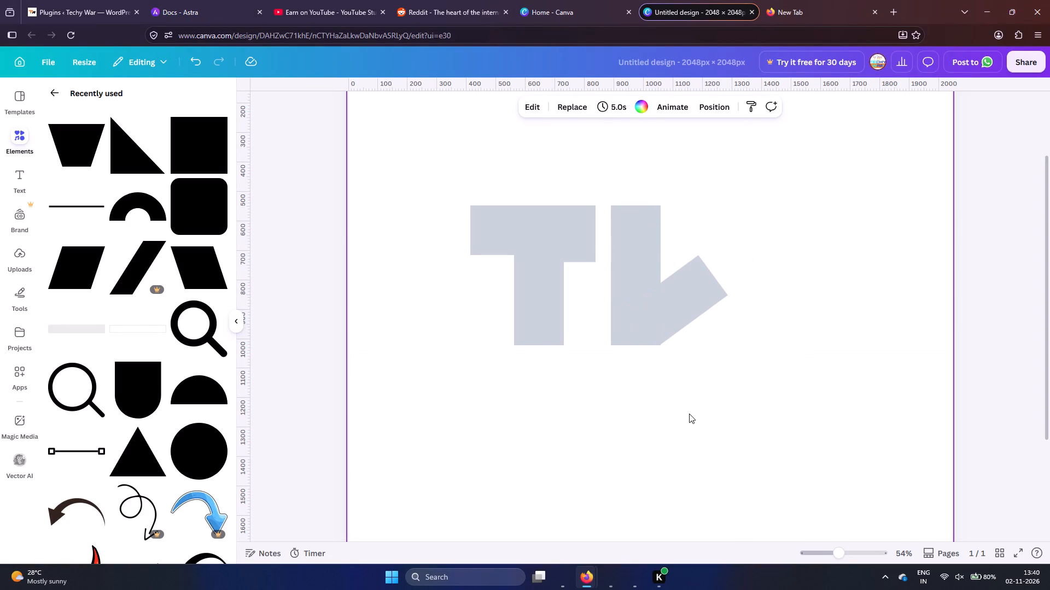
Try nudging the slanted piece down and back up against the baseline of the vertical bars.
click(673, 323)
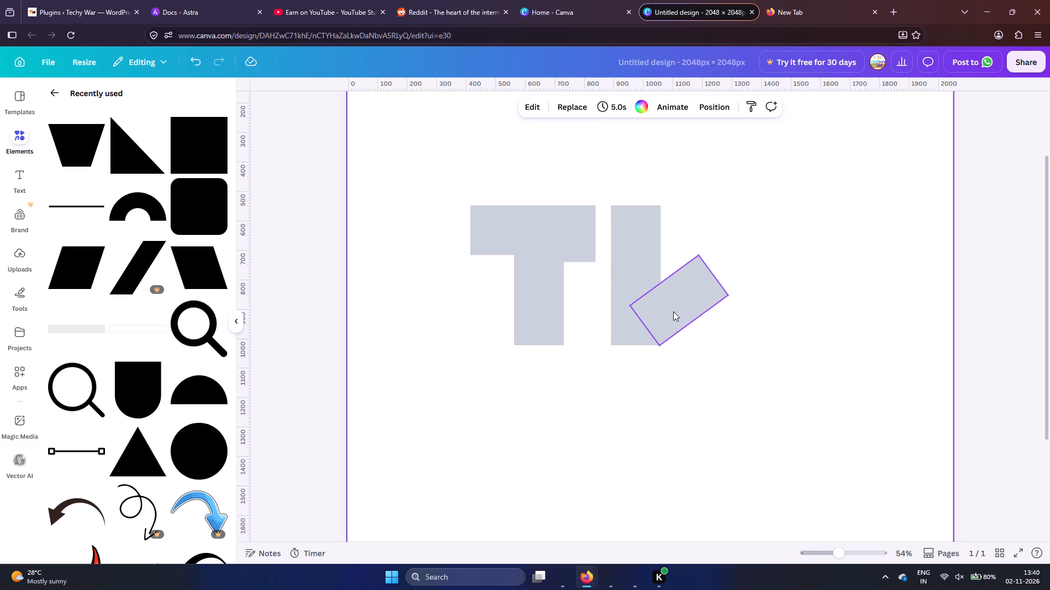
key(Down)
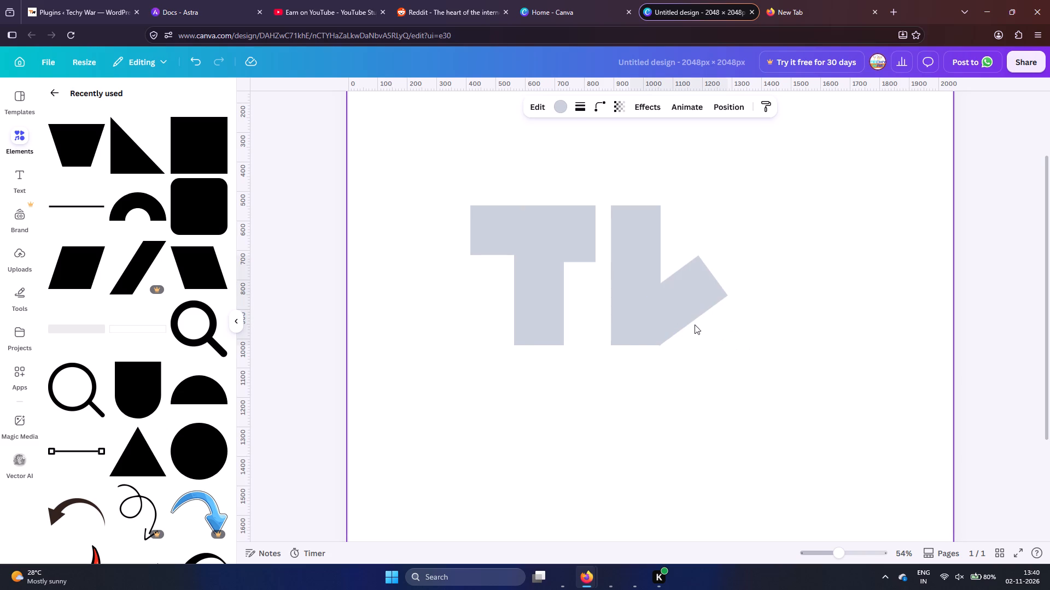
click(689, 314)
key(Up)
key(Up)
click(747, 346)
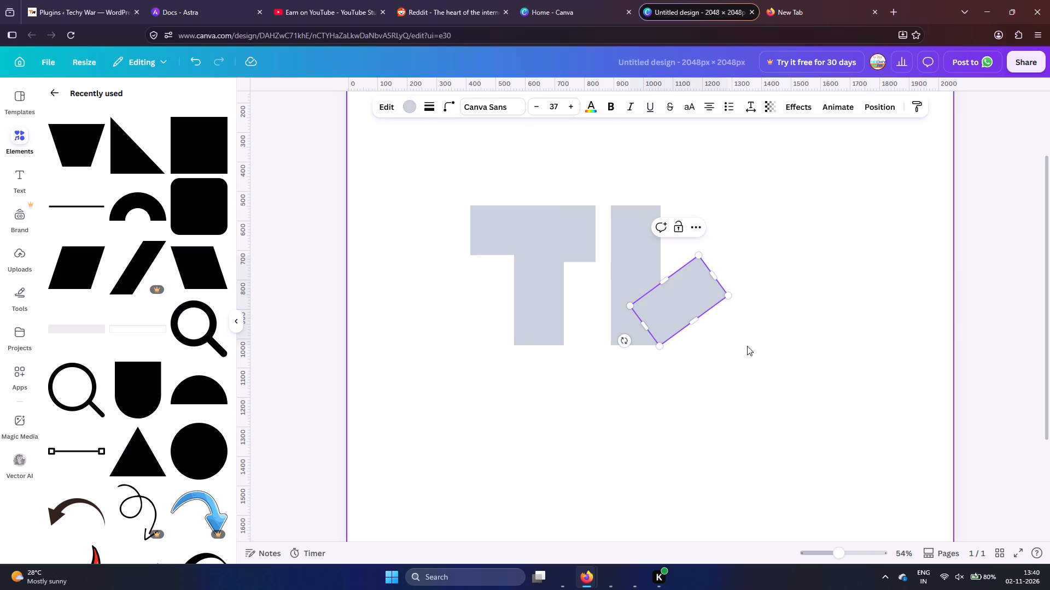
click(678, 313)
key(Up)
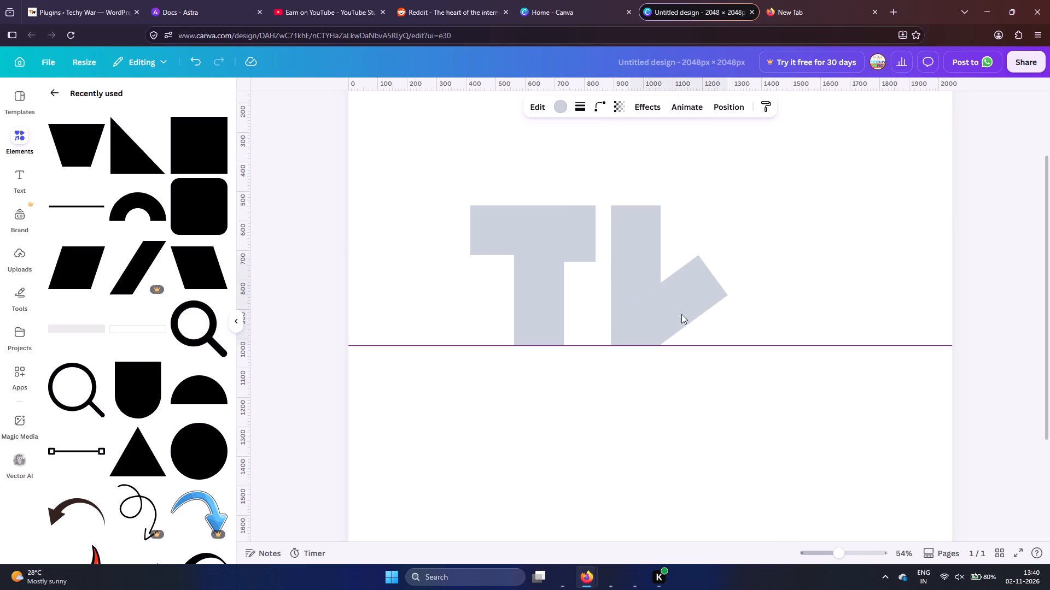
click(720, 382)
Nudge the slanted piece about 8 px to the right along the vertical bar's base.
click(676, 313)
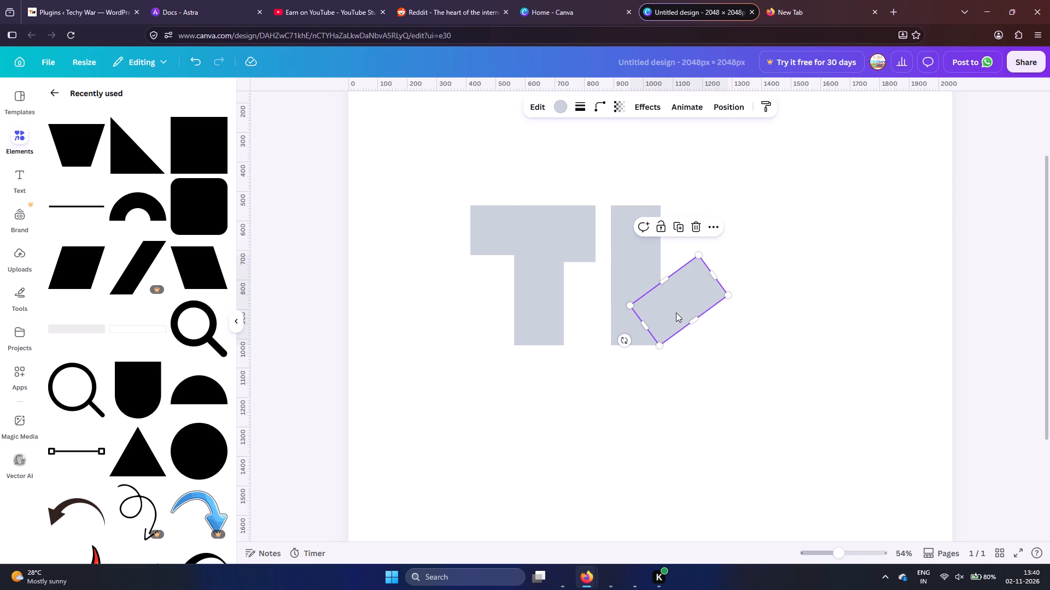
key(Right)
key(Right)
key(Right)
key(Right)
key(Right)
key(Right)
key(Right)
key(Right)
key(Right)
key(Right)
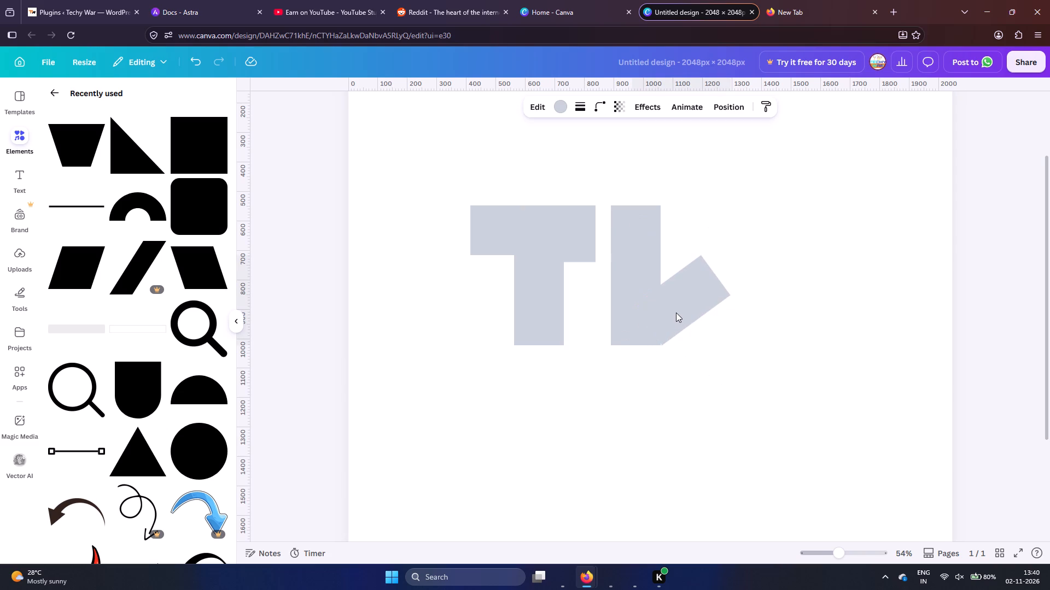
key(Left)
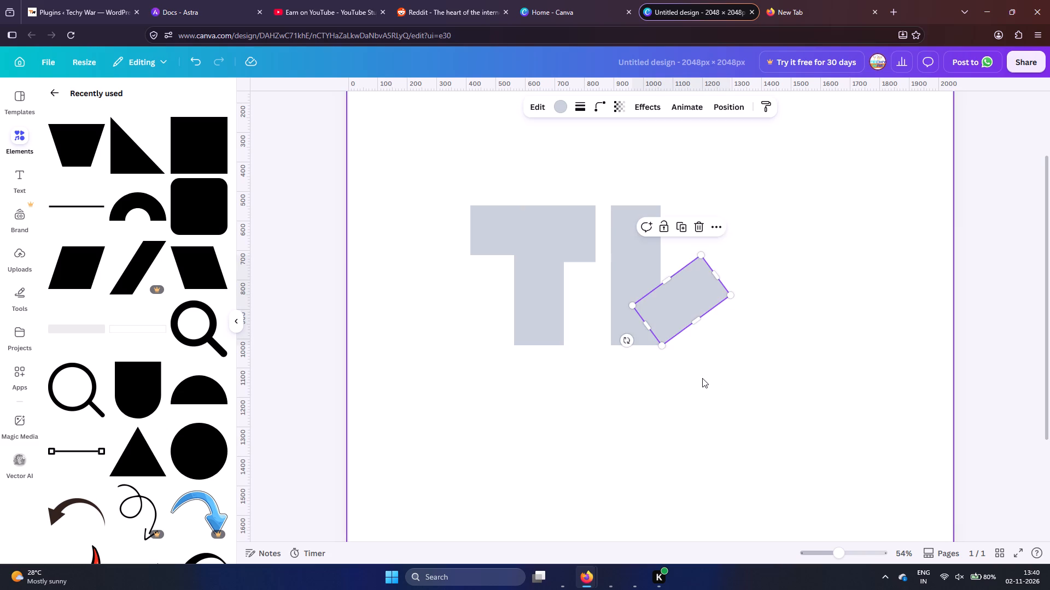
key(Left)
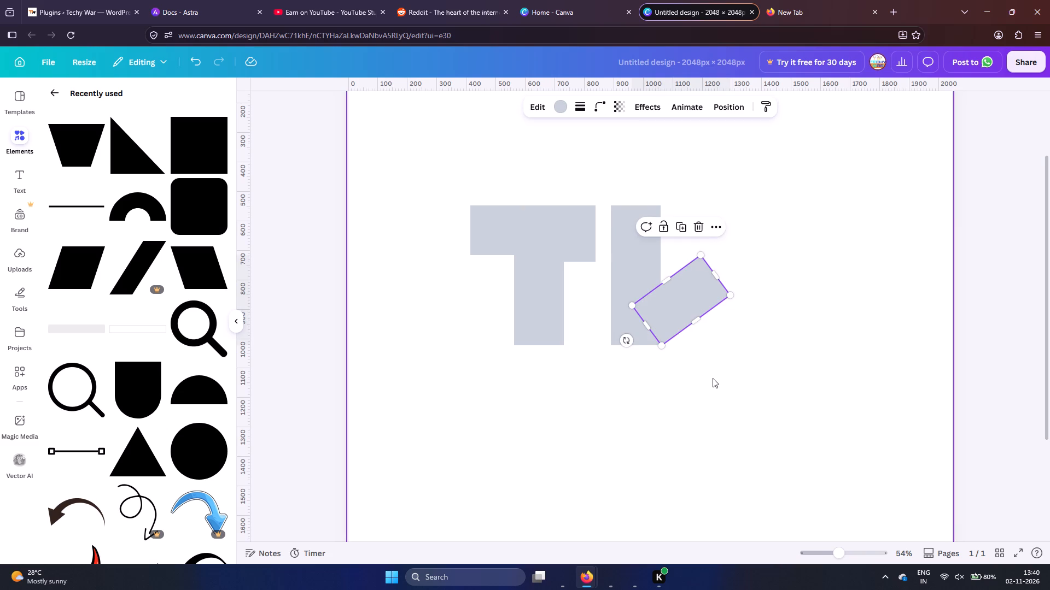
Nudge the slanted piece slightly left so its lowest corner meets the vertical bar's bottom right corner.
ctrl+scroll(713, 378, up, 4)
click(642, 357)
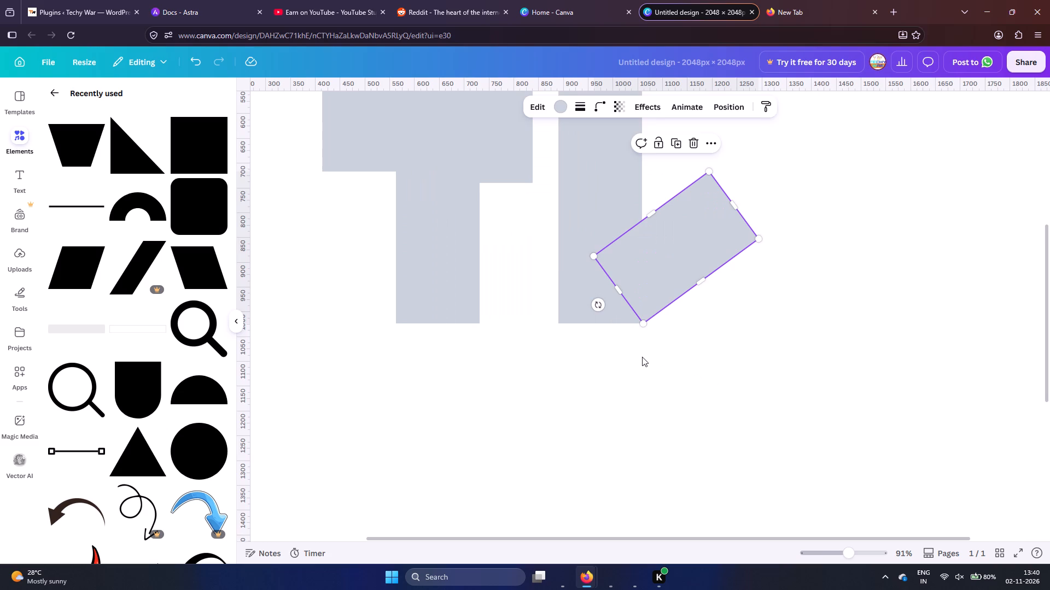
click(649, 274)
key(Left)
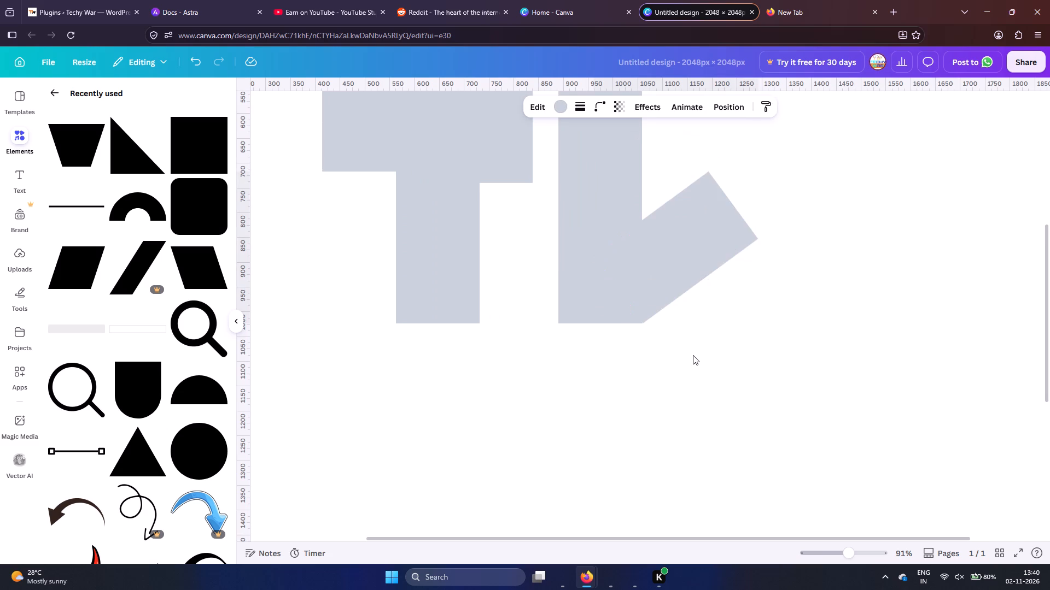
key(Left)
click(693, 359)
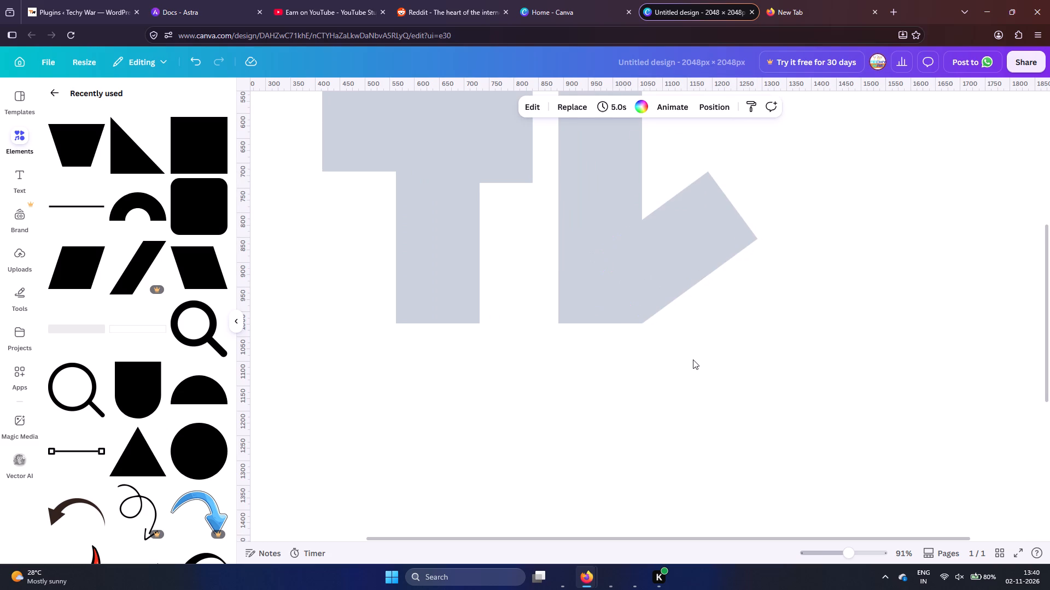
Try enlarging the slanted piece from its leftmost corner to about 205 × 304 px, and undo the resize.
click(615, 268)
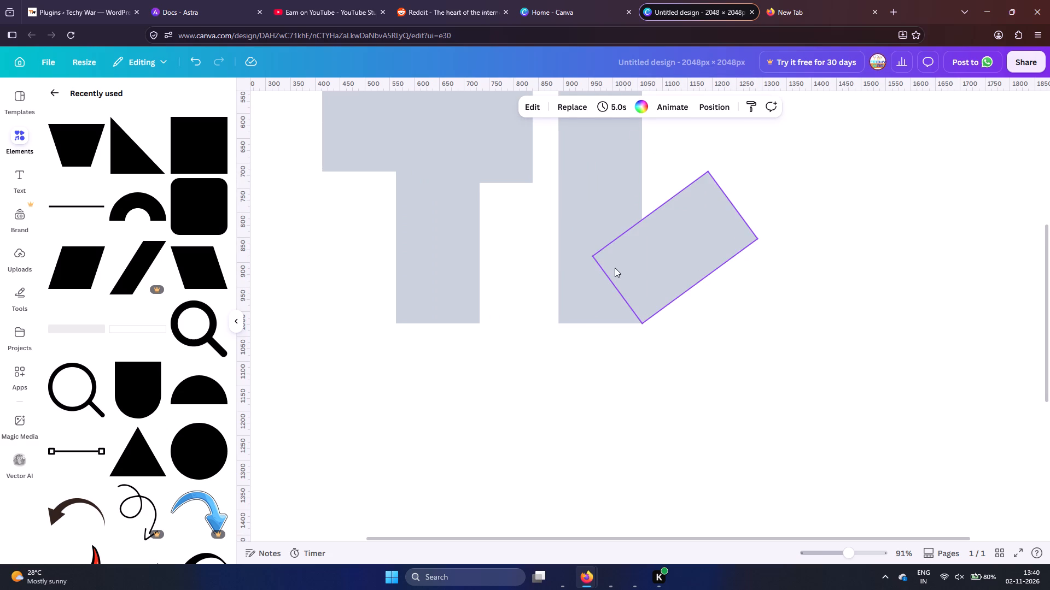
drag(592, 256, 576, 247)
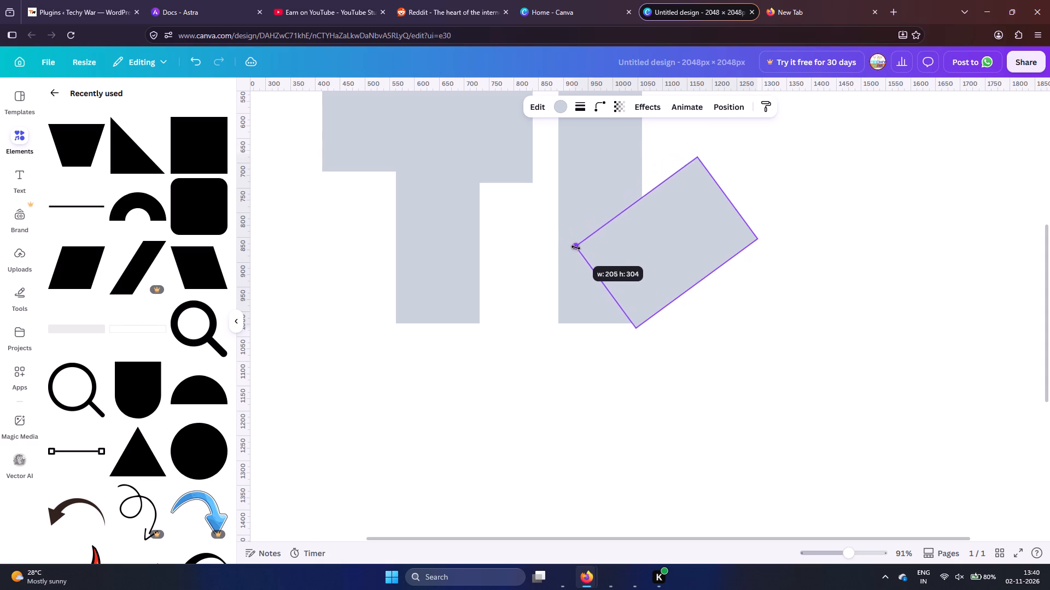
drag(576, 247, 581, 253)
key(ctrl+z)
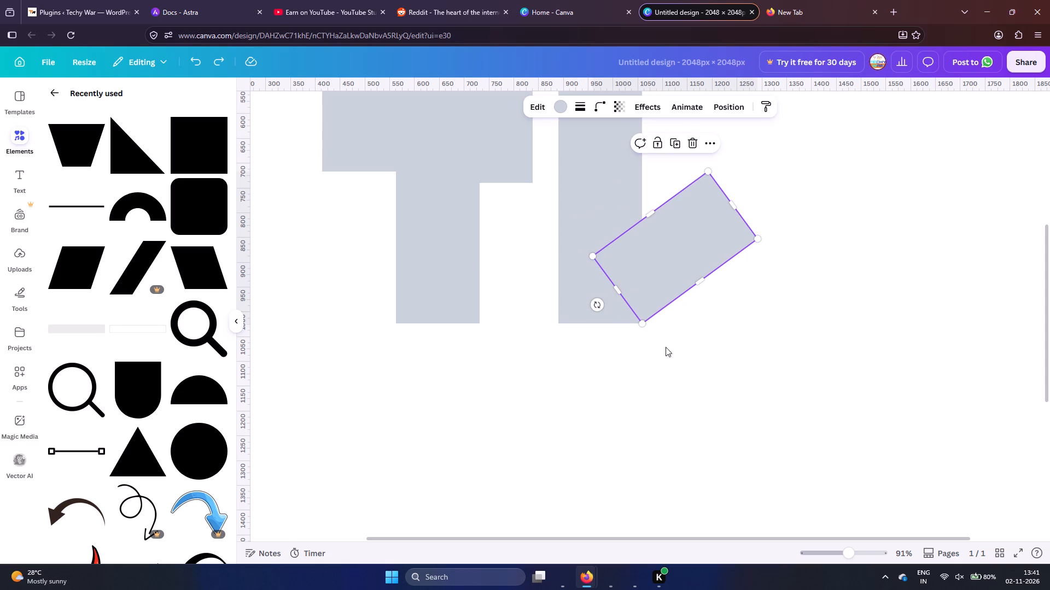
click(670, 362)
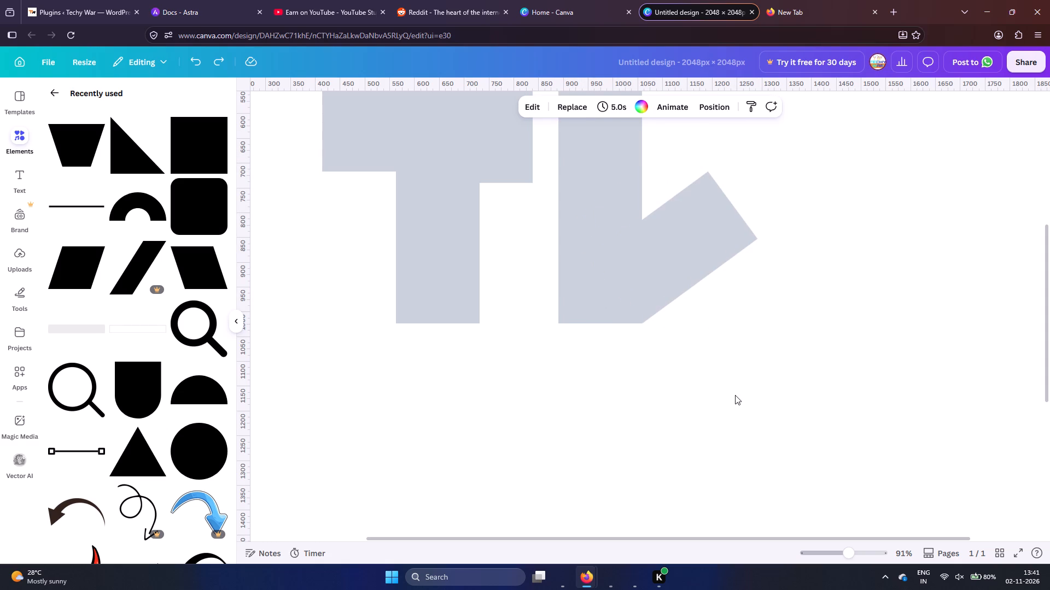
Add a square at the slanted piece's upper corner and resize it into a narrow upright bar about 307 px tall.
ctrl+scroll(761, 410, up, 2)
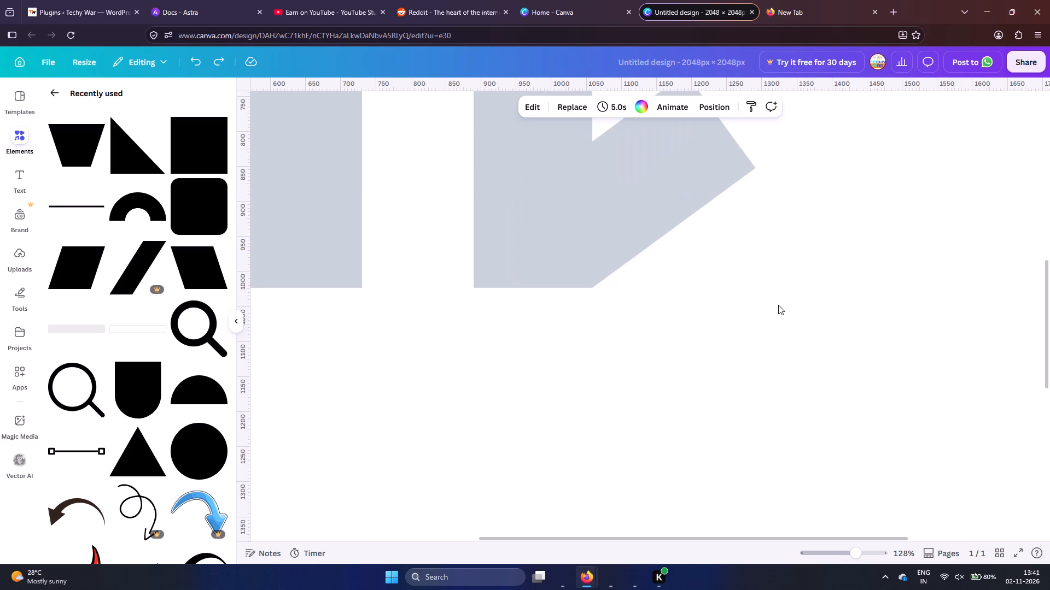
ctrl+scroll(778, 305, down, 5)
ctrl+scroll(792, 206, up, 3)
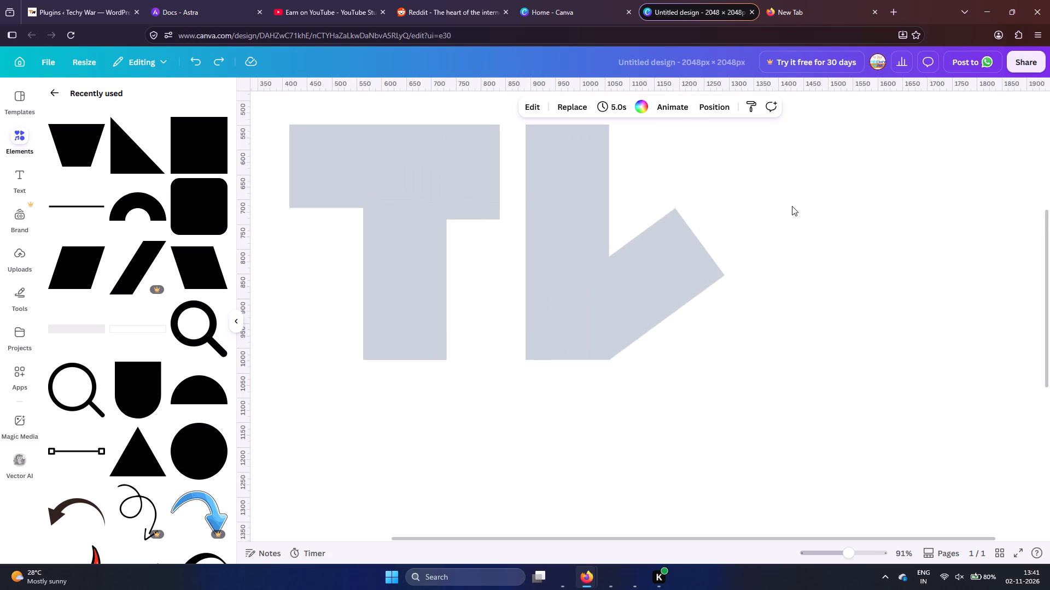
ctrl+scroll(792, 206, up, 3)
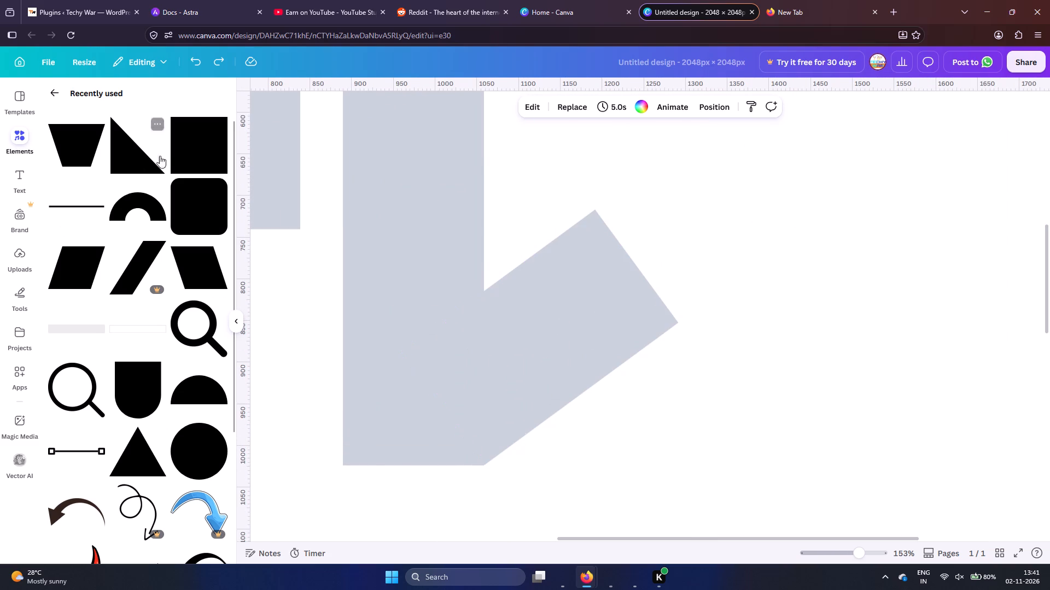
drag(191, 144, 614, 239)
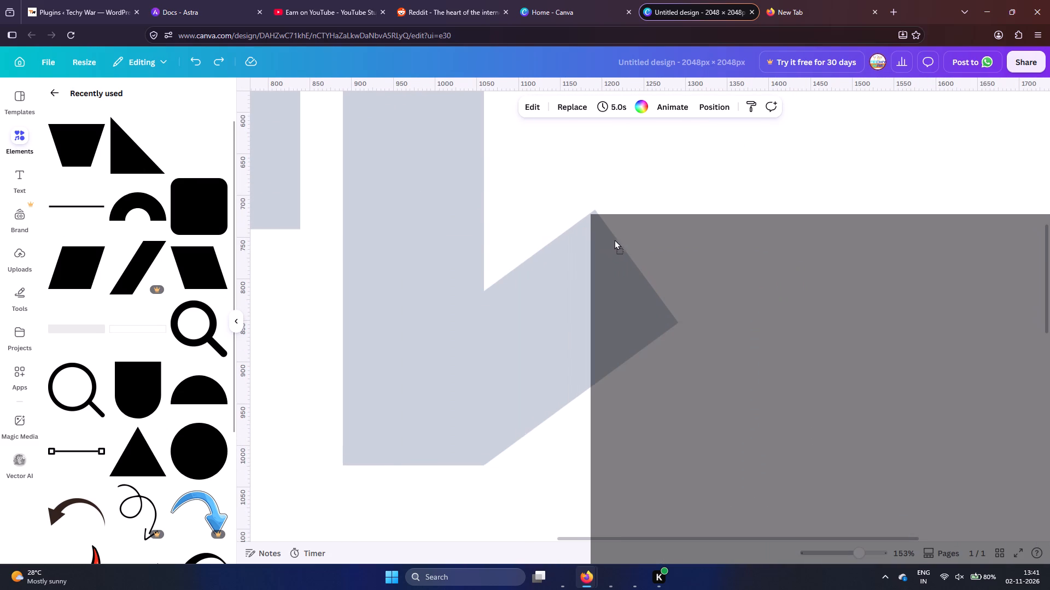
drag(614, 239, 615, 237)
scroll(774, 299, down, 6)
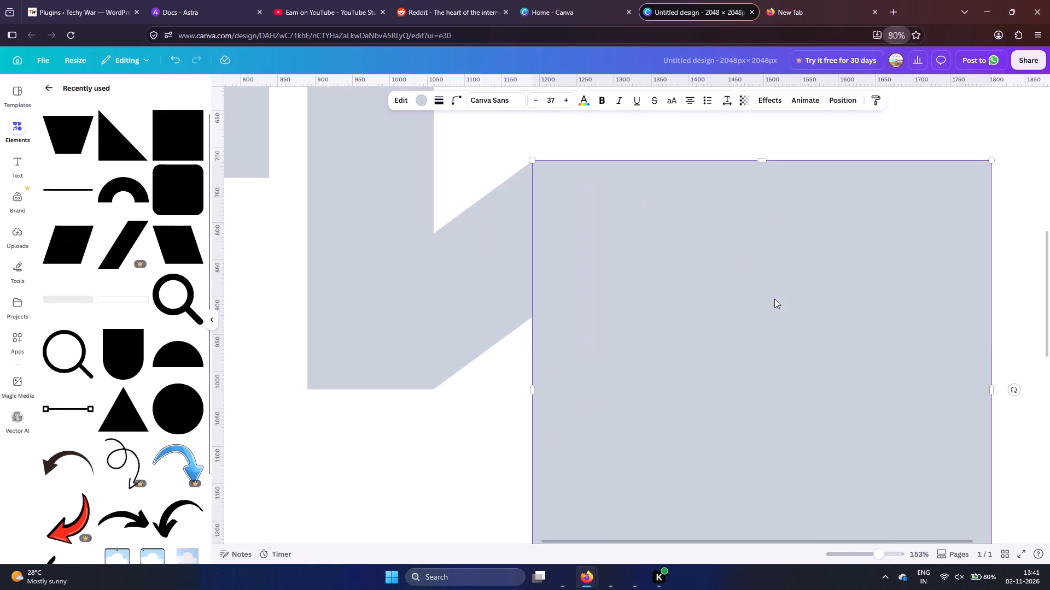
ctrl+scroll(774, 299, down, 5)
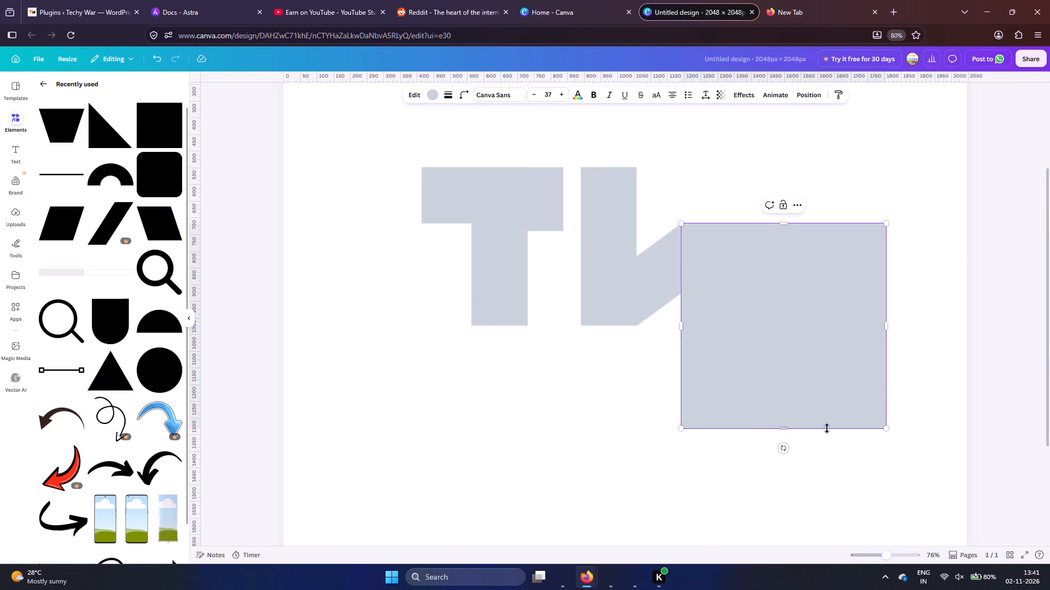
drag(792, 428, 781, 316)
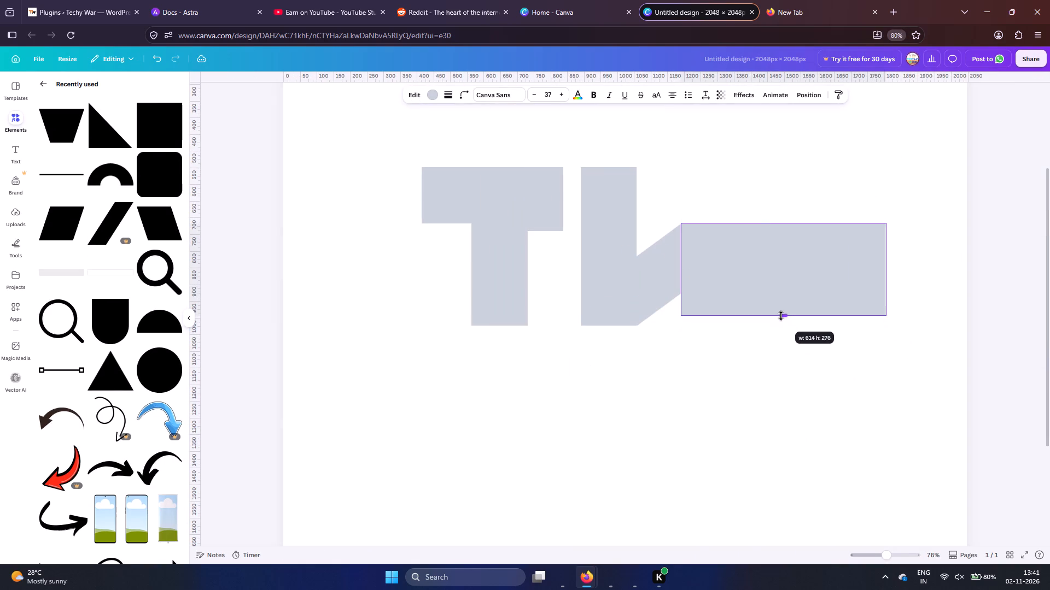
drag(781, 316, 781, 326)
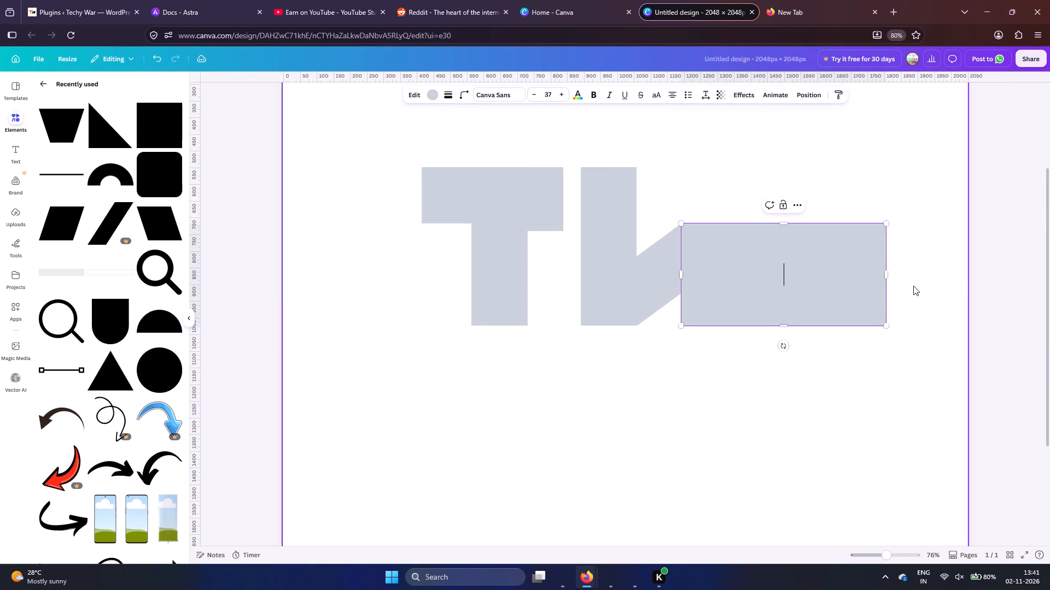
drag(887, 275, 717, 276)
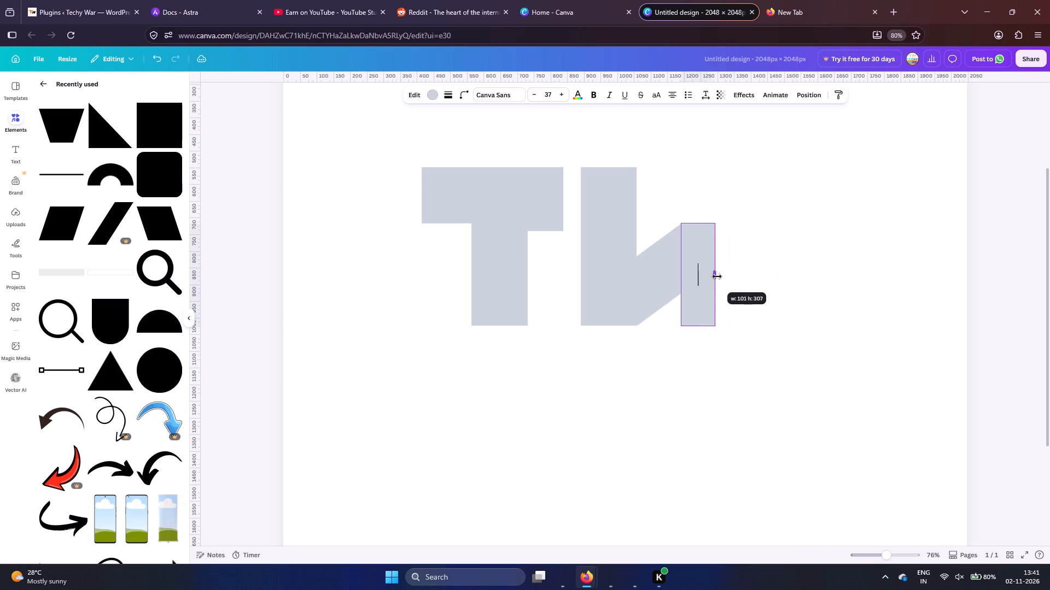
drag(717, 276, 727, 276)
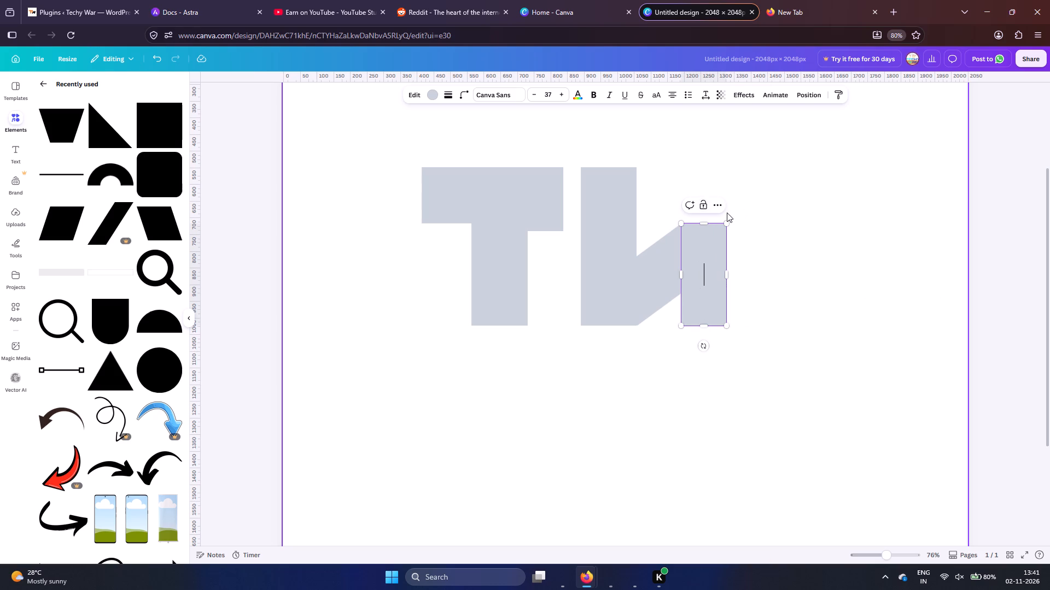
Rotate the new bar to about -38° and fit its top onto the slanted piece's upper end to form a peak.
drag(704, 349, 743, 340)
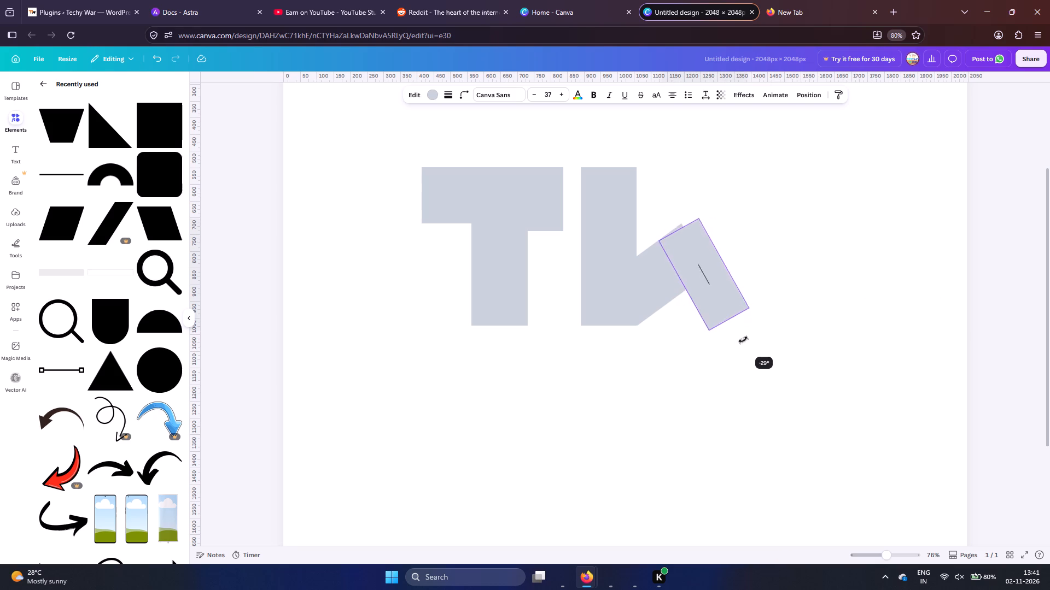
drag(743, 340, 756, 344)
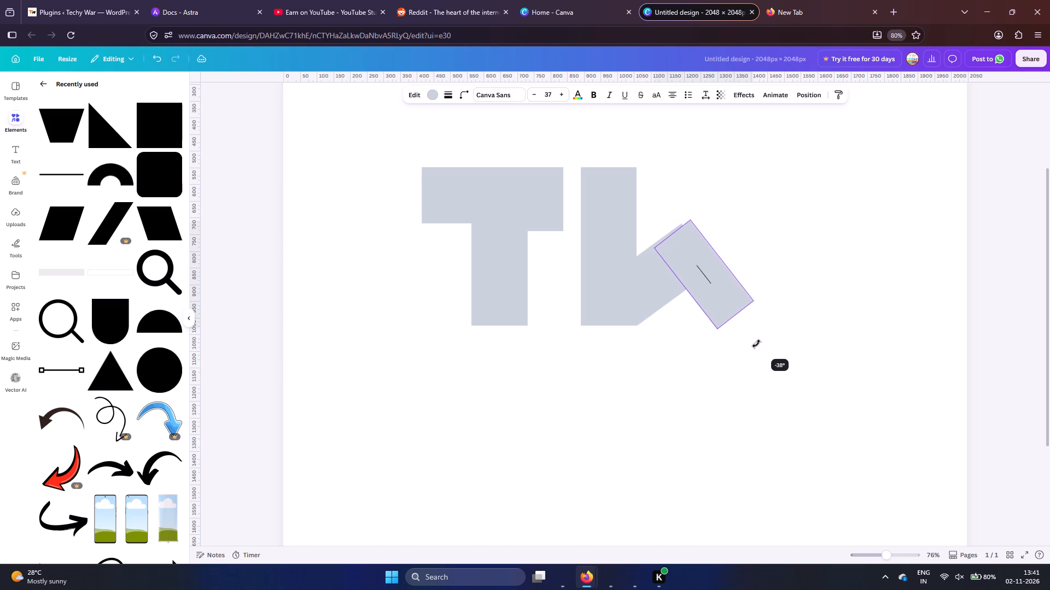
drag(756, 344, 755, 340)
drag(711, 276, 696, 278)
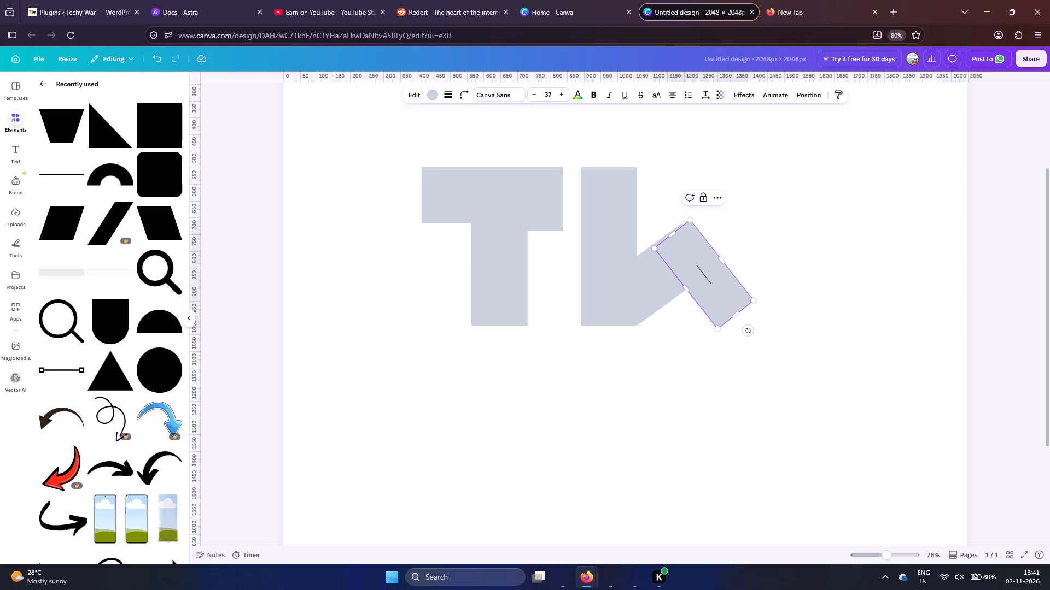
drag(696, 278, 687, 280)
drag(691, 249, 682, 255)
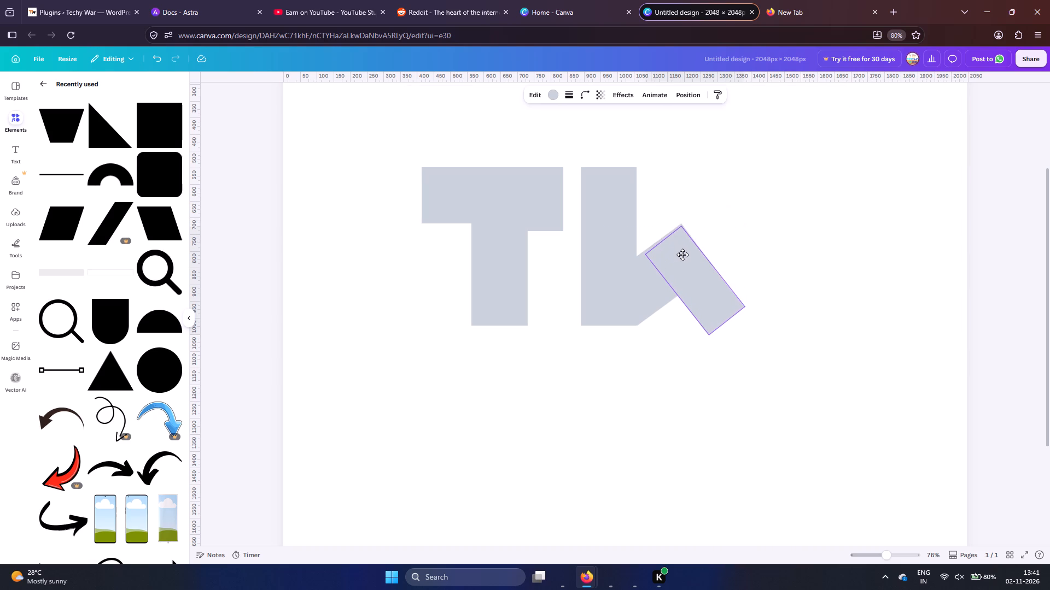
drag(682, 255, 682, 253)
click(757, 216)
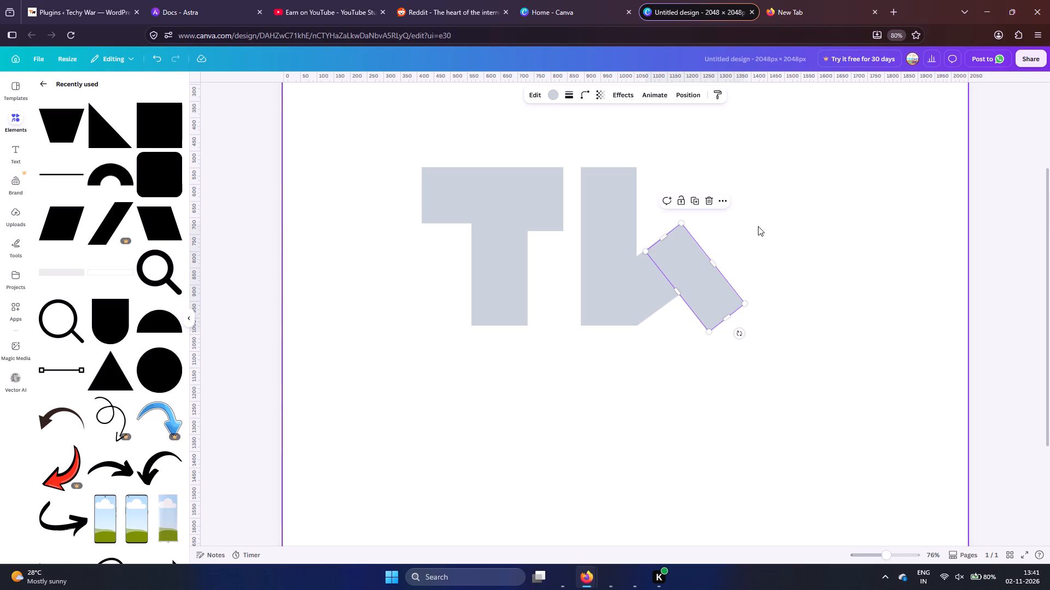
Shorten the downward-slanting bar from its lower end so its lowest corner meets the letters' baseline.
click(719, 306)
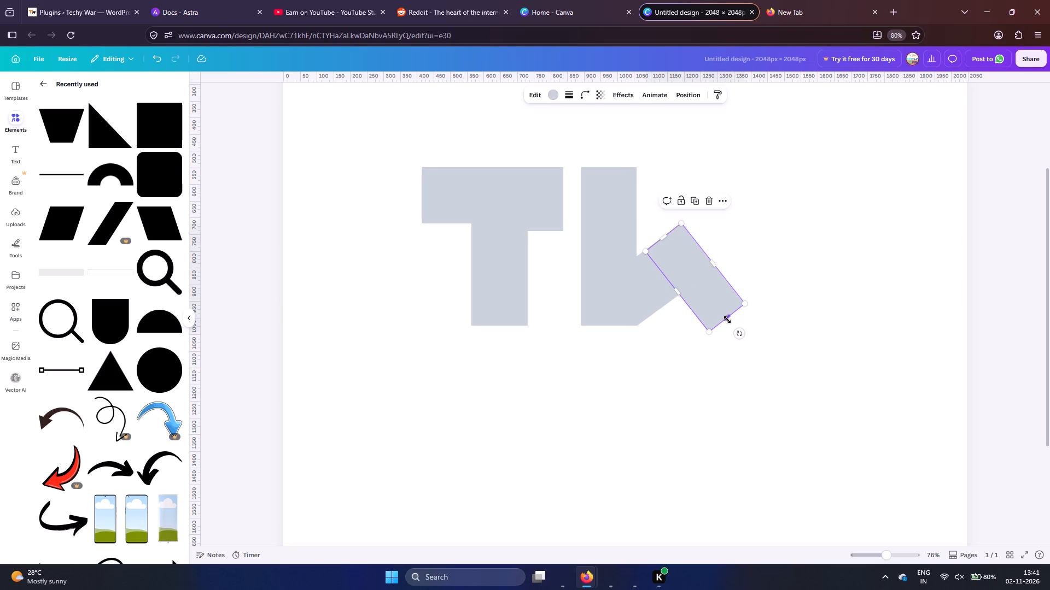
drag(727, 320, 725, 310)
click(821, 263)
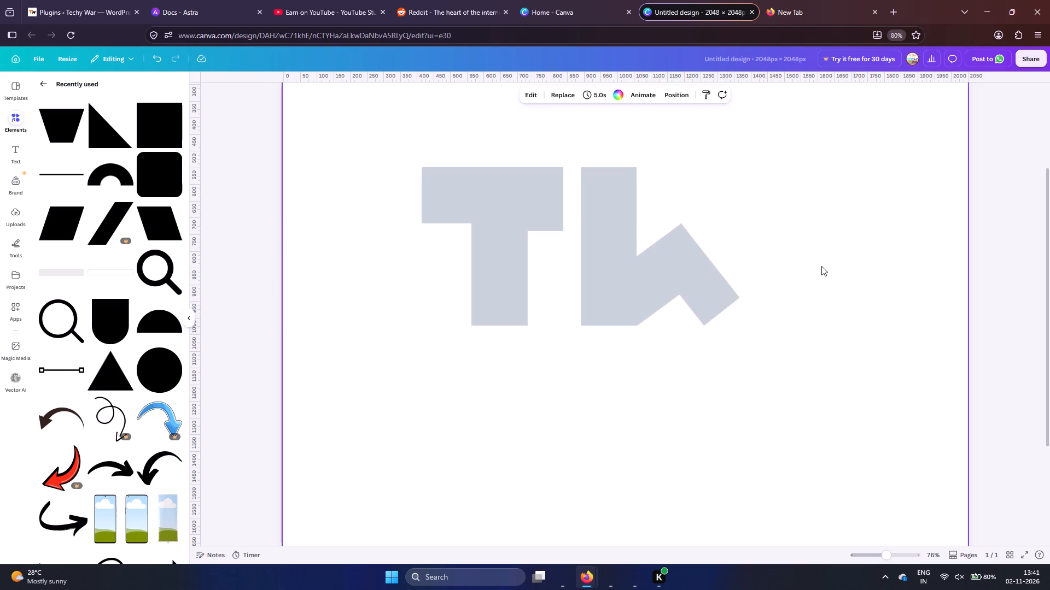
Duplicate the downward-slanting bar and move the copy to the right of the original.
ctrl+scroll(821, 266, up, 3)
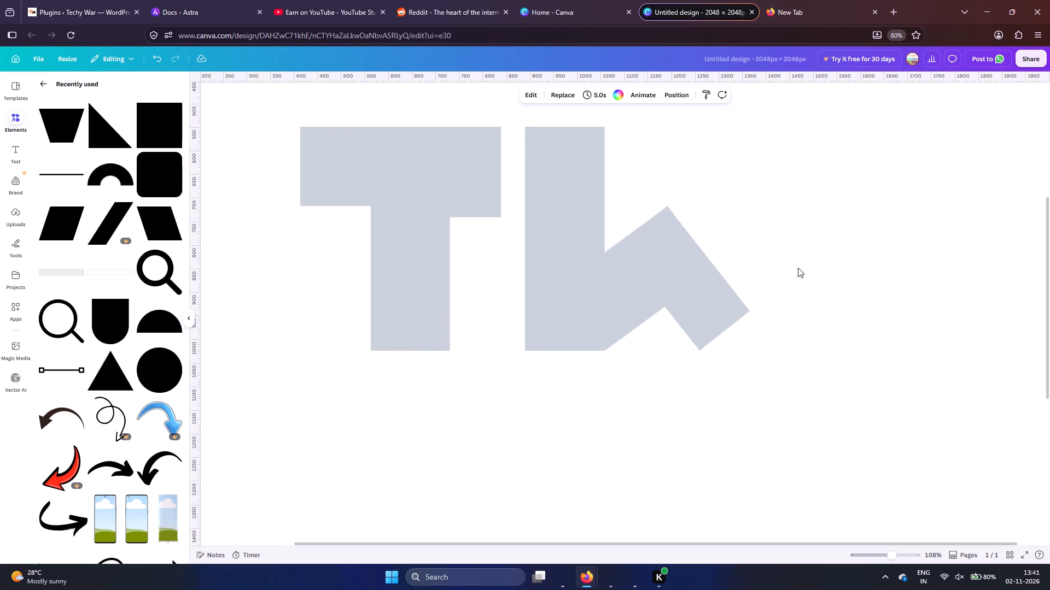
click(694, 283)
click(679, 185)
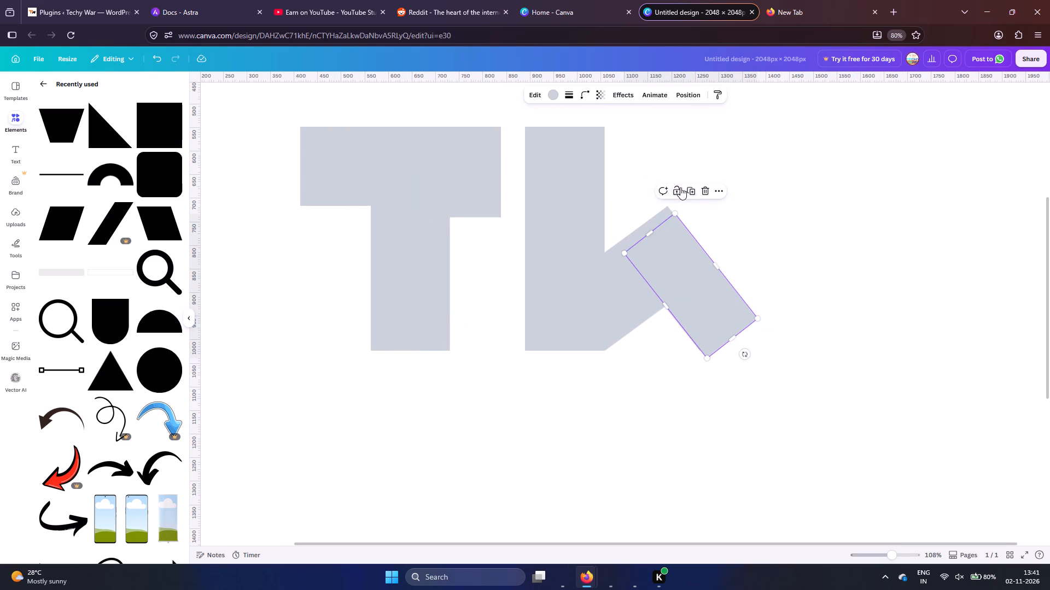
drag(681, 274, 743, 249)
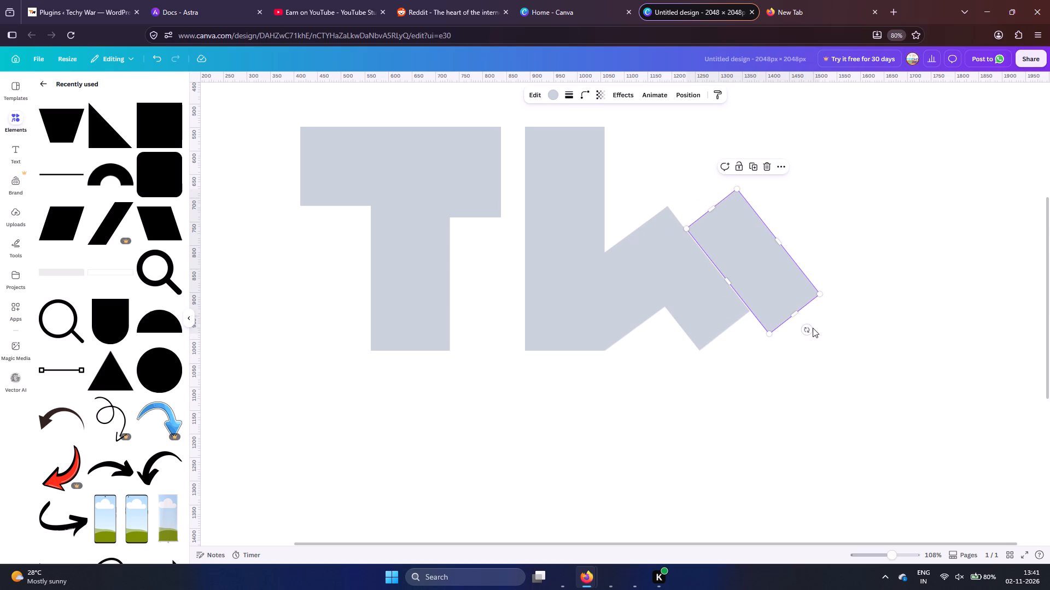
Rotate the copy to slant up to the right and place its lowest corner on the original bar's lowest corner.
drag(808, 328, 687, 345)
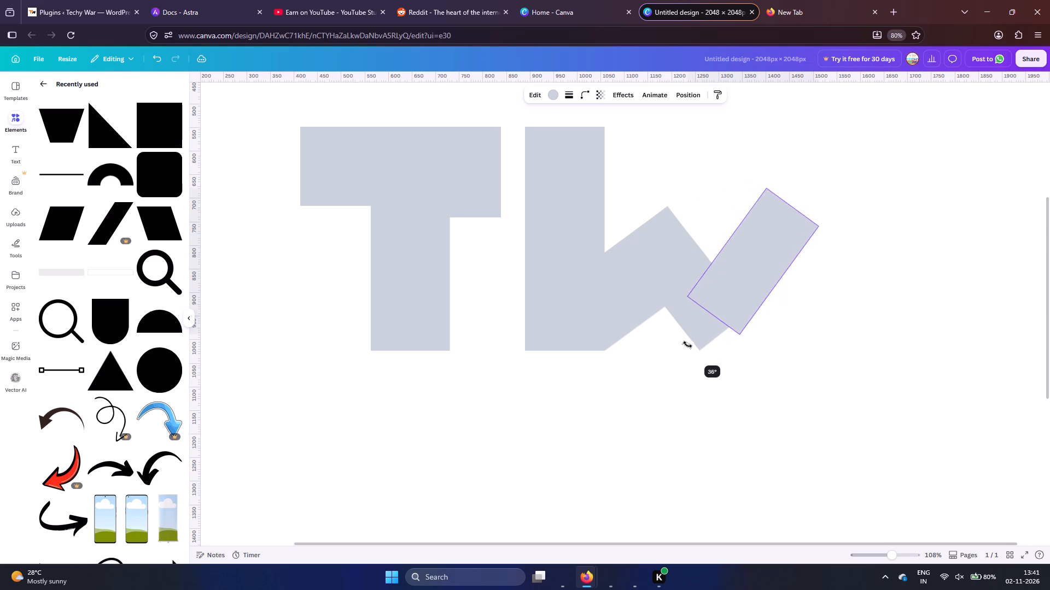
drag(687, 345, 678, 323)
drag(725, 269, 728, 272)
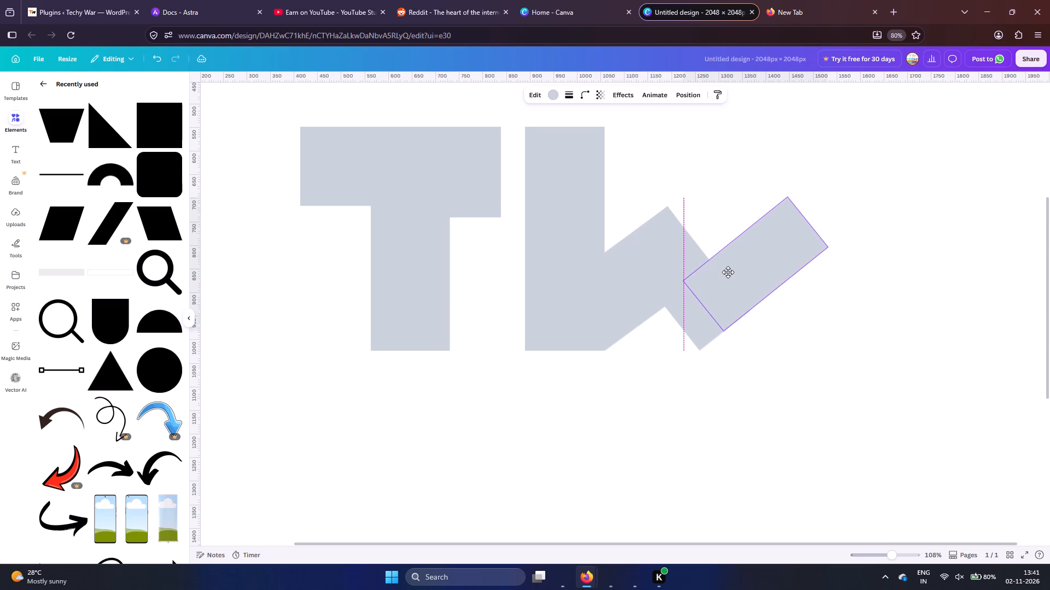
drag(728, 272, 702, 286)
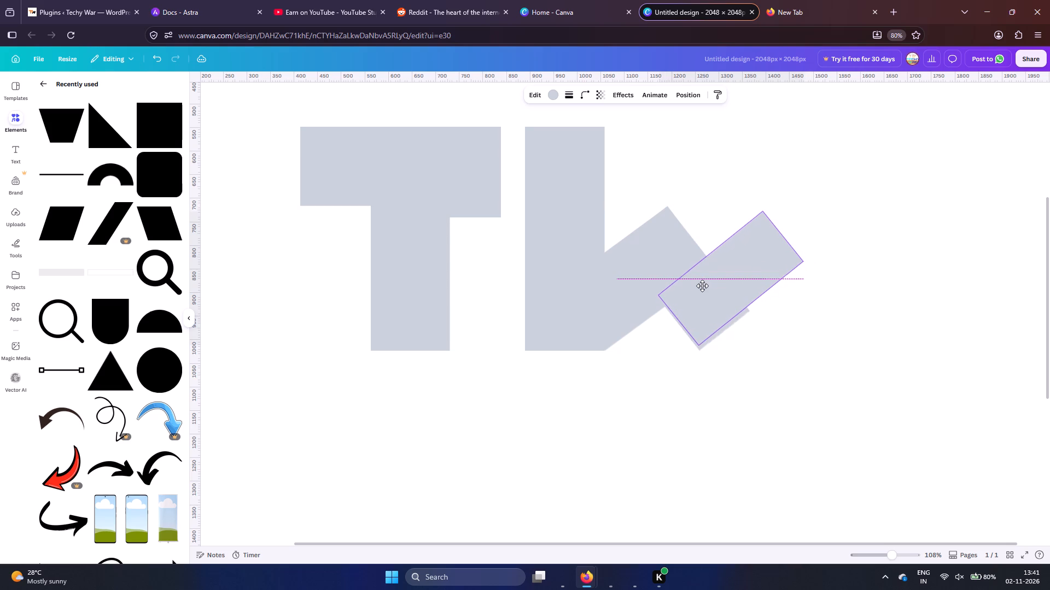
drag(702, 286, 703, 292)
click(771, 335)
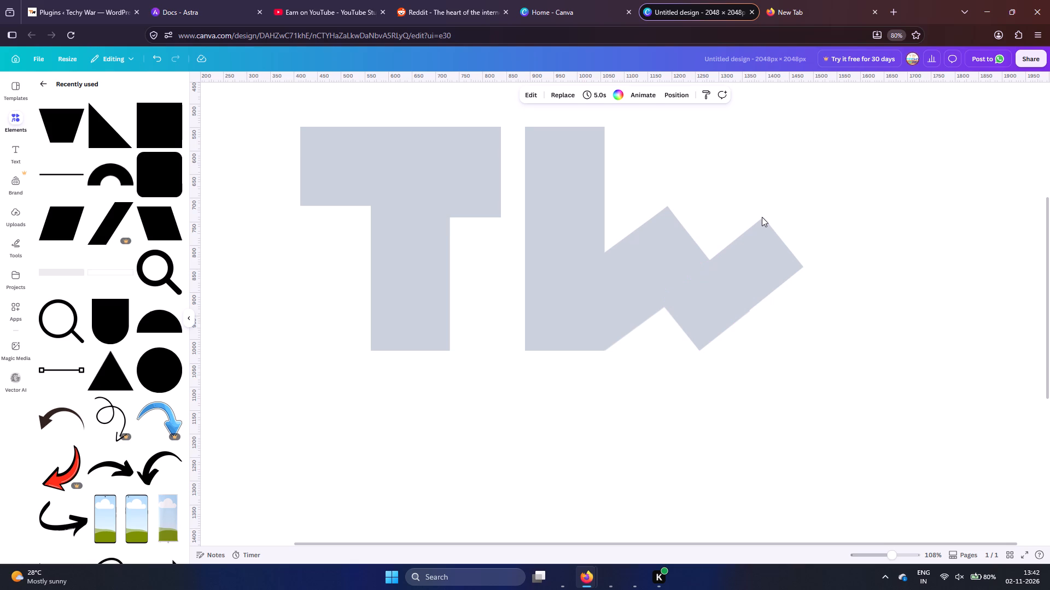
Rotate the copied bar upright so it stands on the baseline beside the downward-slanting bar's lower end.
click(689, 331)
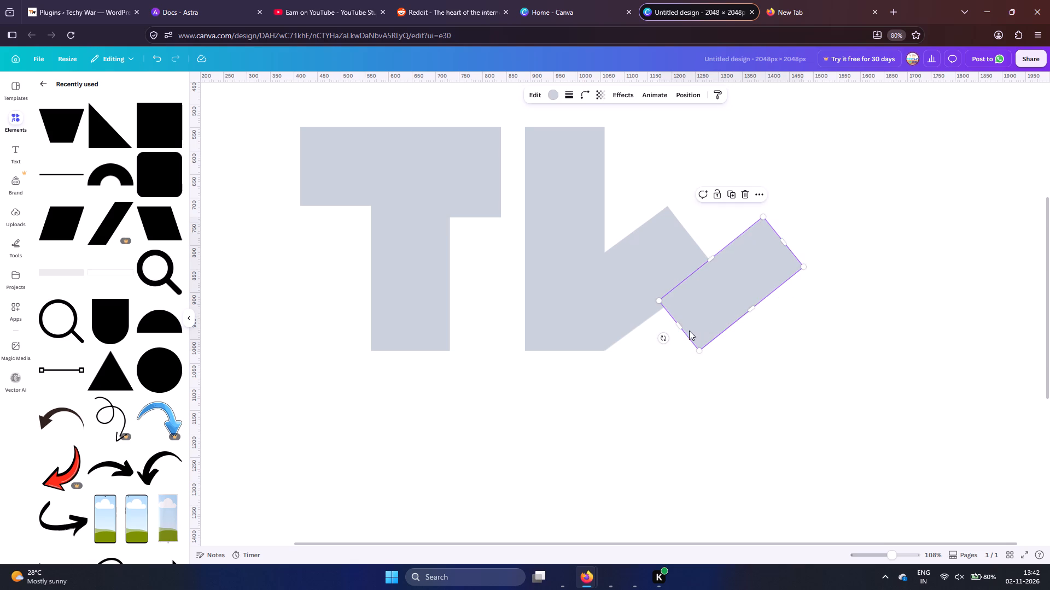
drag(662, 339, 696, 349)
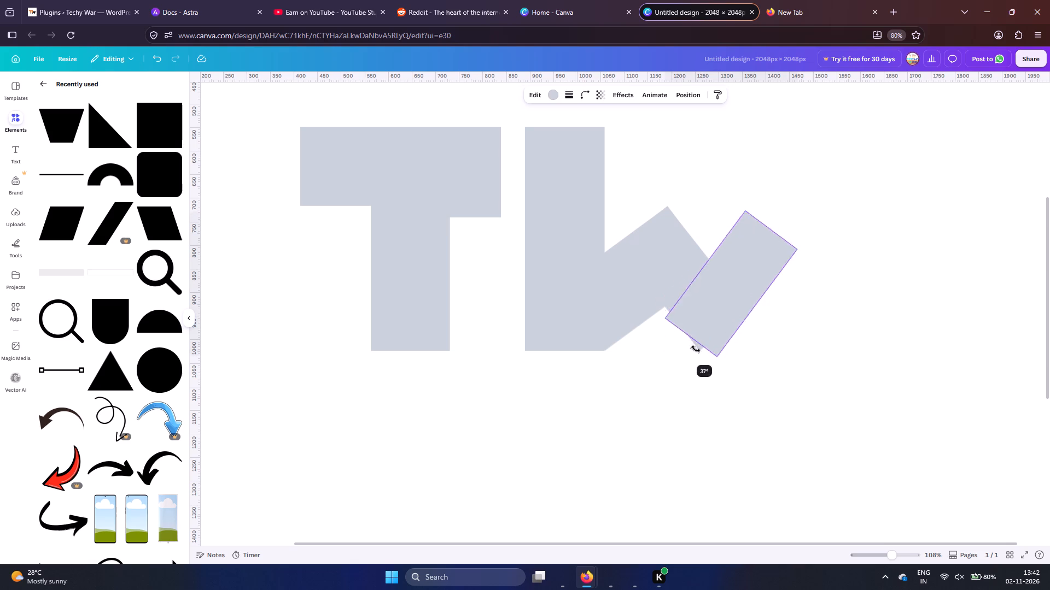
drag(696, 349, 732, 334)
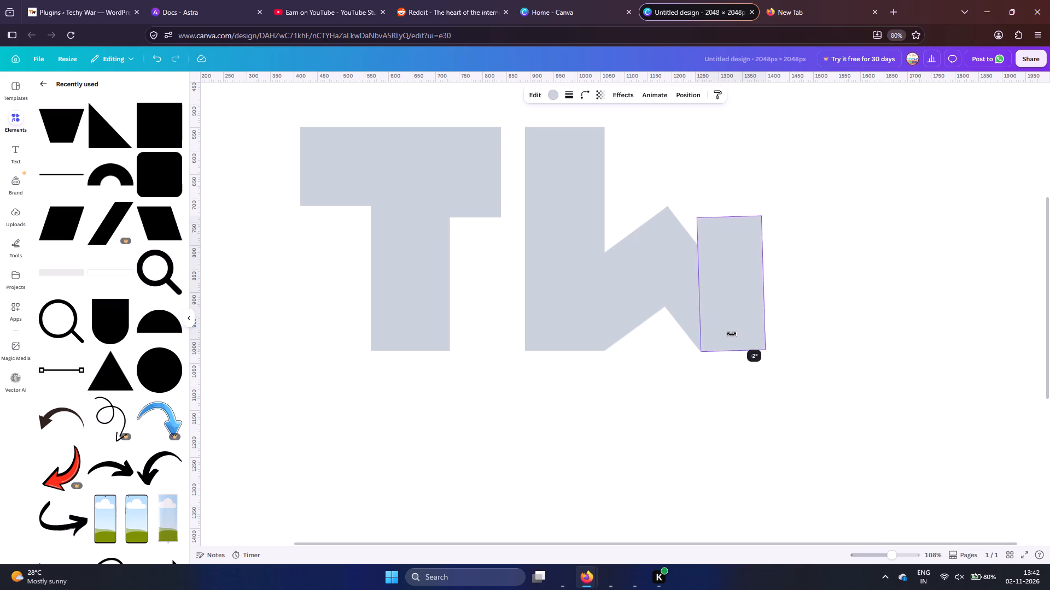
drag(732, 334, 731, 334)
click(713, 270)
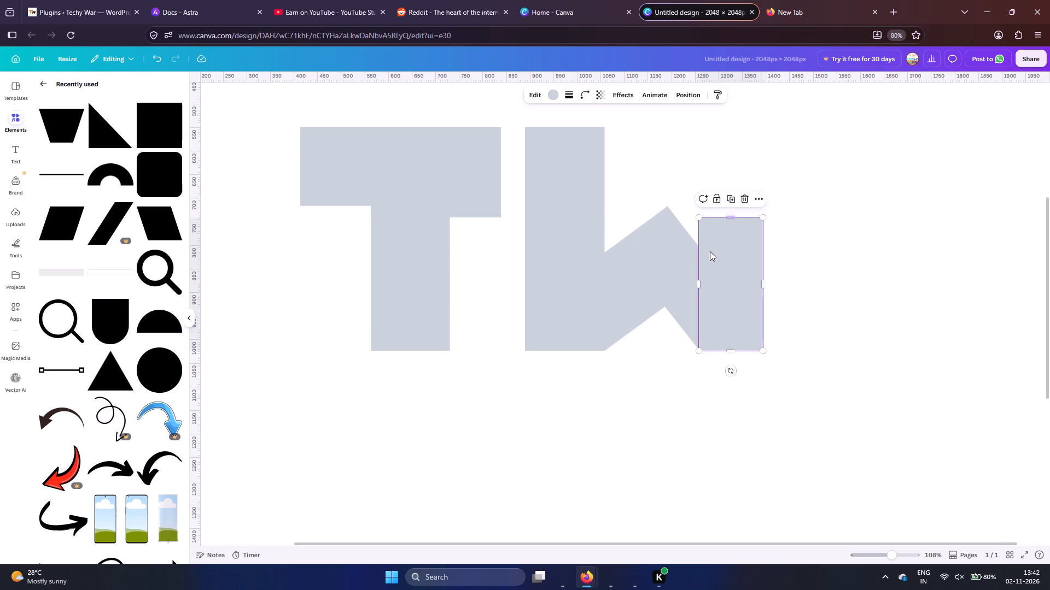
Narrow the upright copied bar to about 102 px wide and stretch it to about 475 px tall, level with the letters' top.
drag(697, 289, 711, 288)
drag(736, 278, 727, 278)
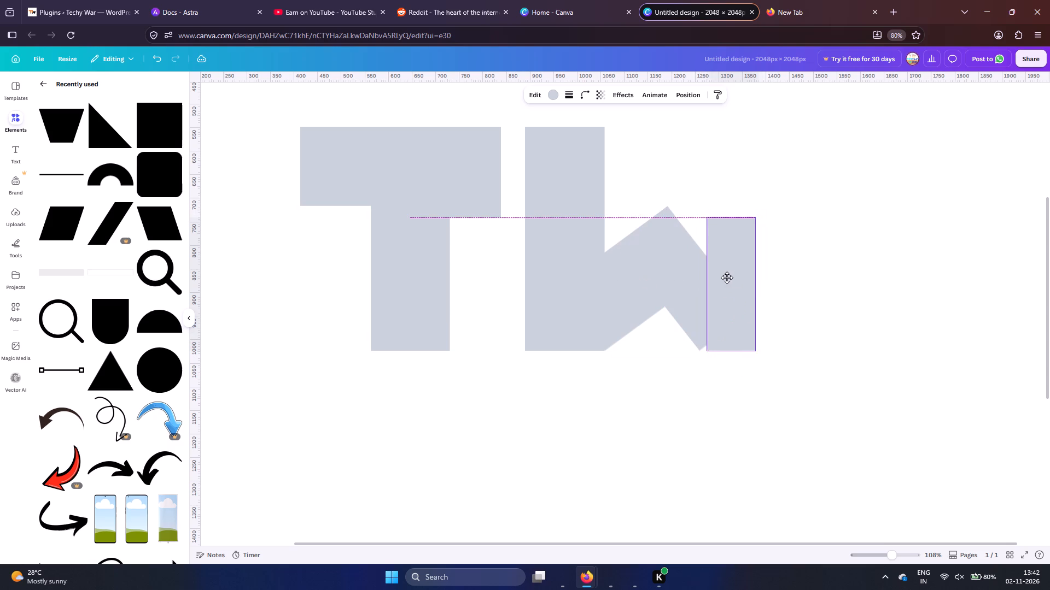
drag(727, 278, 719, 274)
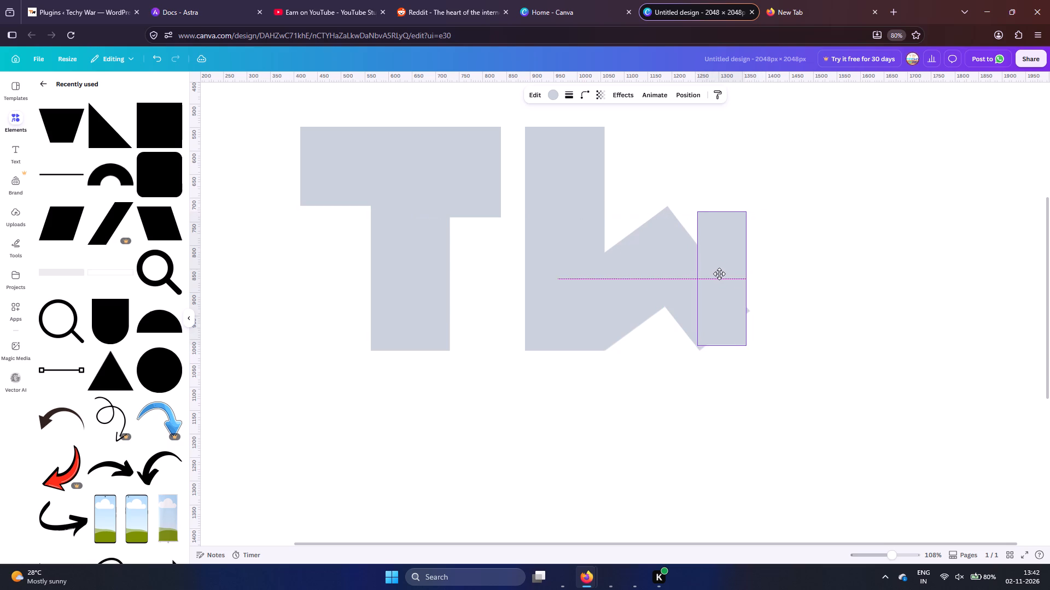
drag(719, 274, 719, 277)
drag(722, 215, 725, 146)
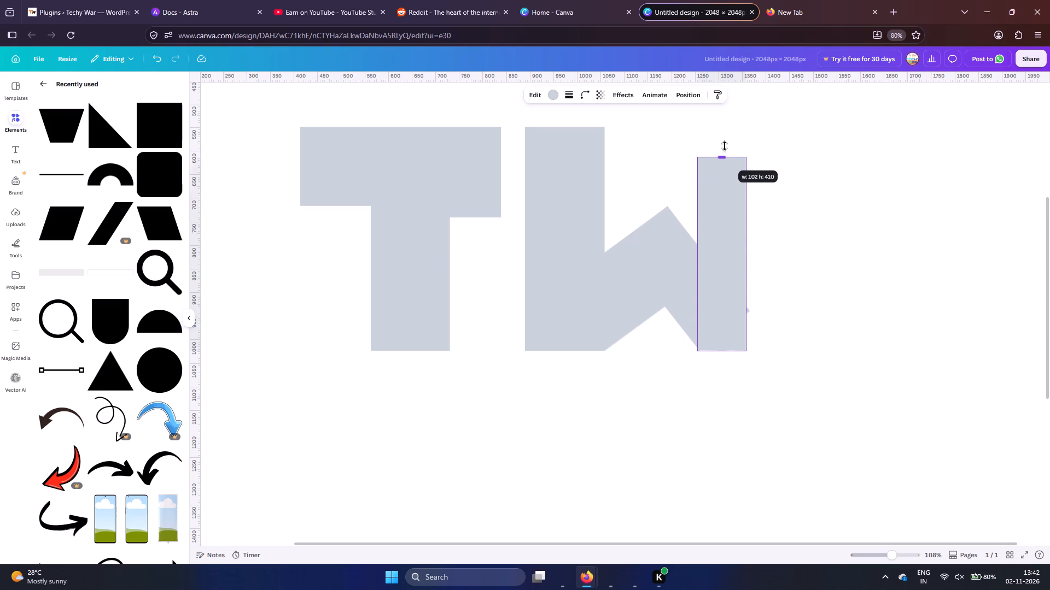
drag(725, 146, 728, 123)
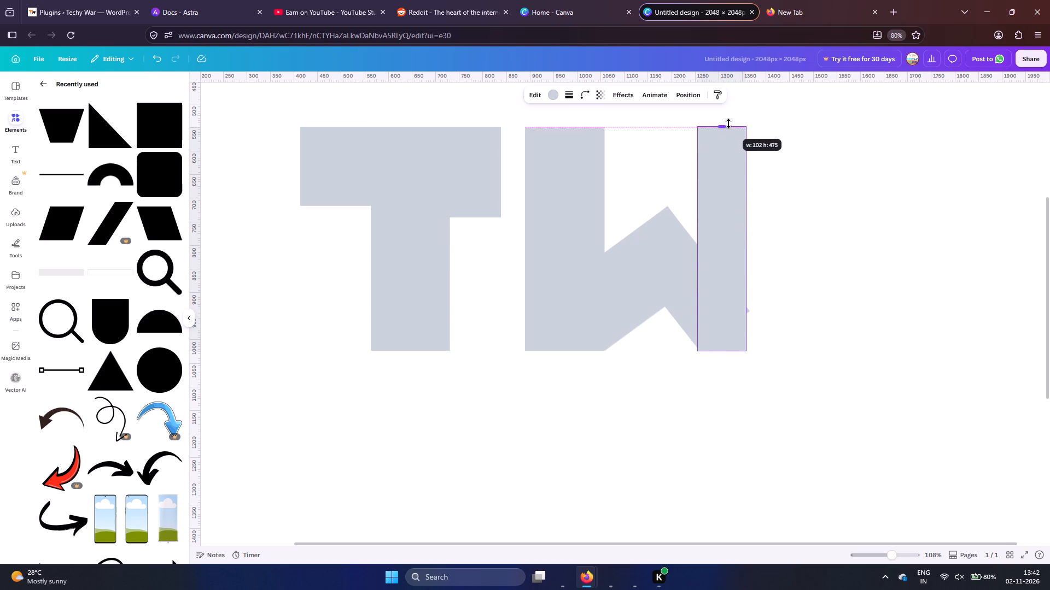
drag(728, 123, 728, 126)
click(779, 193)
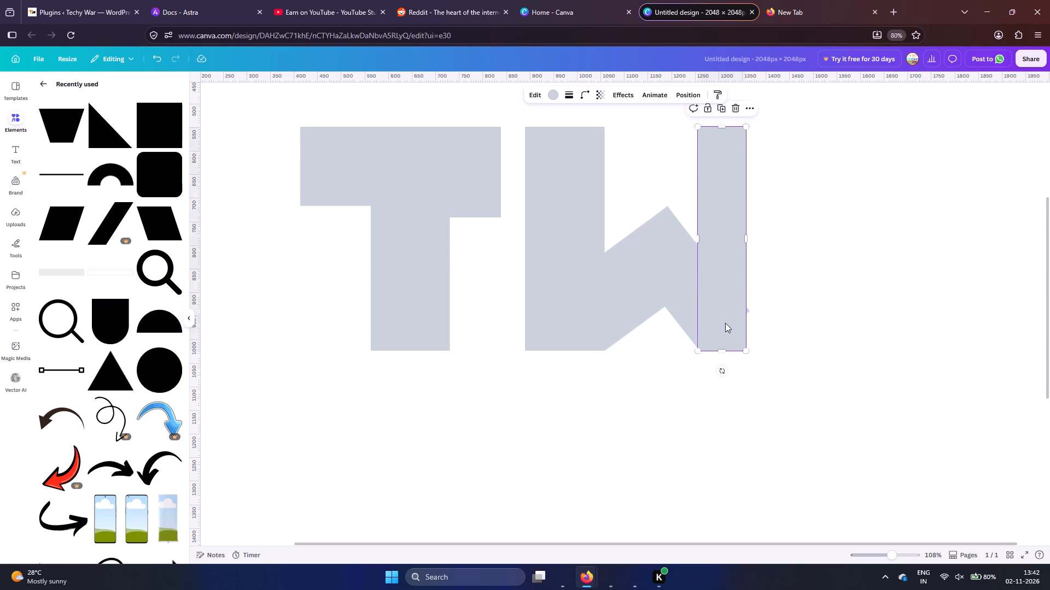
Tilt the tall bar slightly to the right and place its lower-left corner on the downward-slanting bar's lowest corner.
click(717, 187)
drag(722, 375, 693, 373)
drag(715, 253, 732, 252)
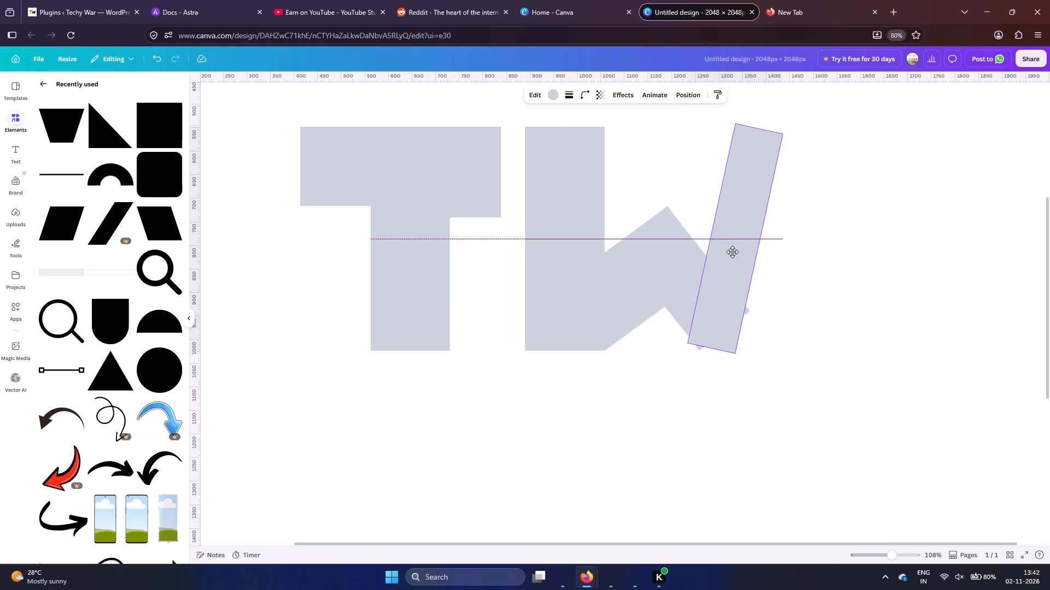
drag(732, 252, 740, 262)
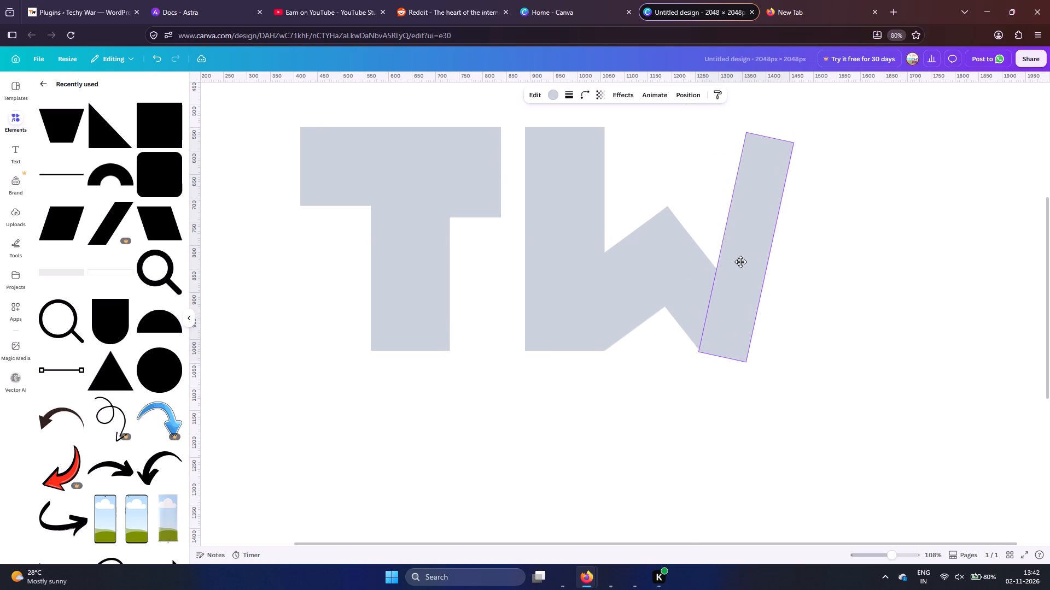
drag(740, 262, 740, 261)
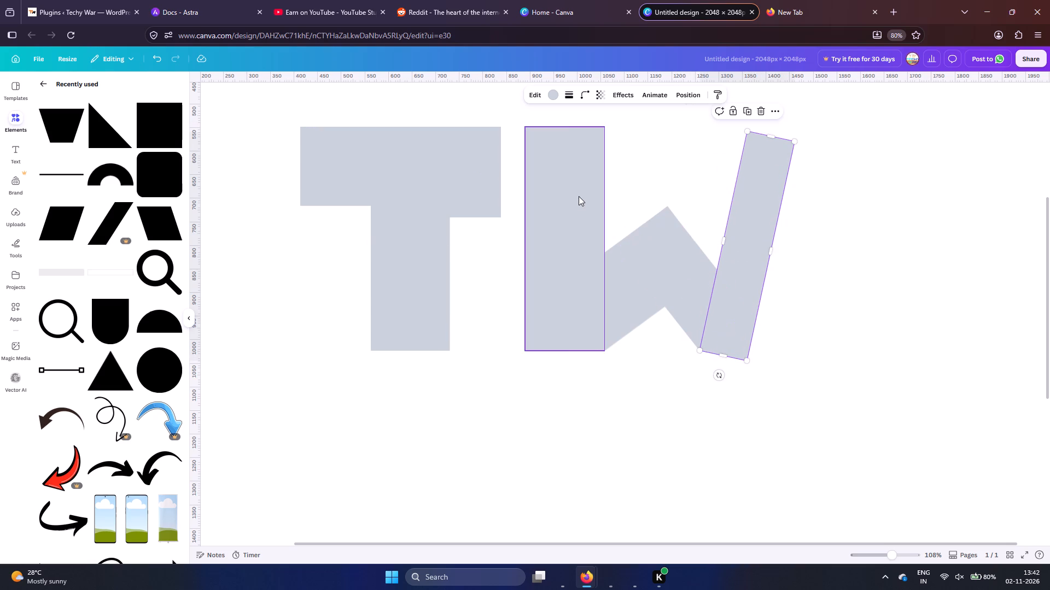
Narrow the W's left vertical bar from its inner edge.
click(579, 196)
drag(604, 241, 588, 241)
Thin the upward-slanting bar from its upper edge and realign its lowest corner with the left stem's bottom inner corner.
click(627, 280)
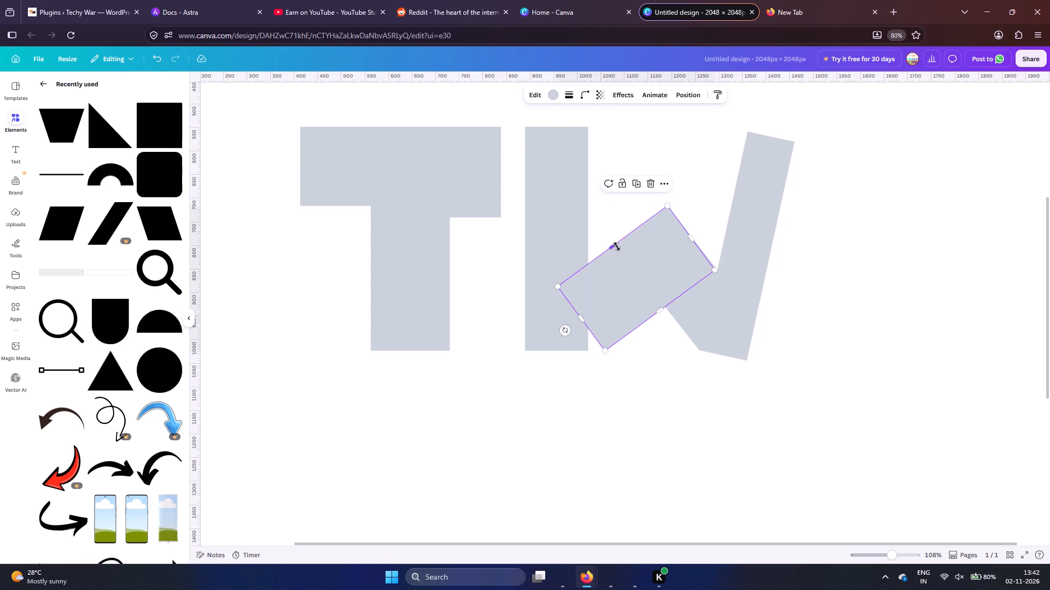
drag(617, 246, 627, 267)
drag(646, 288, 630, 287)
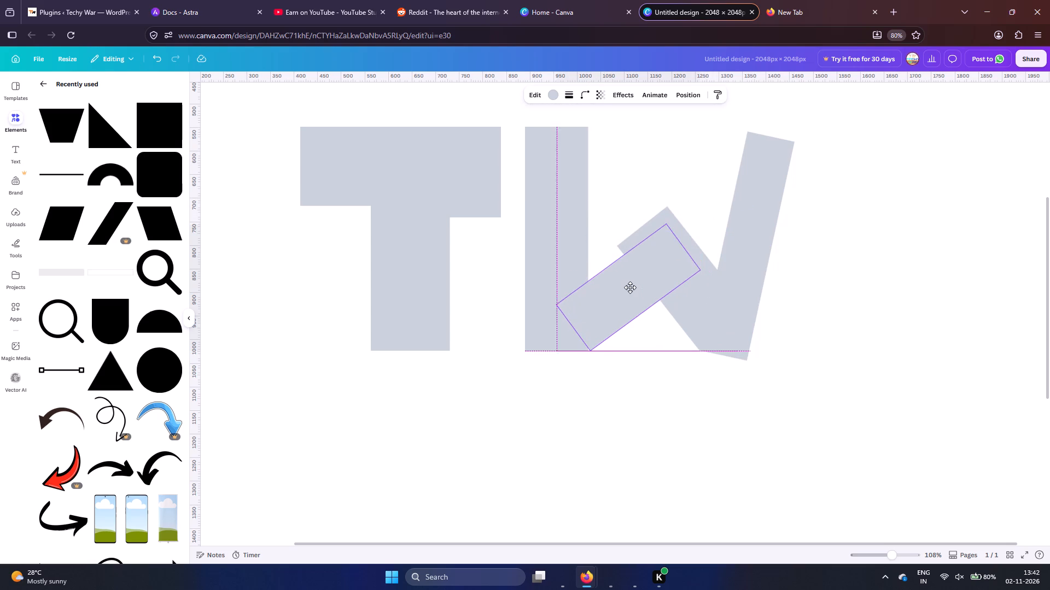
drag(630, 287, 630, 288)
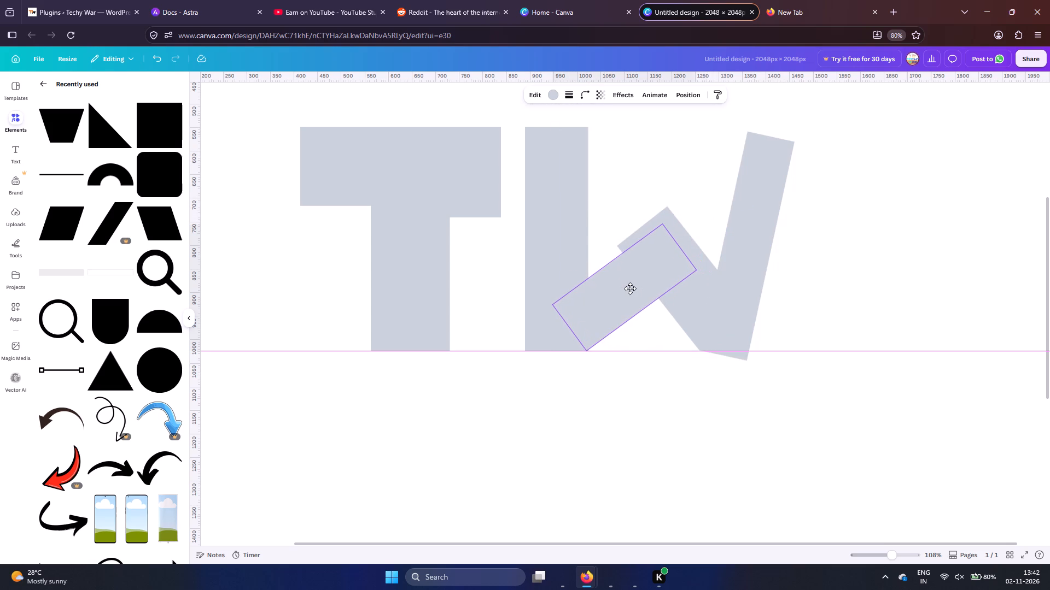
drag(630, 288, 628, 288)
click(655, 375)
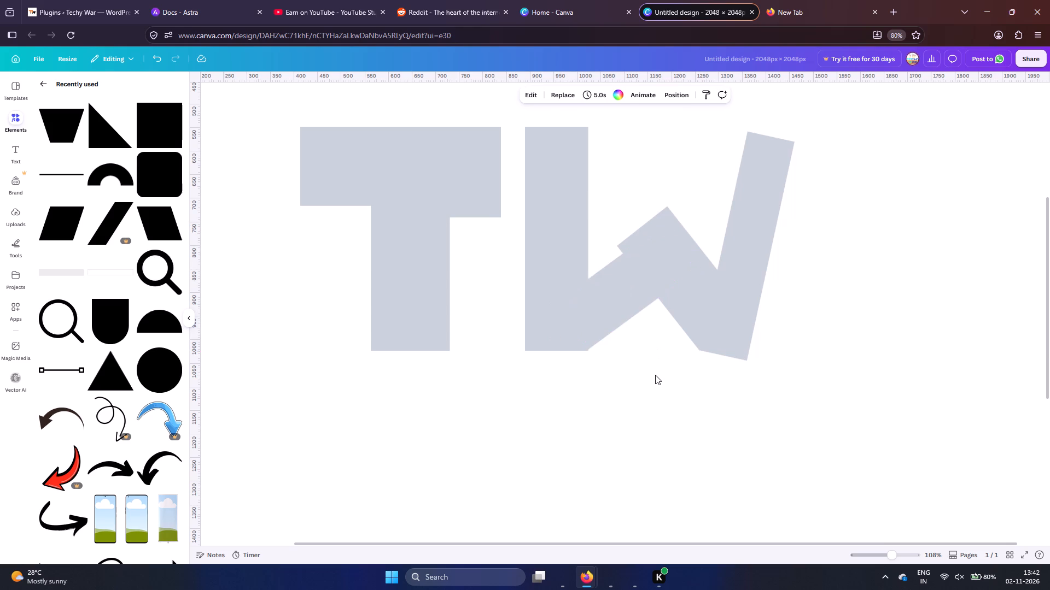
click(612, 279)
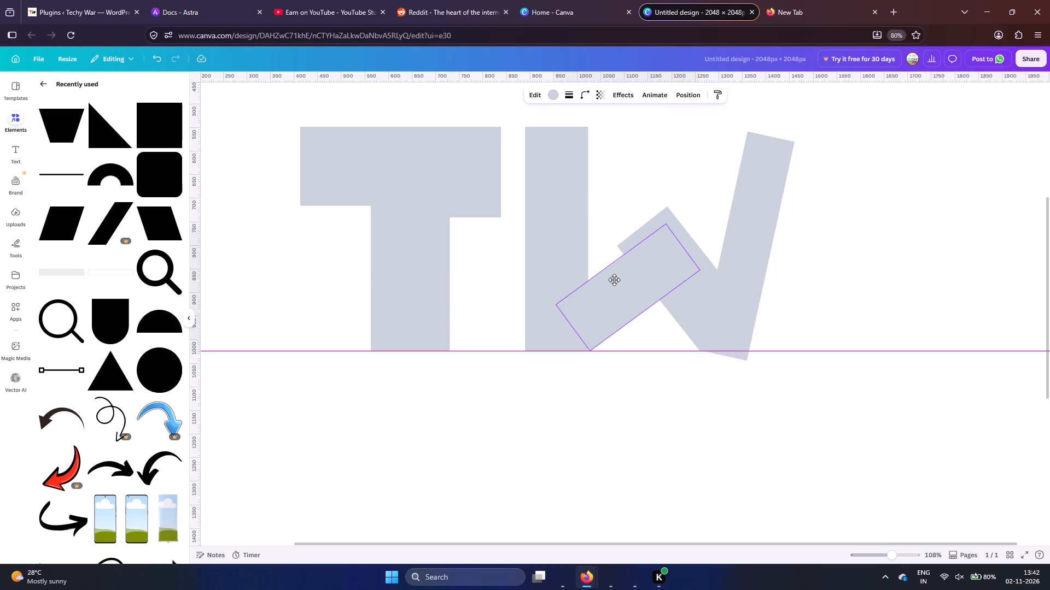
click(635, 351)
click(600, 300)
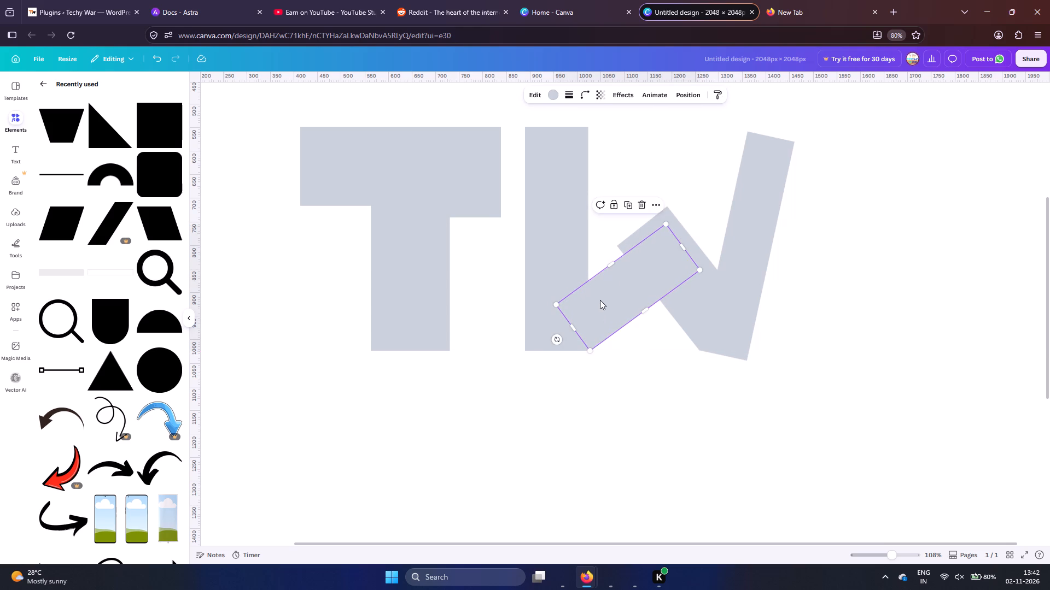
key(Left)
key(Left)
key(Left)
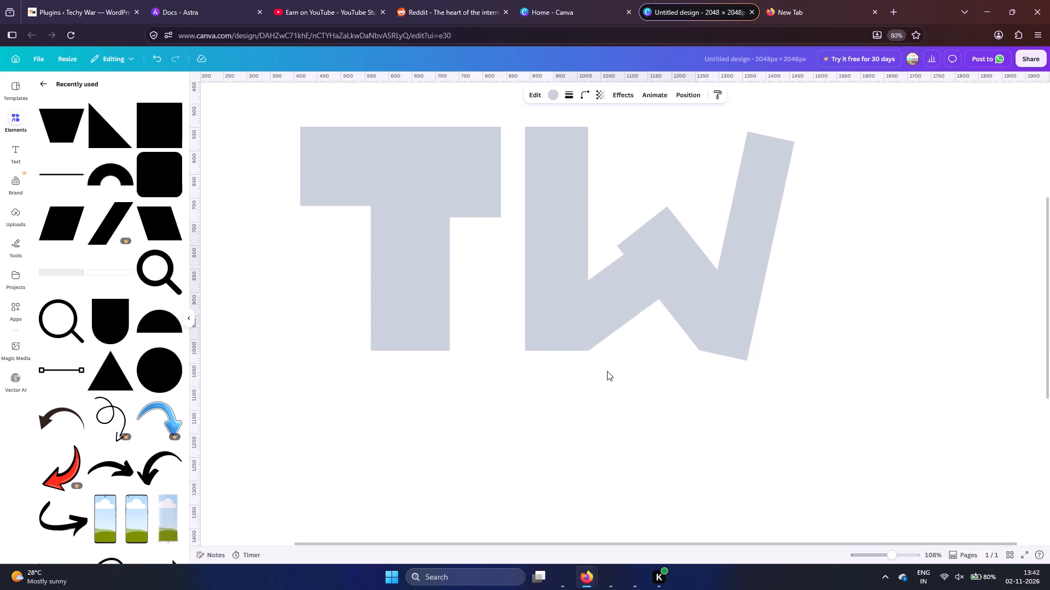
Shorten the downward-slanting bar from its upper end to about 253 px long, in line with the upward-slanting bar's upper edge.
click(699, 290)
click(644, 219)
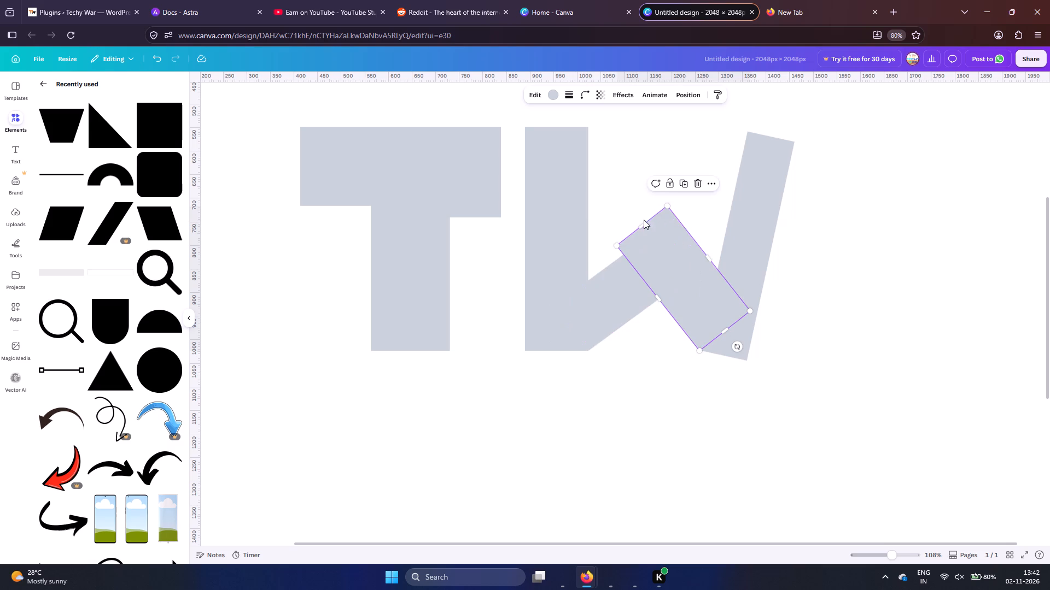
click(649, 244)
drag(642, 227, 646, 244)
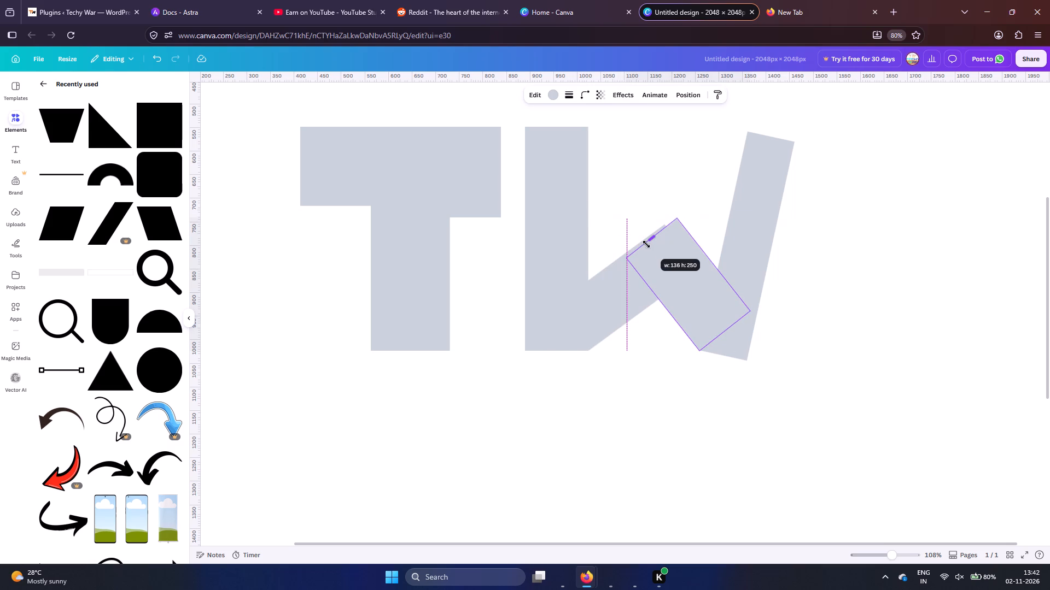
drag(646, 244, 645, 241)
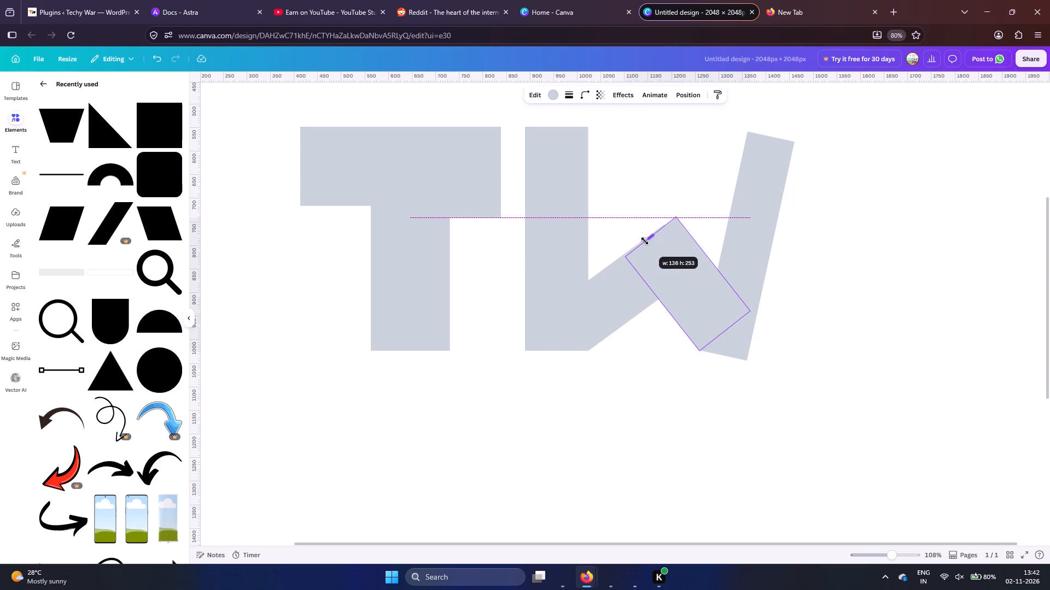
drag(645, 241, 645, 243)
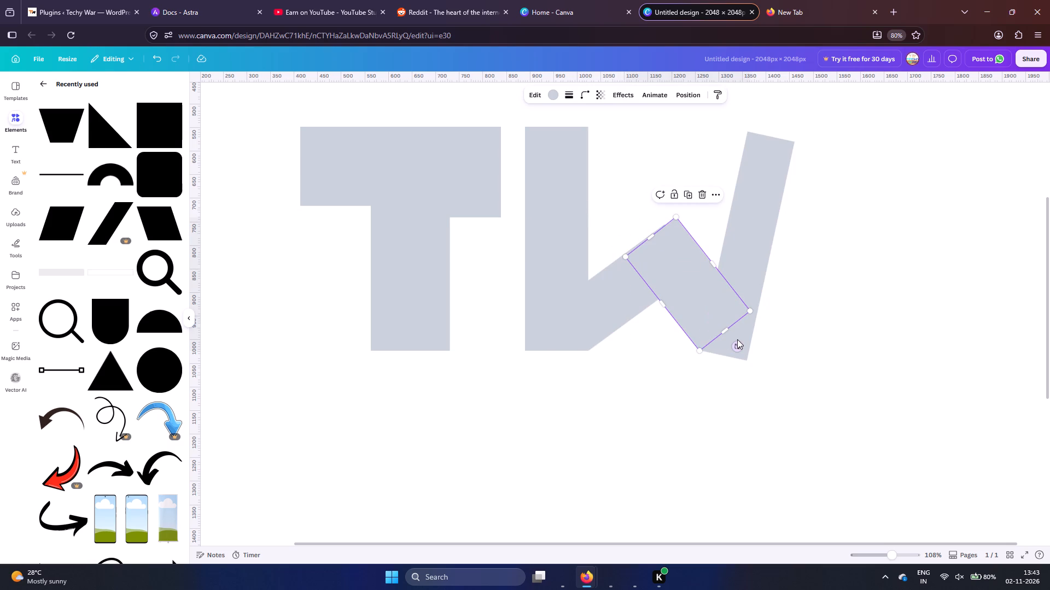
Rotate the downward-slanting bar slightly steeper.
click(681, 293)
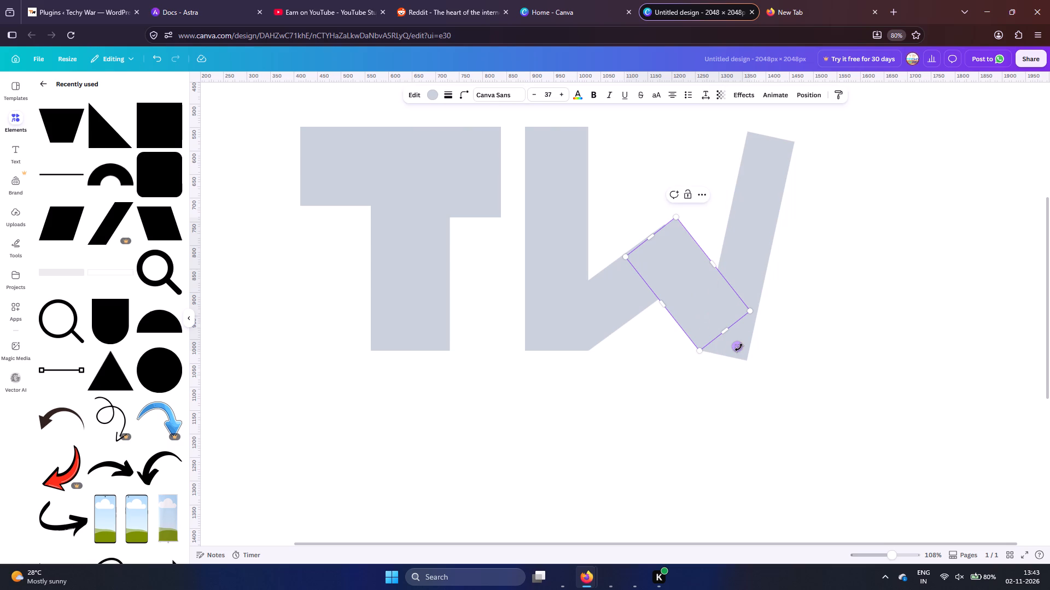
drag(739, 347, 734, 341)
click(736, 349)
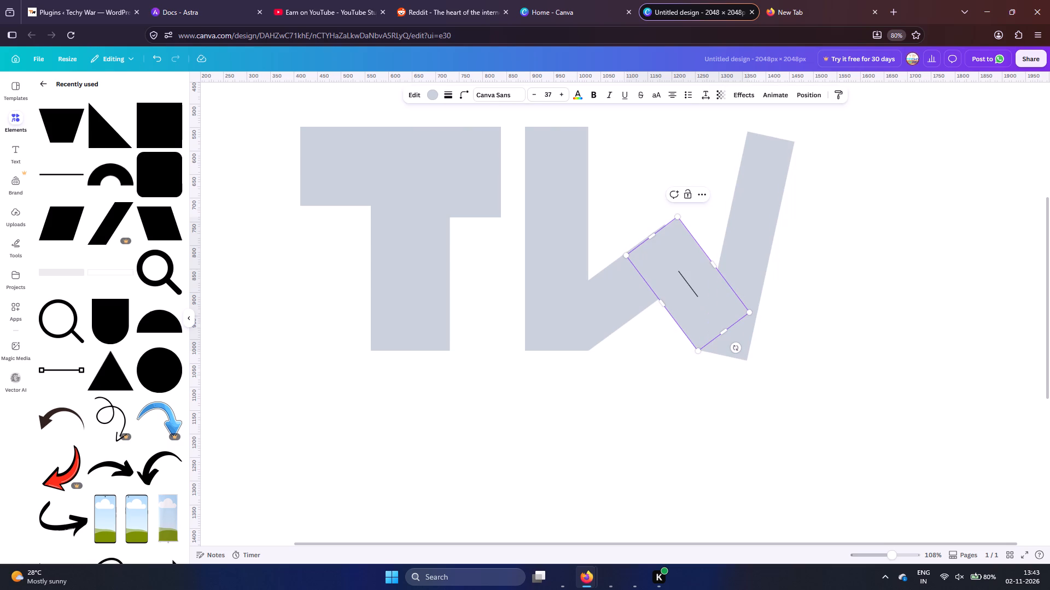
Nudge the downward-slanting bar slightly upward at the W's middle peak.
key(Up)
key(Up)
key(Up)
key(Up)
key(Up)
key(Up)
key(Up)
key(Up)
key(Up)
key(Up)
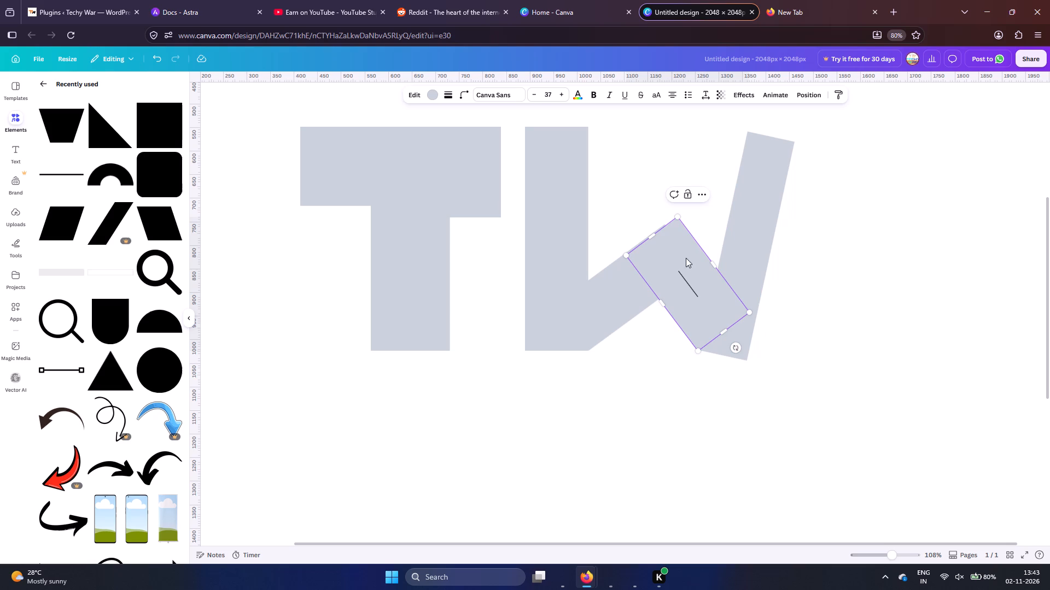
click(797, 246)
click(675, 253)
key(Up)
key(Up)
key(Up)
key(Up)
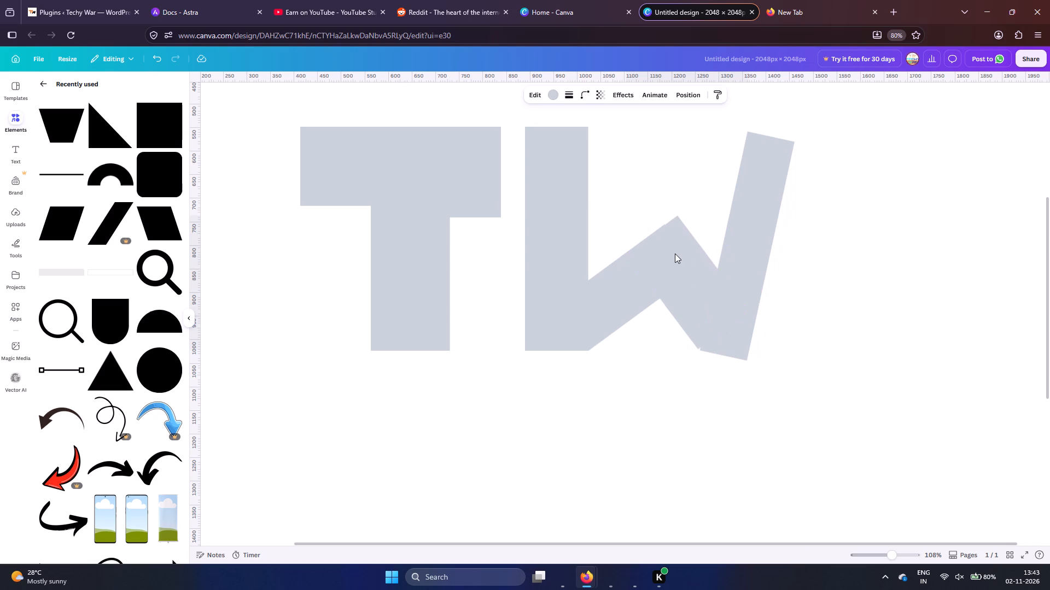
key(Up)
key(Up)
key(Up)
Thin the downward-slanting bar from its outer edge to about 100 px wide, meeting the upward-slanting bar's top corner.
click(675, 228)
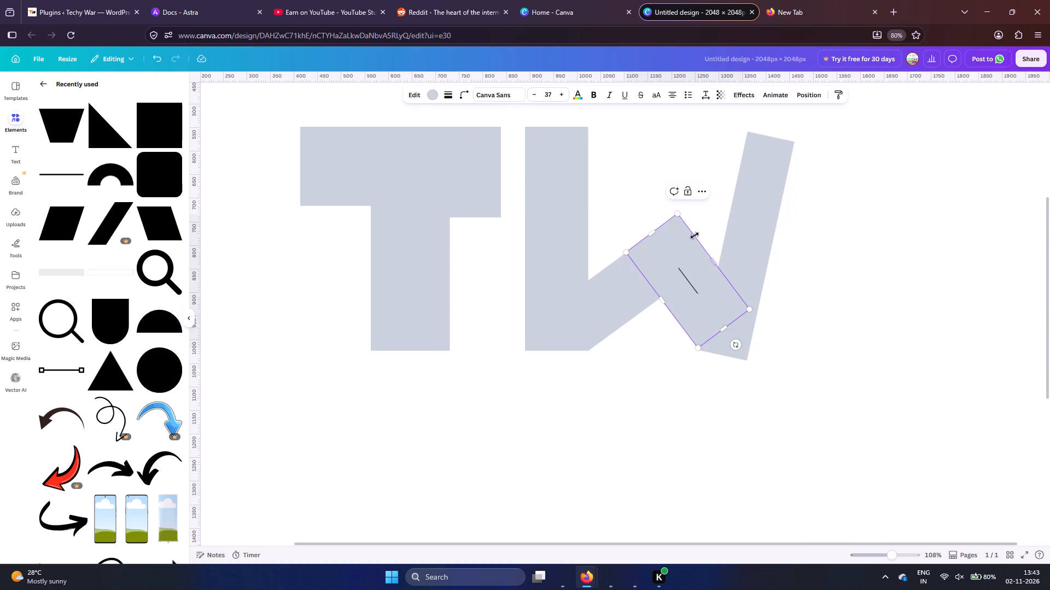
drag(713, 261, 697, 272)
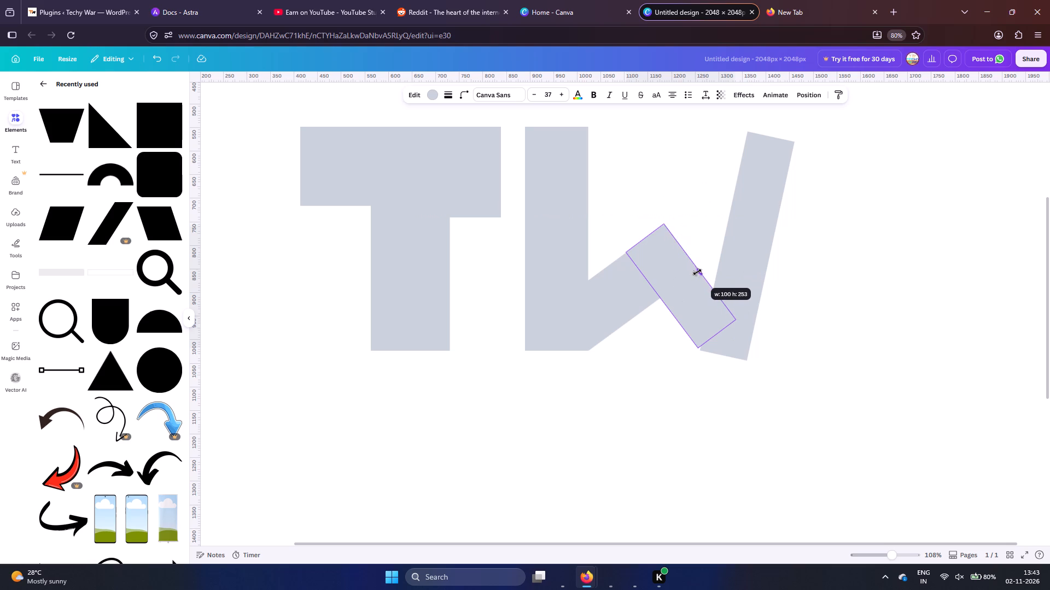
drag(697, 272, 699, 272)
Move the tilted tall bar clear of the W and lengthen the downward-slanting bar from its lower end past the baseline.
click(757, 276)
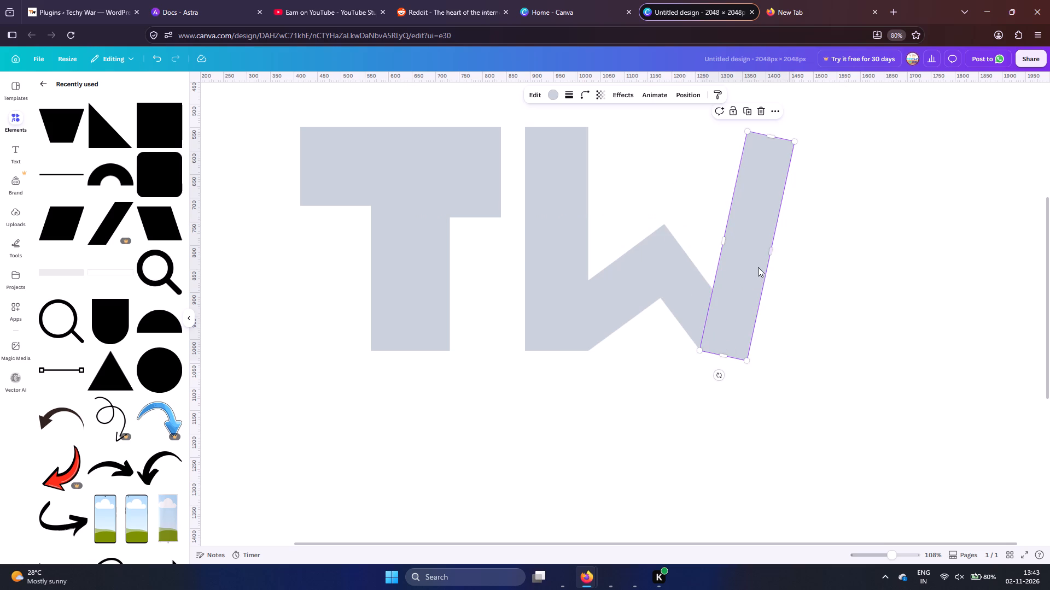
drag(755, 267, 826, 289)
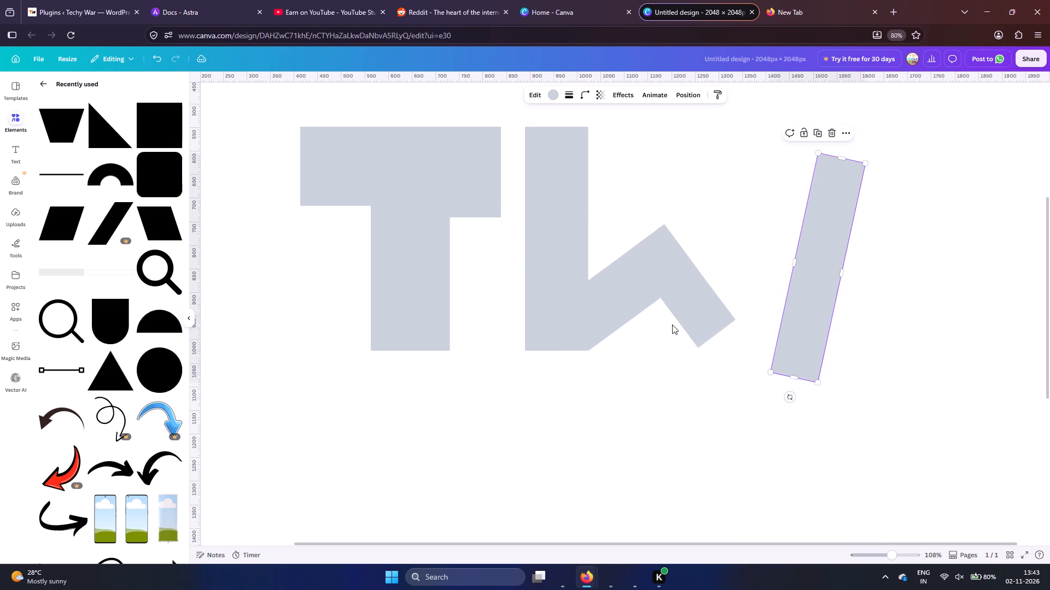
click(699, 315)
drag(719, 334, 725, 342)
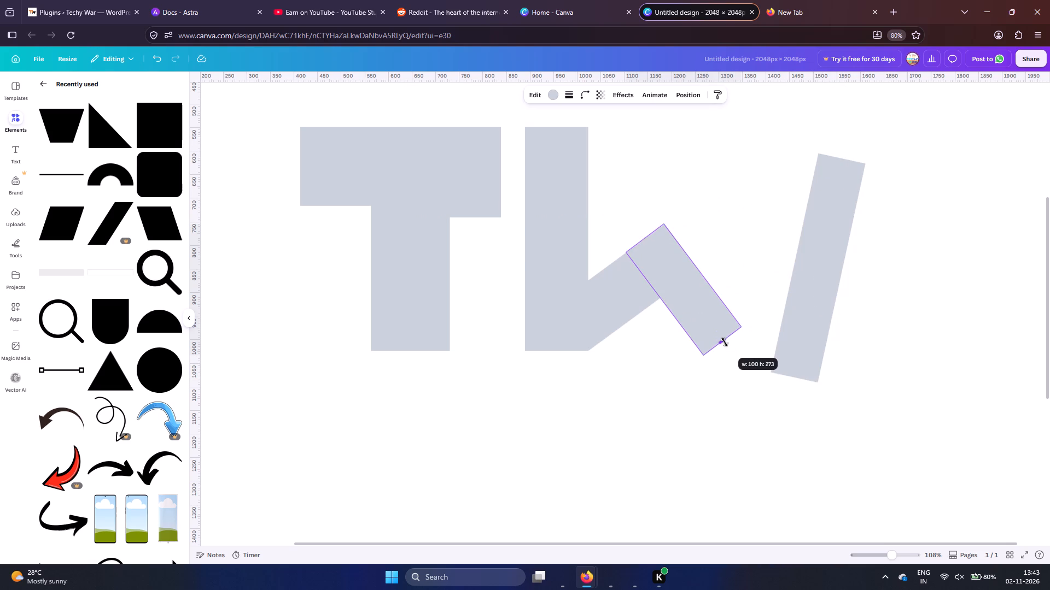
drag(725, 342, 739, 375)
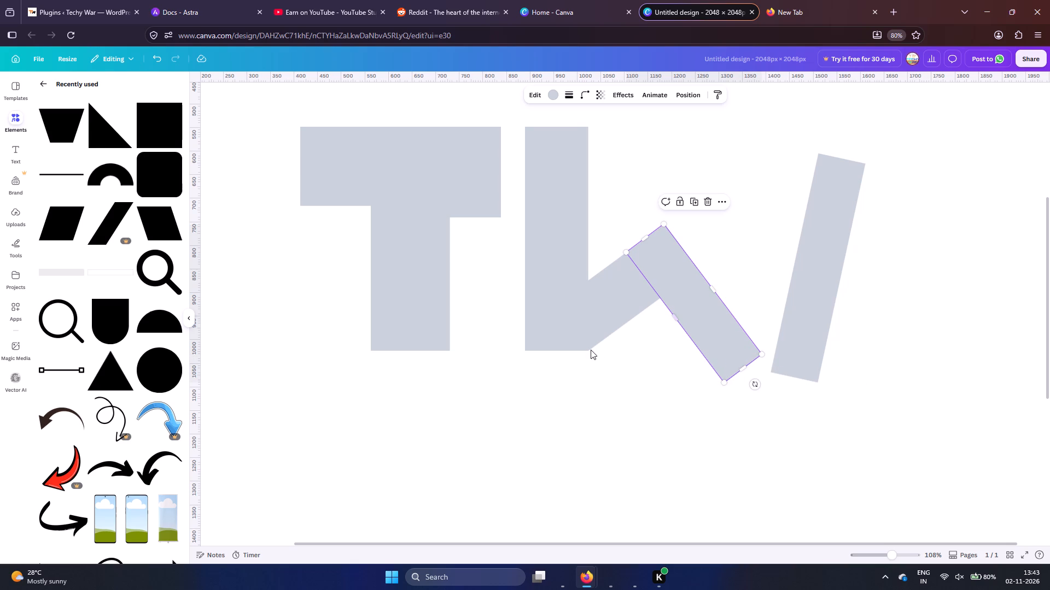
Rotate the tilted tall bar to horizontal and place it just beneath the baseline, flush with the W stem's outer edge.
click(818, 257)
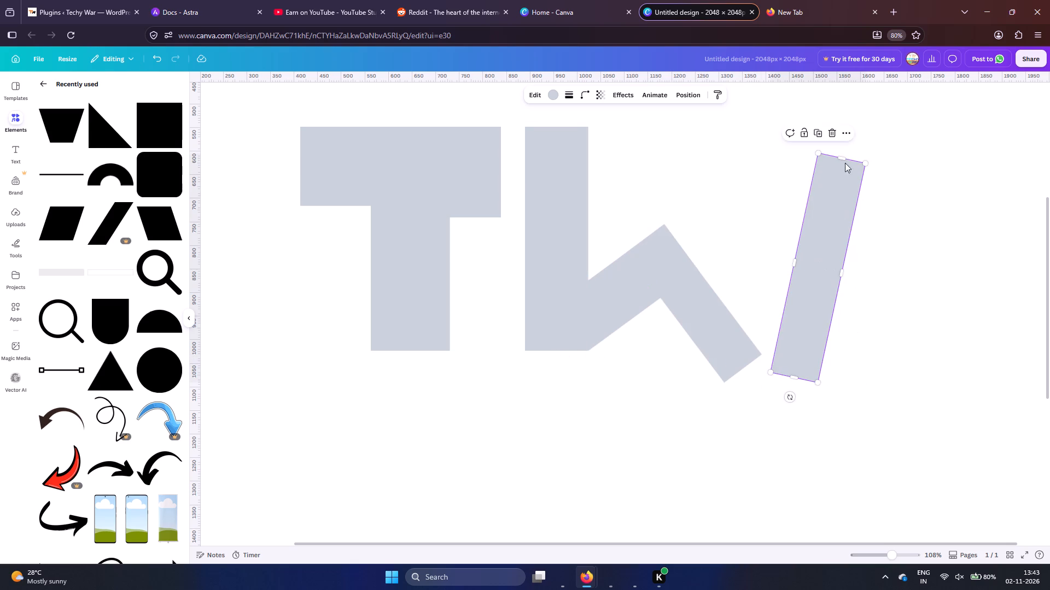
drag(788, 399, 681, 258)
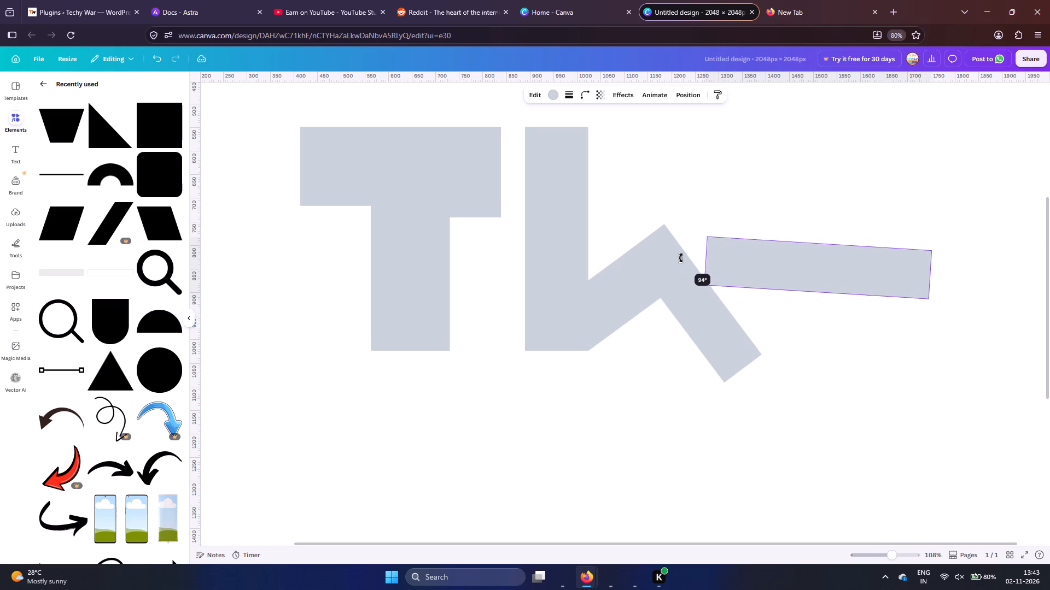
drag(681, 258, 687, 265)
drag(796, 275, 609, 384)
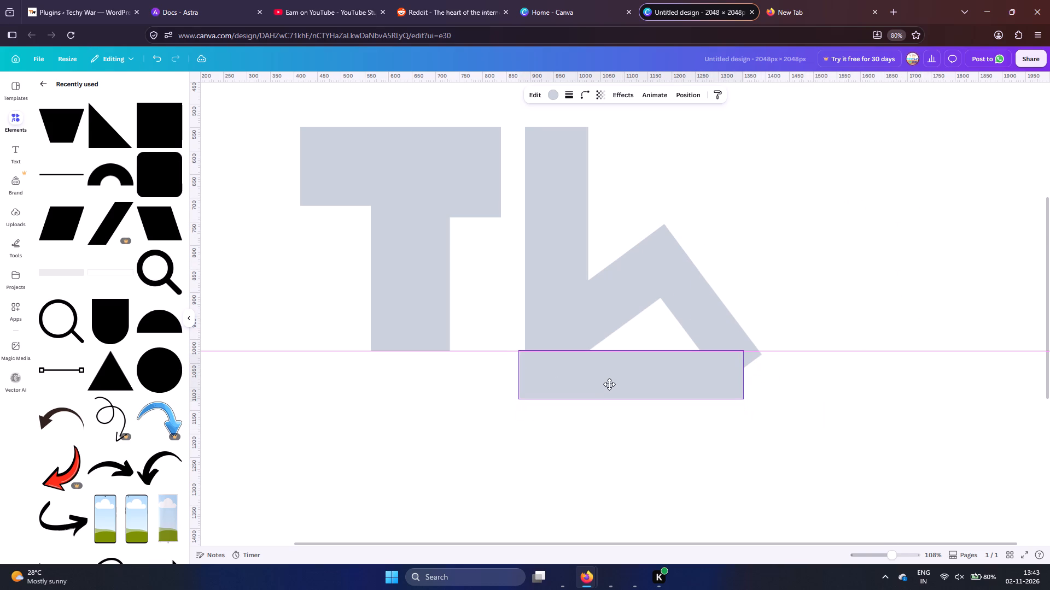
drag(609, 384, 617, 385)
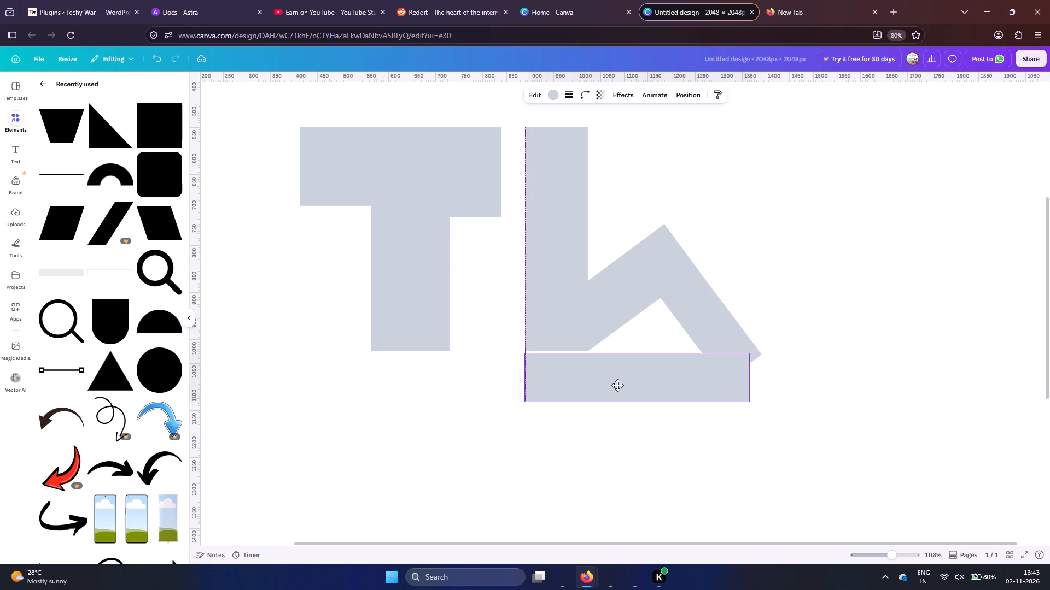
drag(617, 385, 617, 384)
Lengthen the horizontal bar to about 600 px so it extends past the downward-slanting bar's lower end.
drag(748, 375, 773, 376)
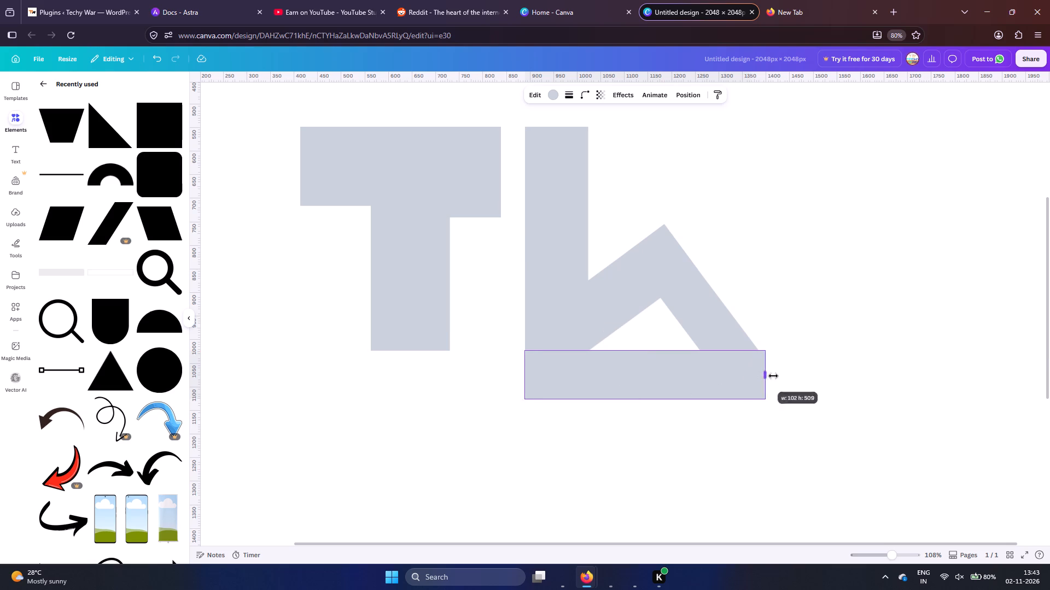
drag(773, 376, 842, 376)
drag(842, 376, 807, 376)
click(880, 383)
Fill the horizontal bar white to mask the part of the downward-slanting bar below the baseline.
click(657, 369)
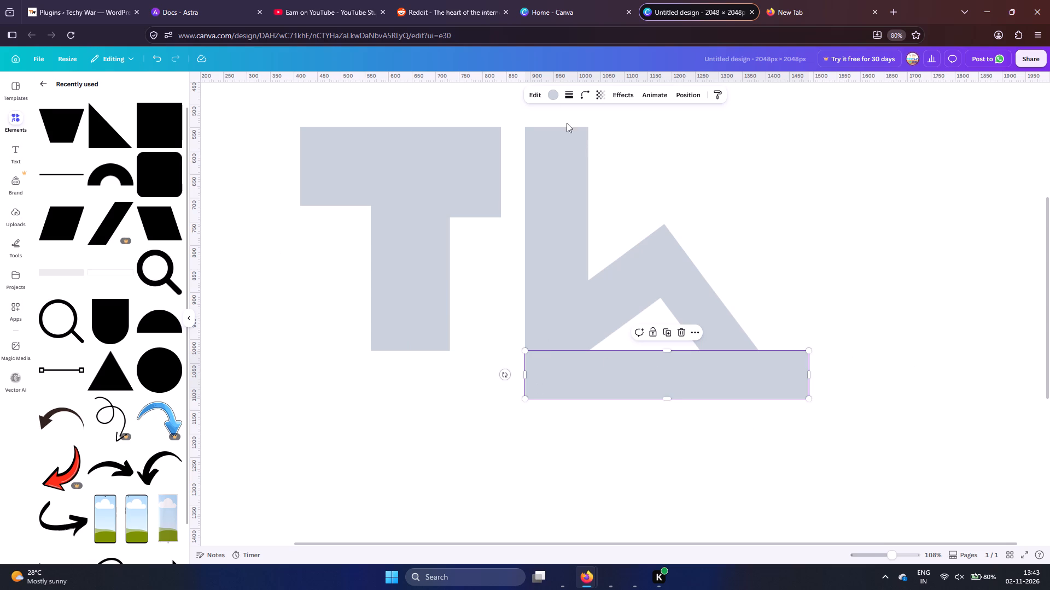
click(555, 96)
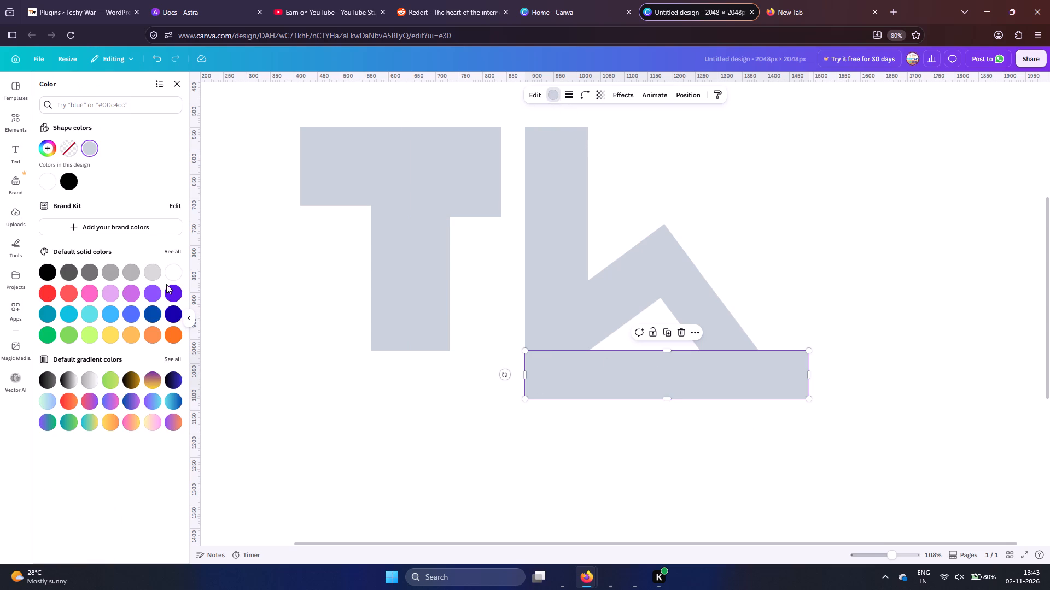
click(171, 273)
click(845, 420)
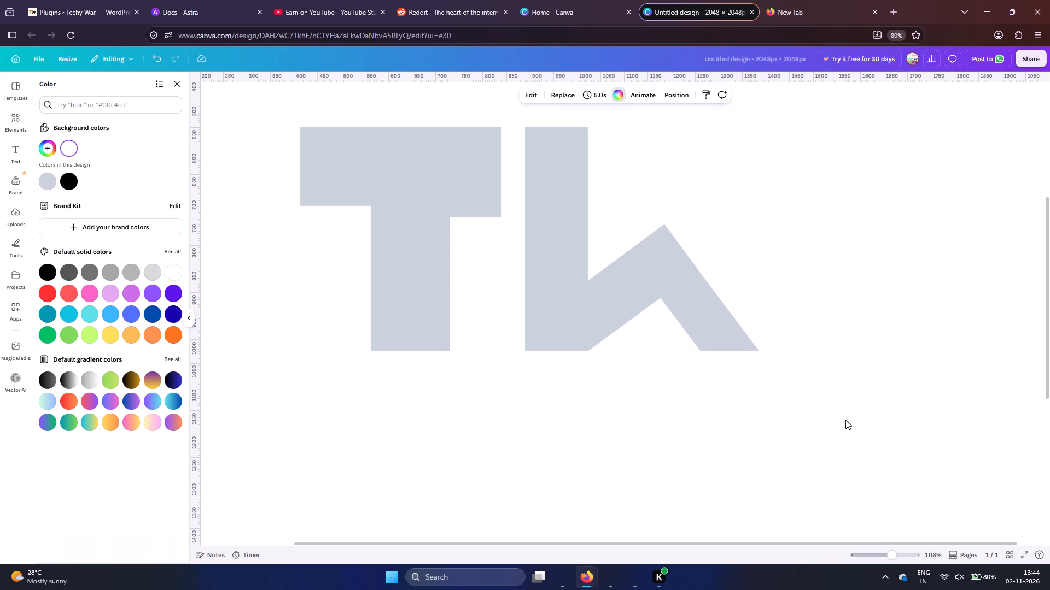
click(710, 324)
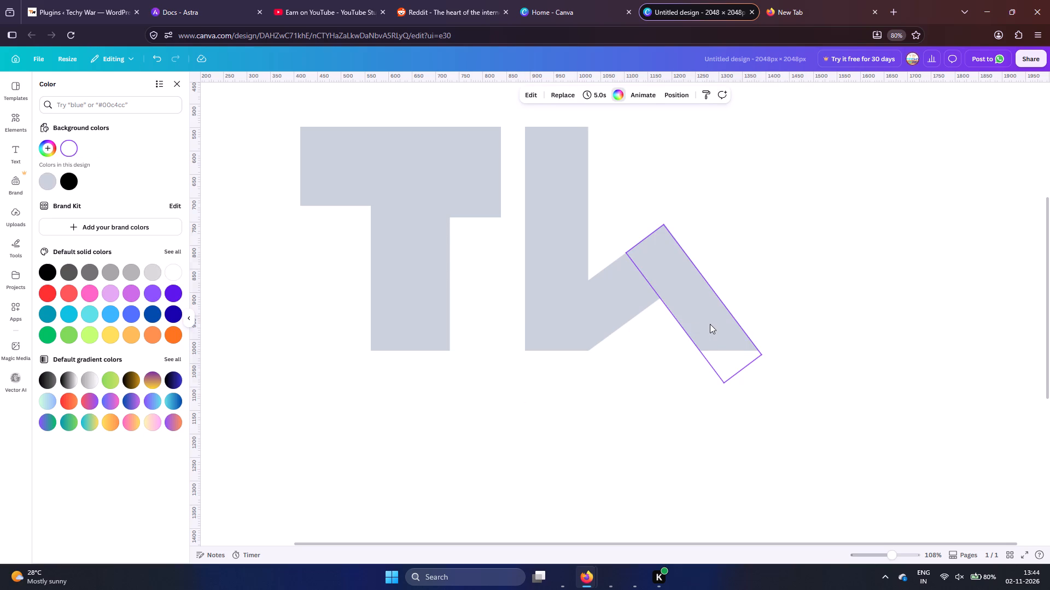
click(928, 324)
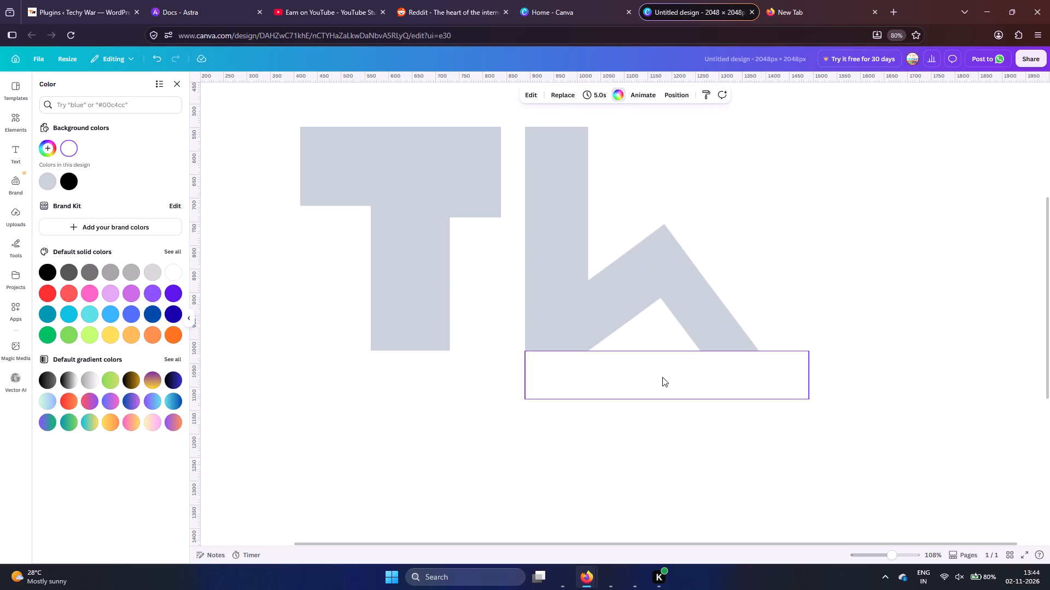
Duplicate the downward-slanting bar, rotate the copy almost upright, and stand it on the baseline as the W's last stroke.
click(708, 337)
key(ctrl+d)
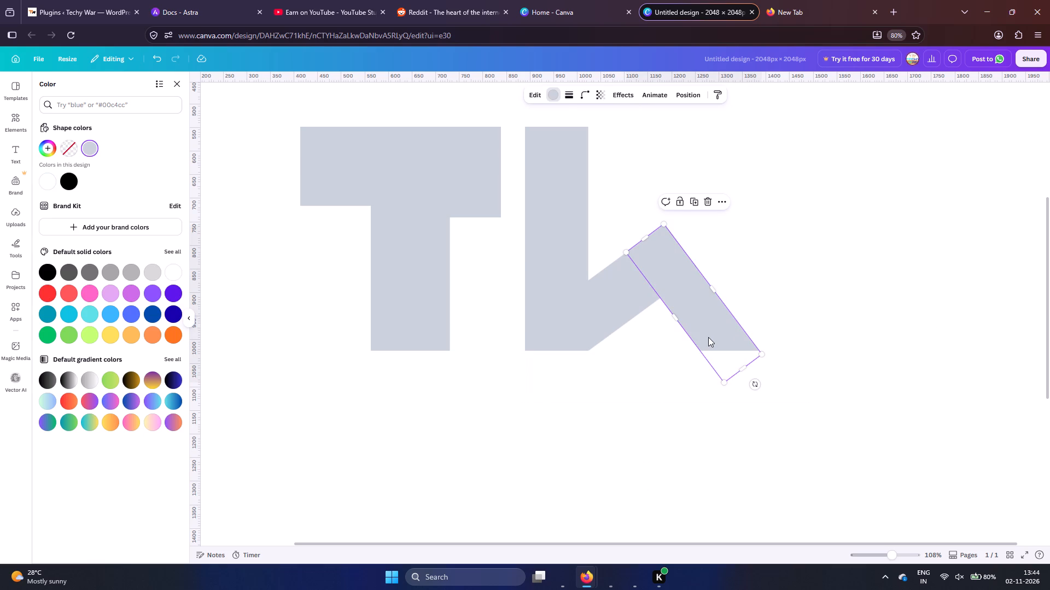
drag(717, 324, 798, 237)
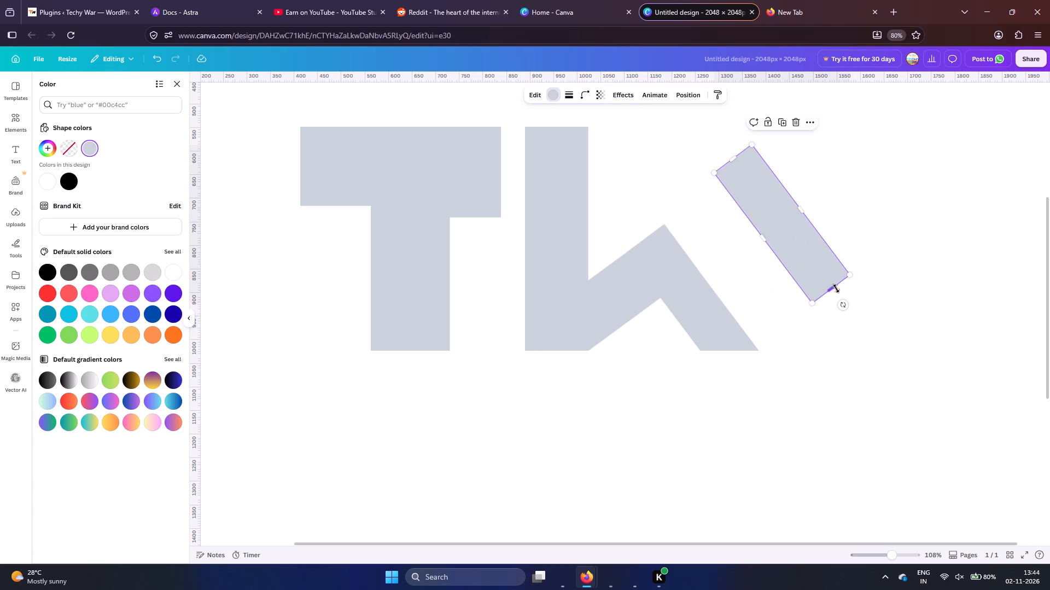
drag(843, 307, 778, 350)
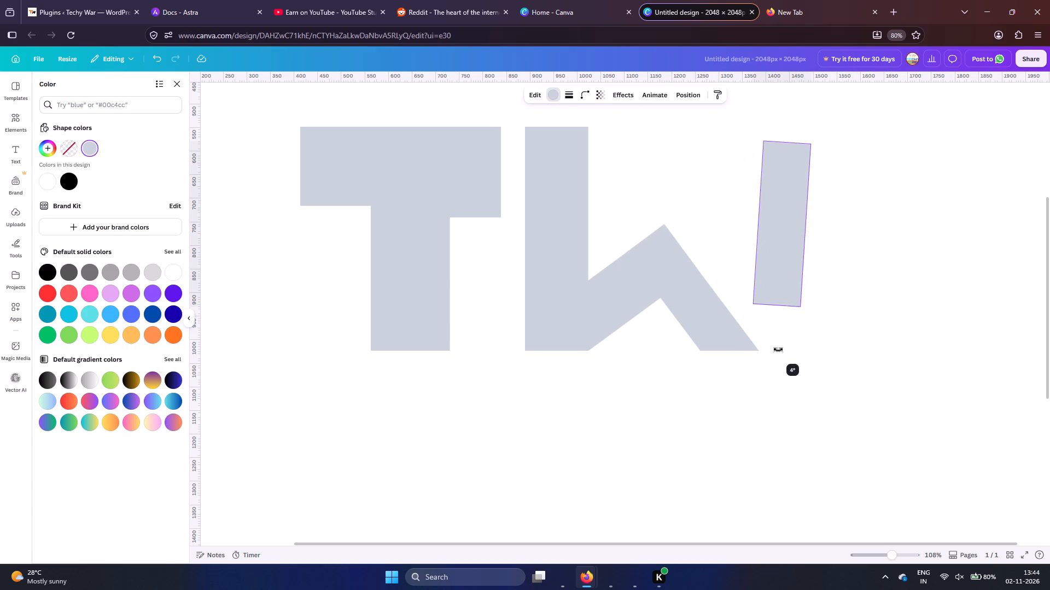
drag(778, 350, 783, 350)
drag(767, 264, 733, 312)
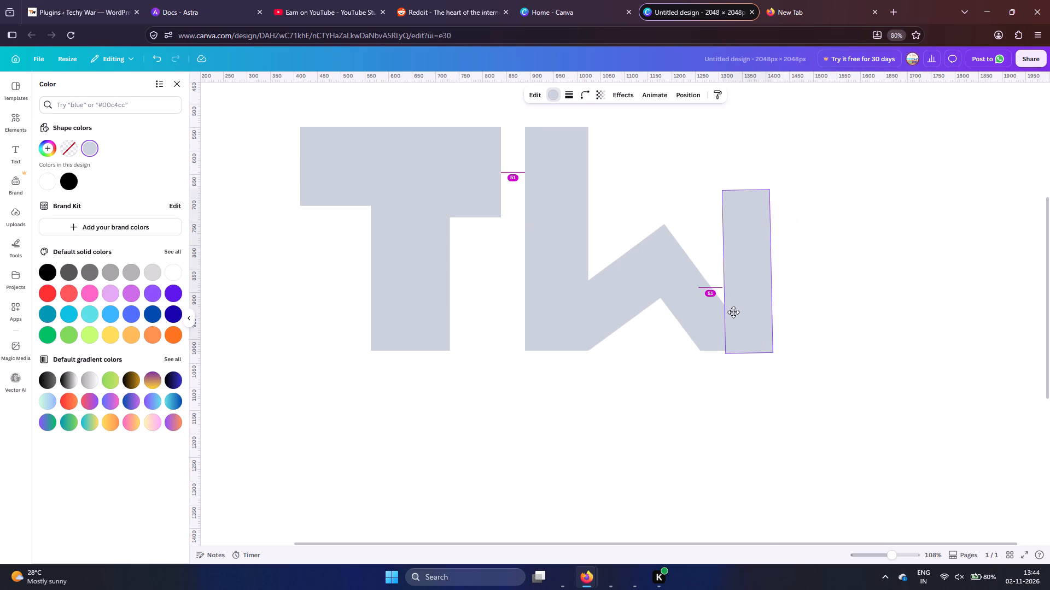
drag(733, 312, 732, 308)
click(819, 323)
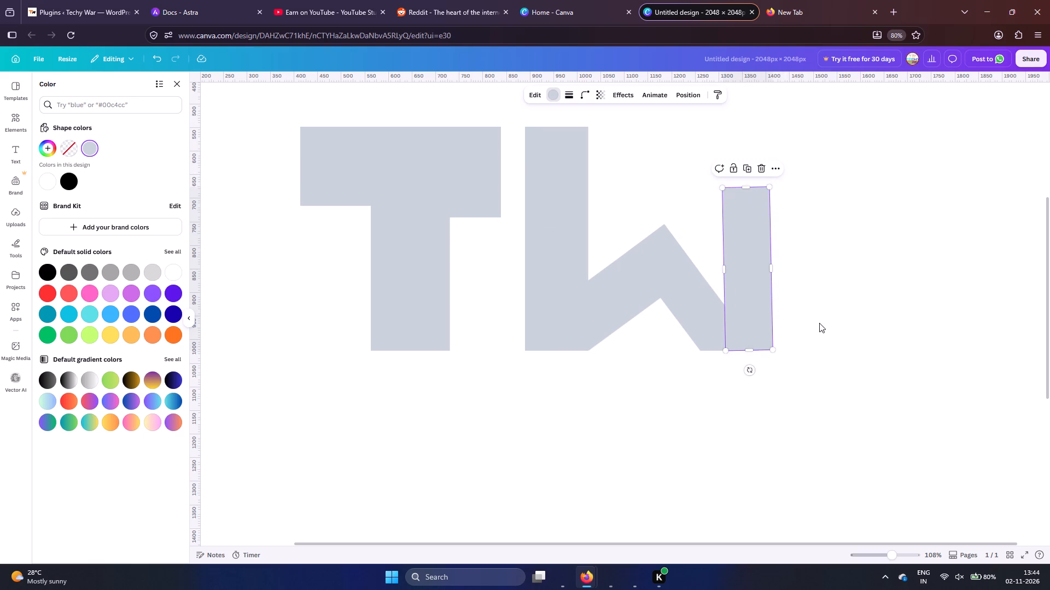
Nudge the nearly upright bar inward until its outer edge just covers the downward-slanting bar's end at the baseline.
click(754, 309)
drag(754, 309, 748, 309)
click(818, 309)
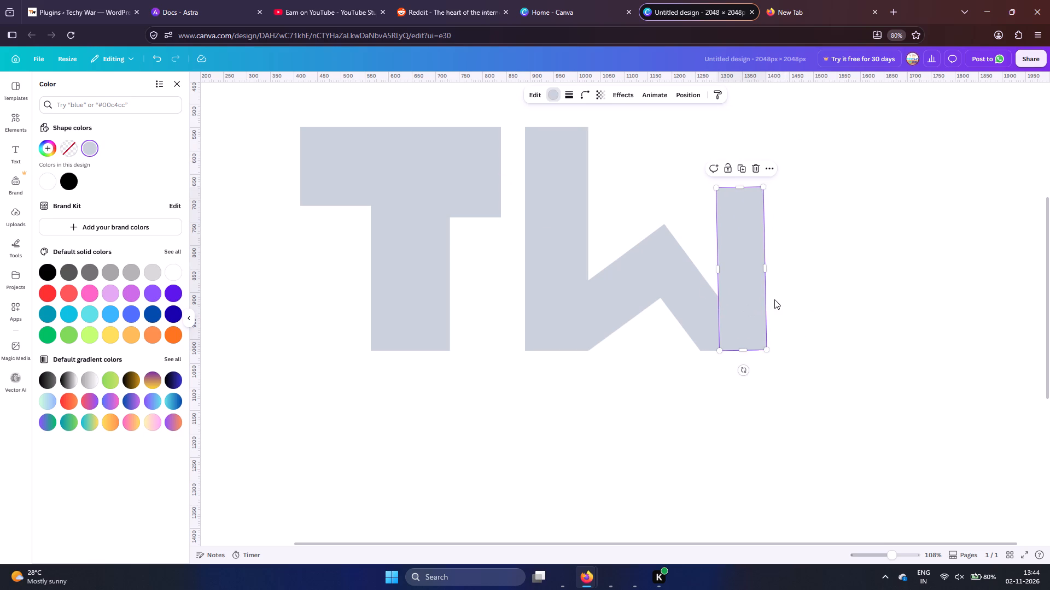
double_click(737, 279)
click(780, 280)
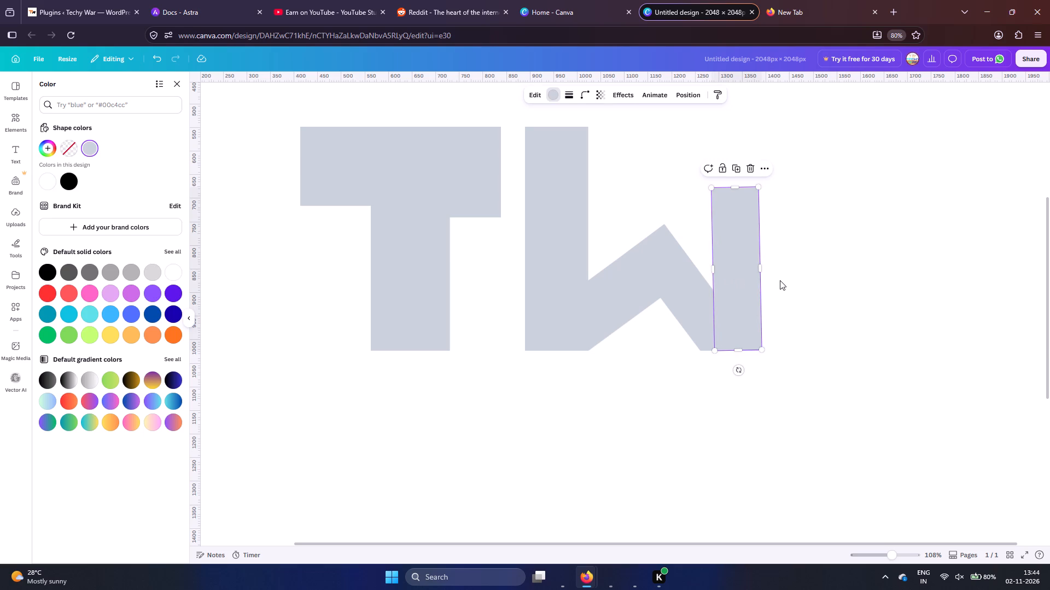
ctrl+scroll(906, 362, up, 5)
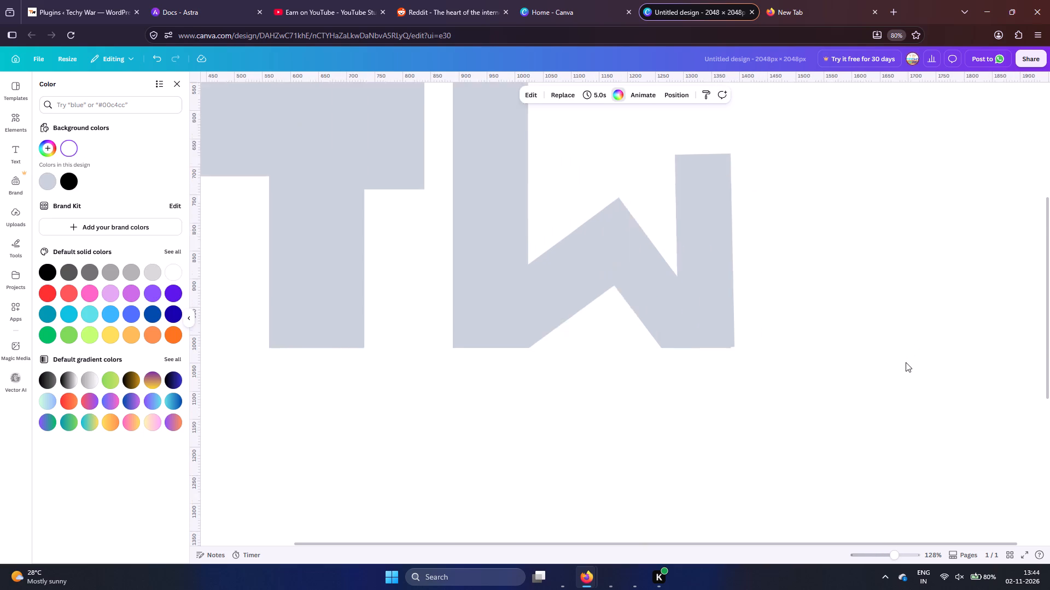
click(656, 270)
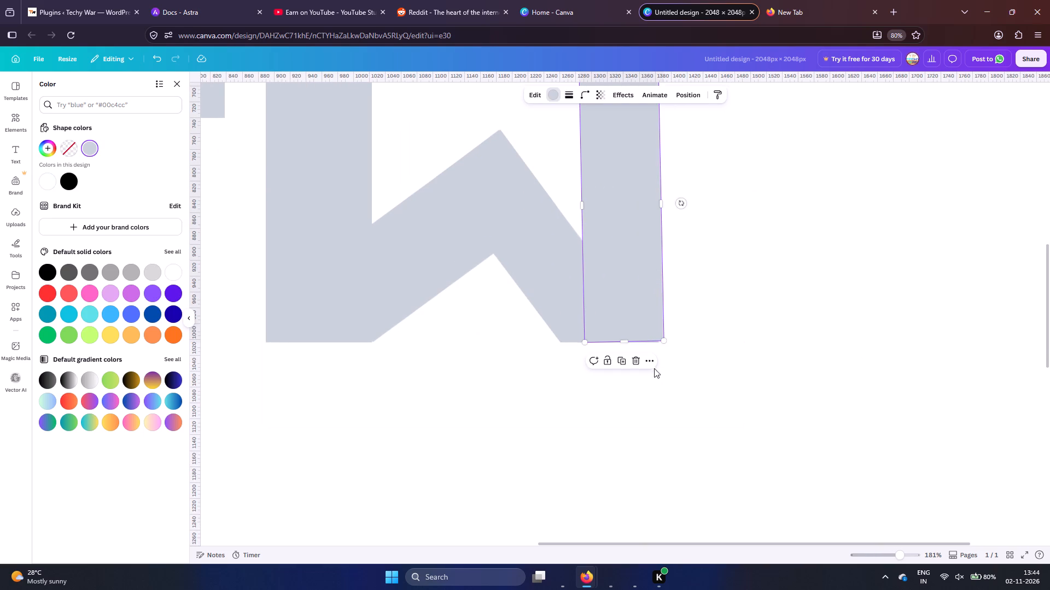
click(633, 299)
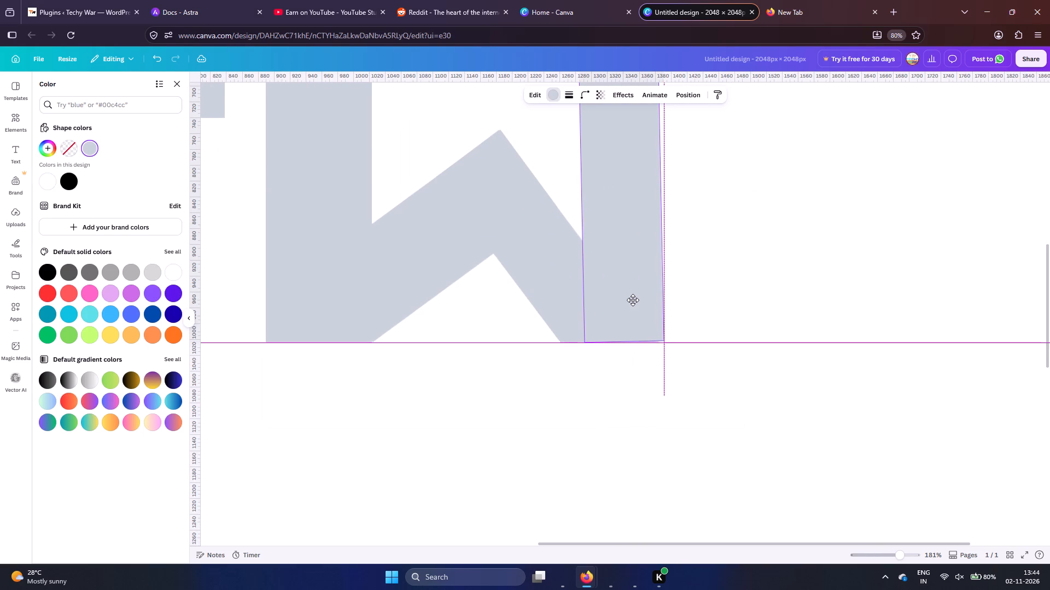
click(759, 298)
ctrl+scroll(786, 364, up, 5)
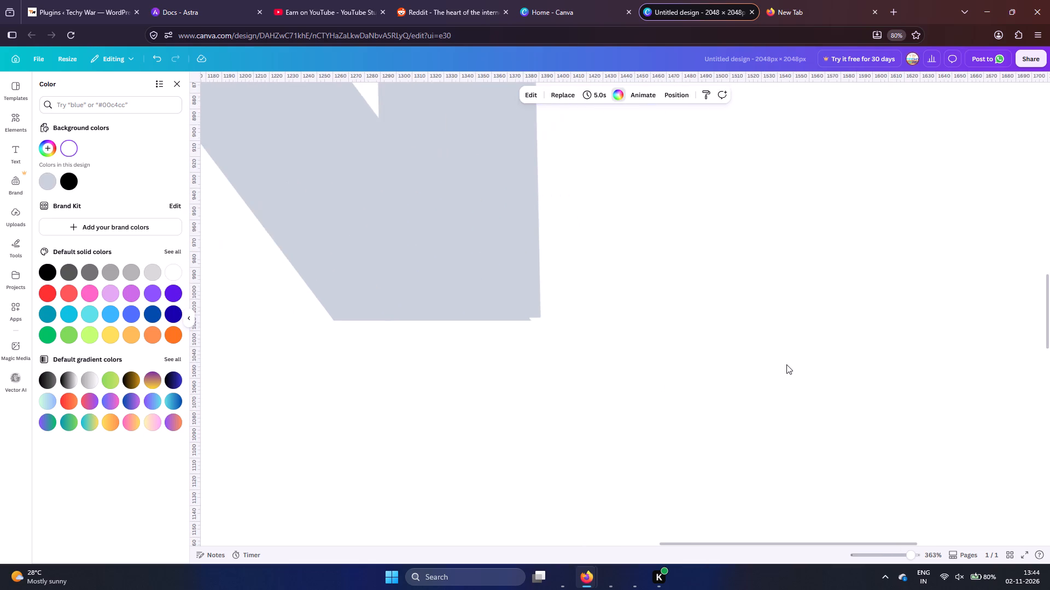
ctrl+scroll(786, 364, down, 13)
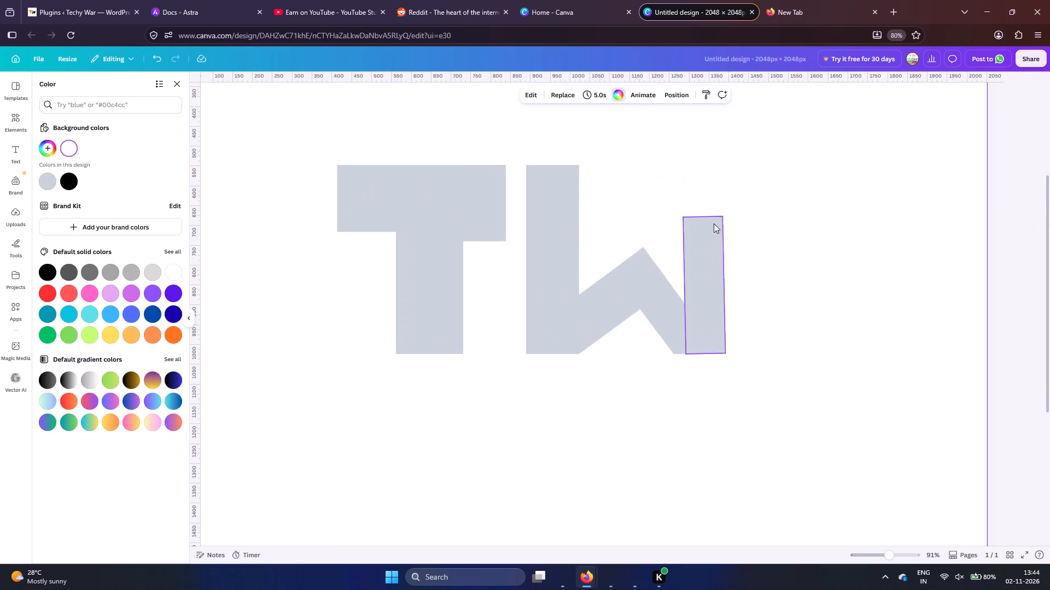
Straighten the W's last stroke to 0° rotation.
click(703, 234)
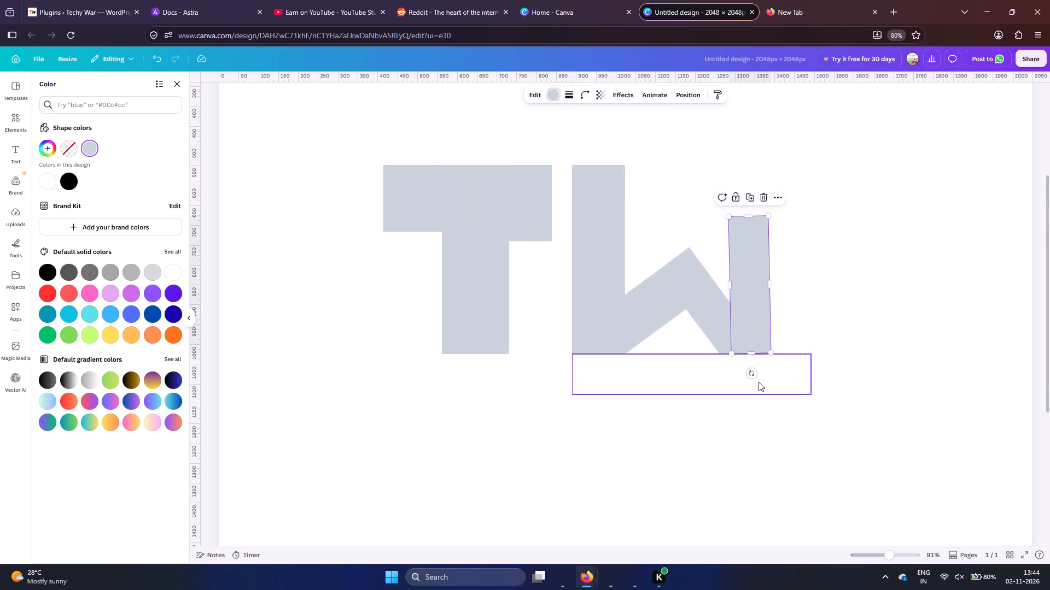
click(750, 375)
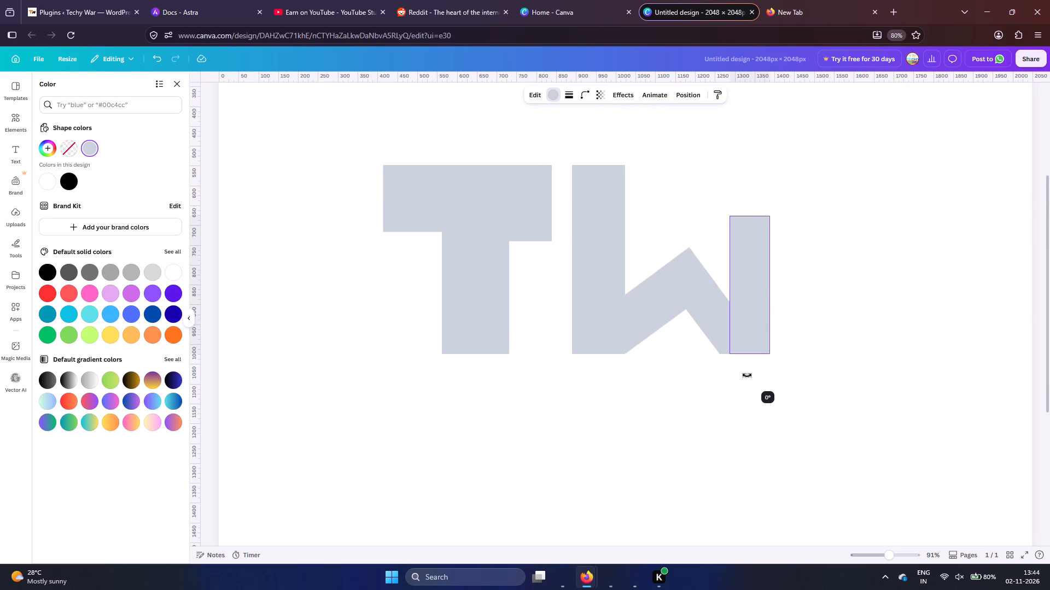
click(849, 339)
ctrl+scroll(853, 349, up, 5)
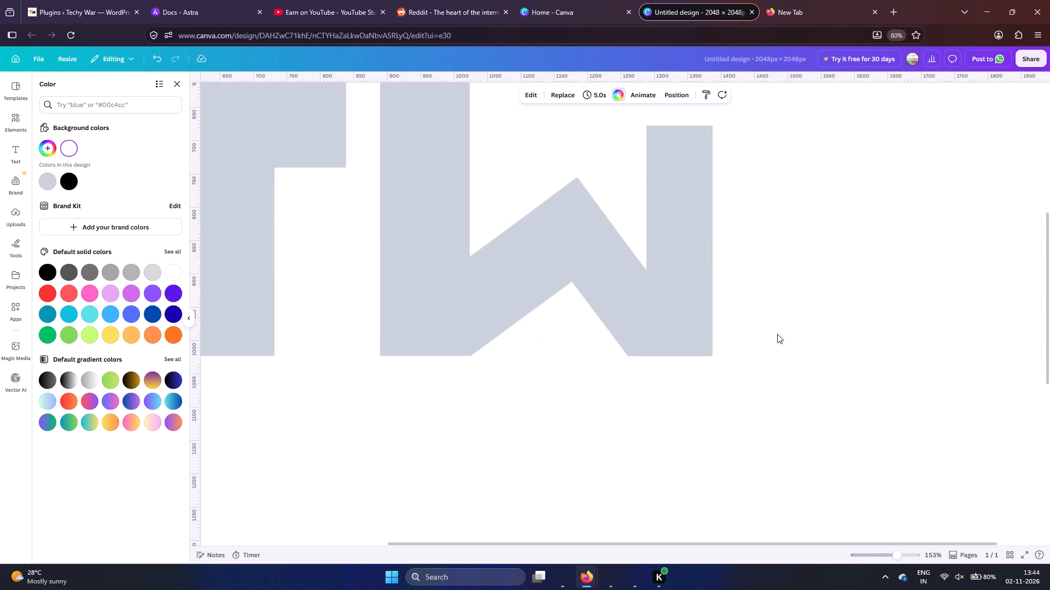
ctrl+scroll(777, 333, down, 5)
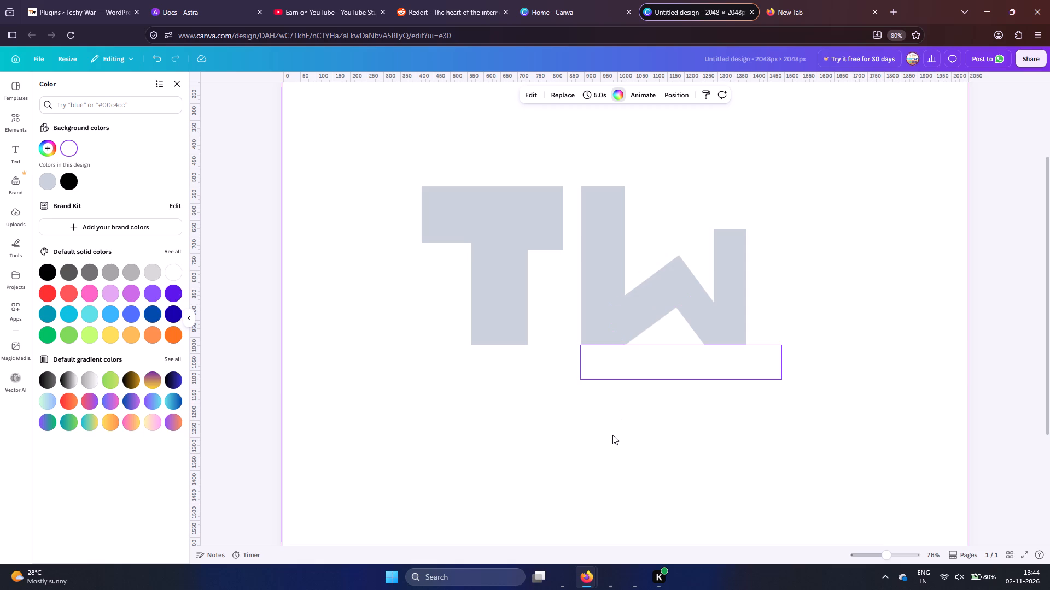
Rotate the upward-slanting bar steeper and move it so its lowest corner meets the W stem's inner base corner.
click(659, 298)
click(670, 398)
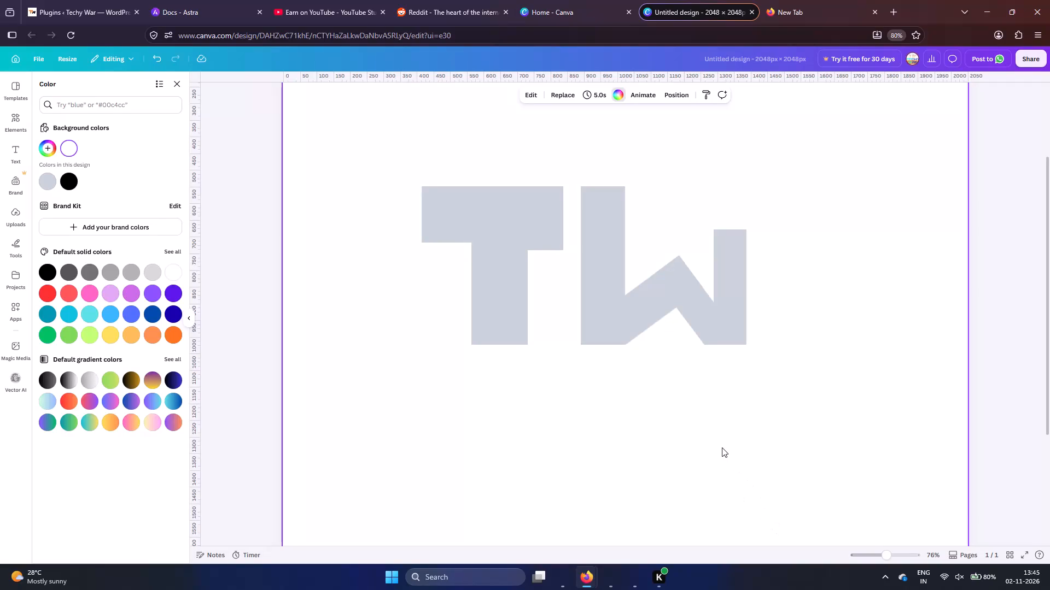
click(644, 304)
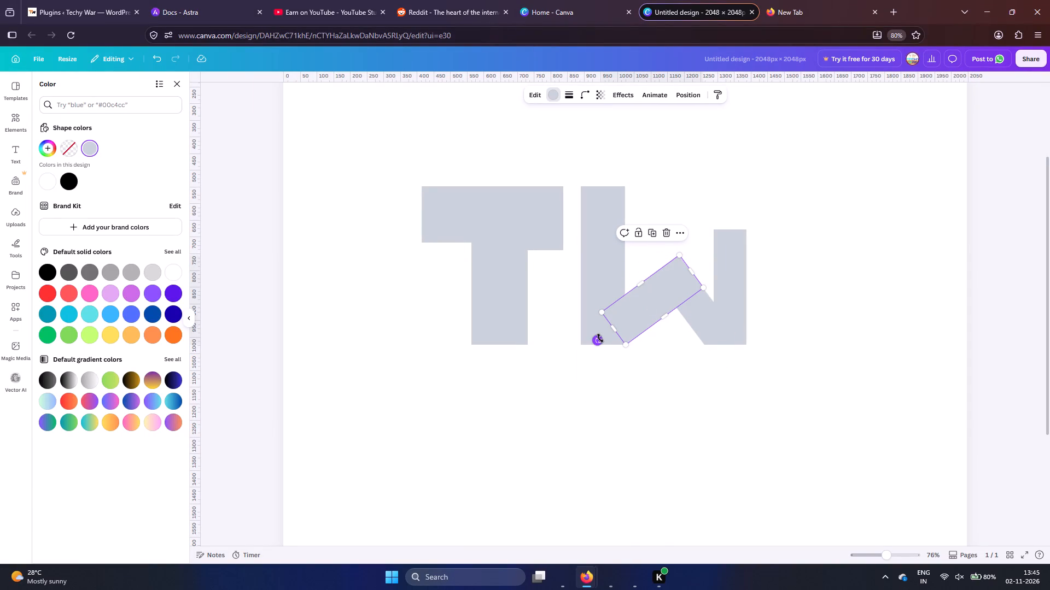
drag(600, 338, 611, 347)
drag(640, 296, 624, 288)
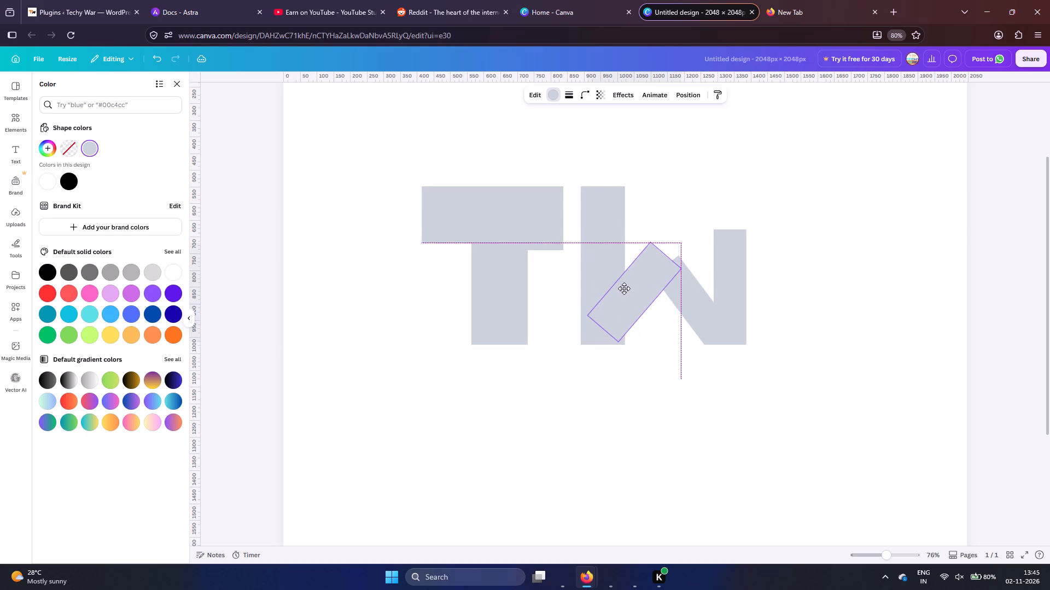
drag(624, 288, 626, 291)
click(813, 288)
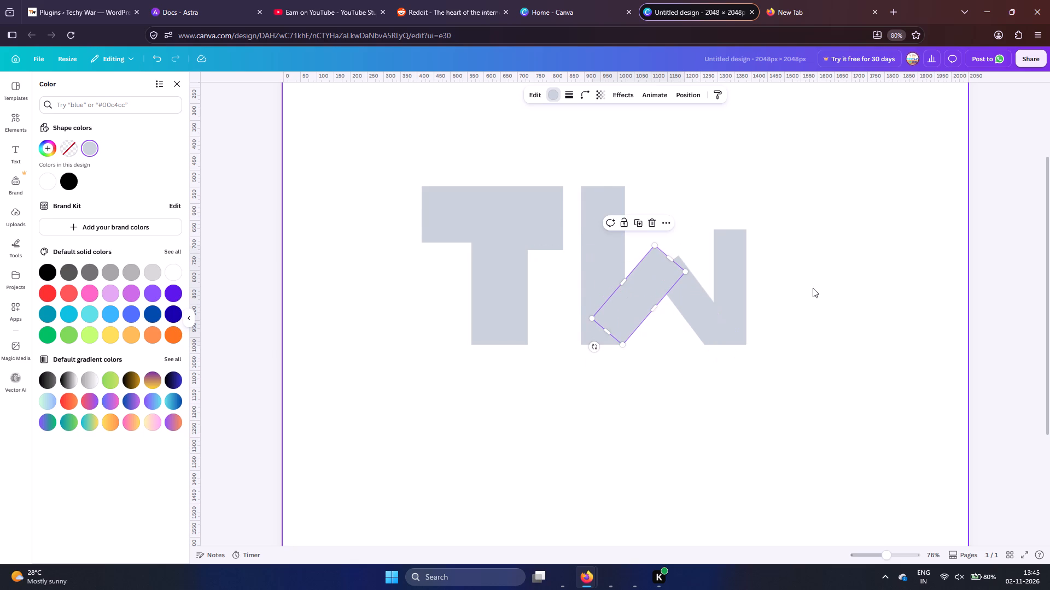
click(641, 304)
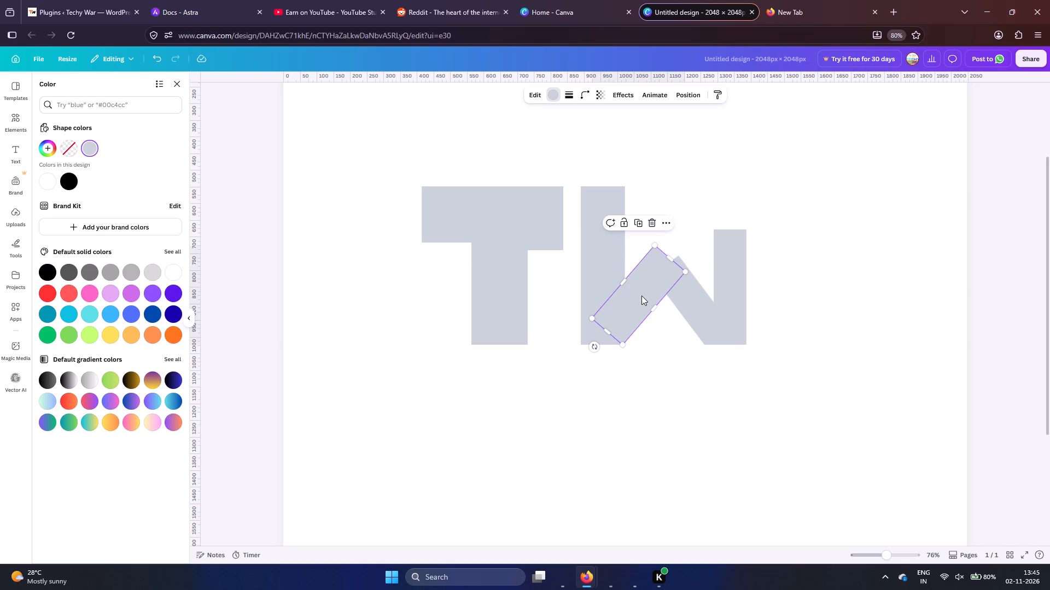
click(641, 296)
click(874, 272)
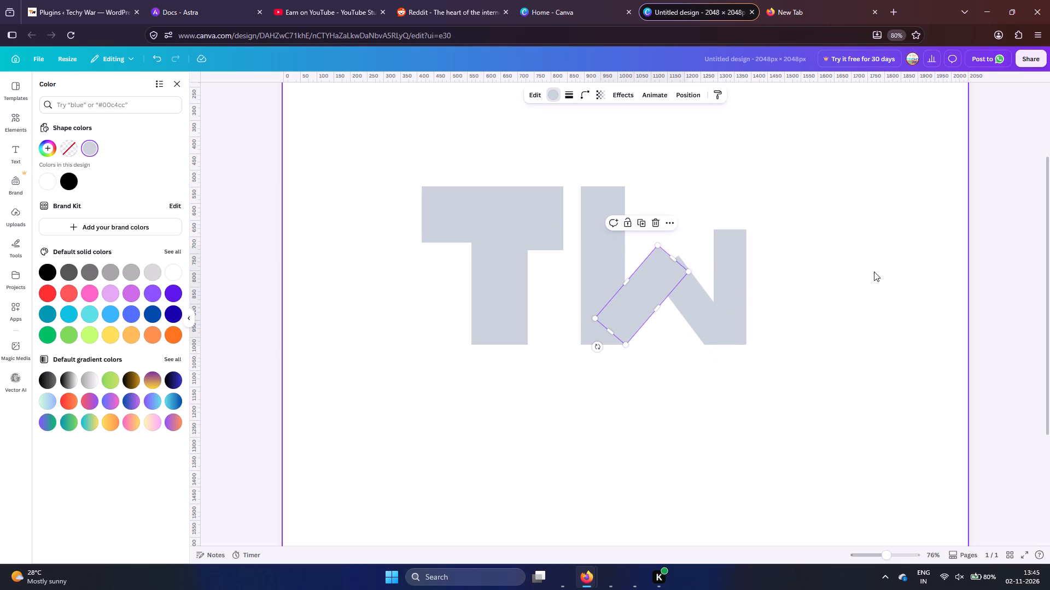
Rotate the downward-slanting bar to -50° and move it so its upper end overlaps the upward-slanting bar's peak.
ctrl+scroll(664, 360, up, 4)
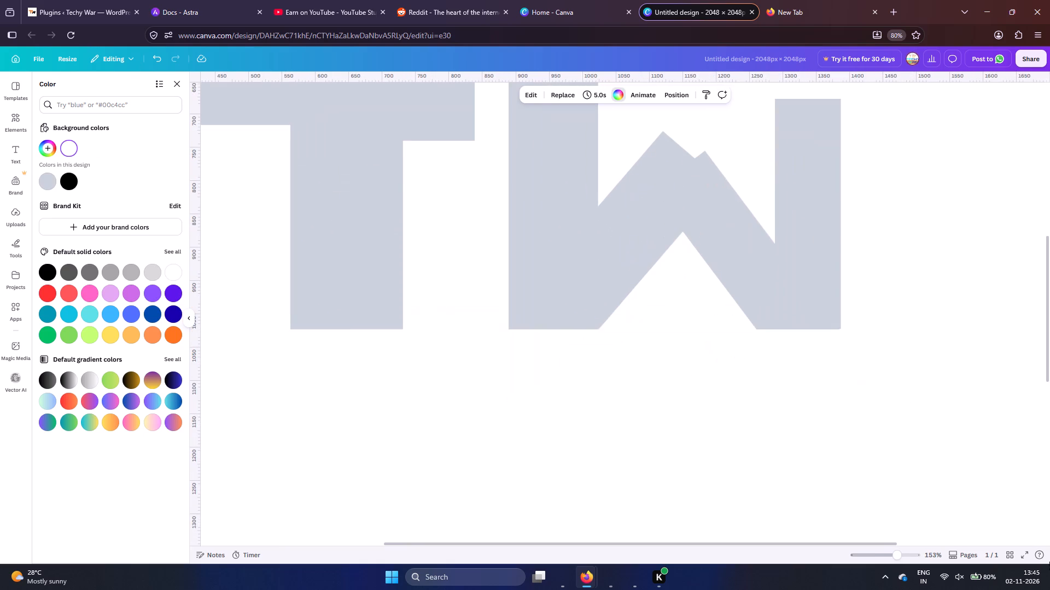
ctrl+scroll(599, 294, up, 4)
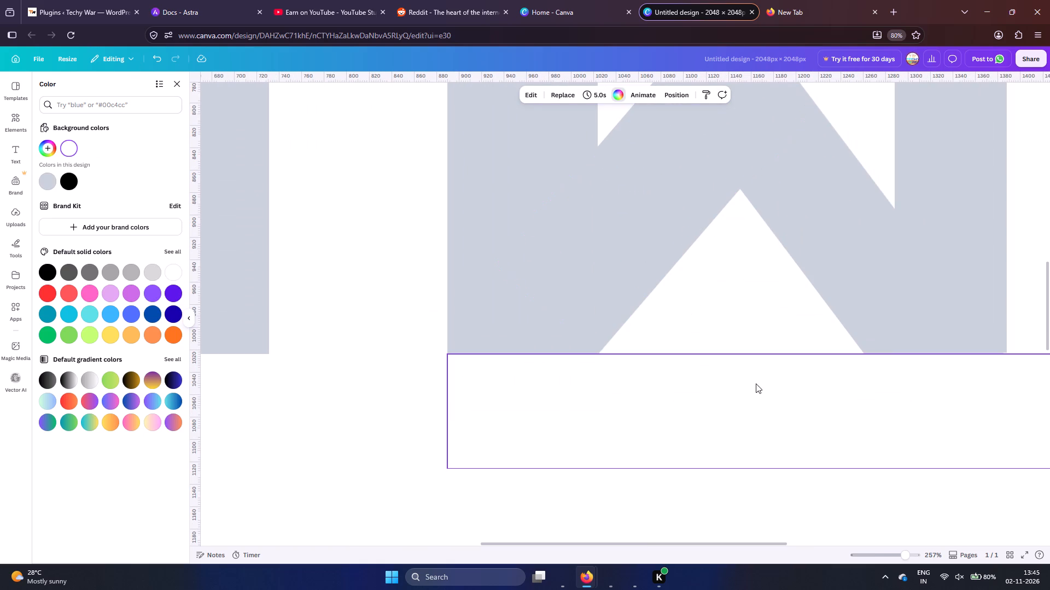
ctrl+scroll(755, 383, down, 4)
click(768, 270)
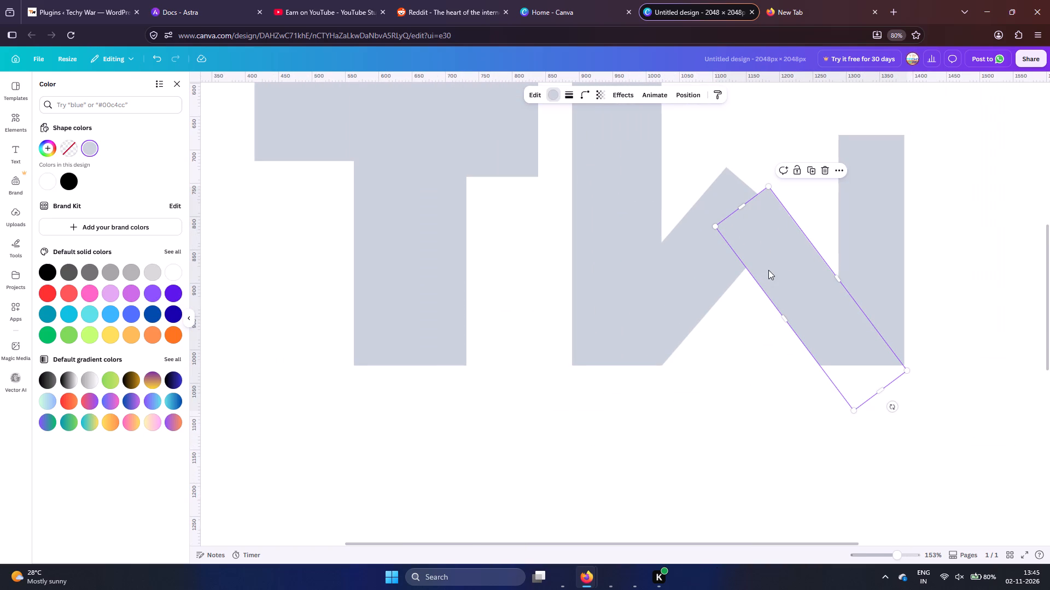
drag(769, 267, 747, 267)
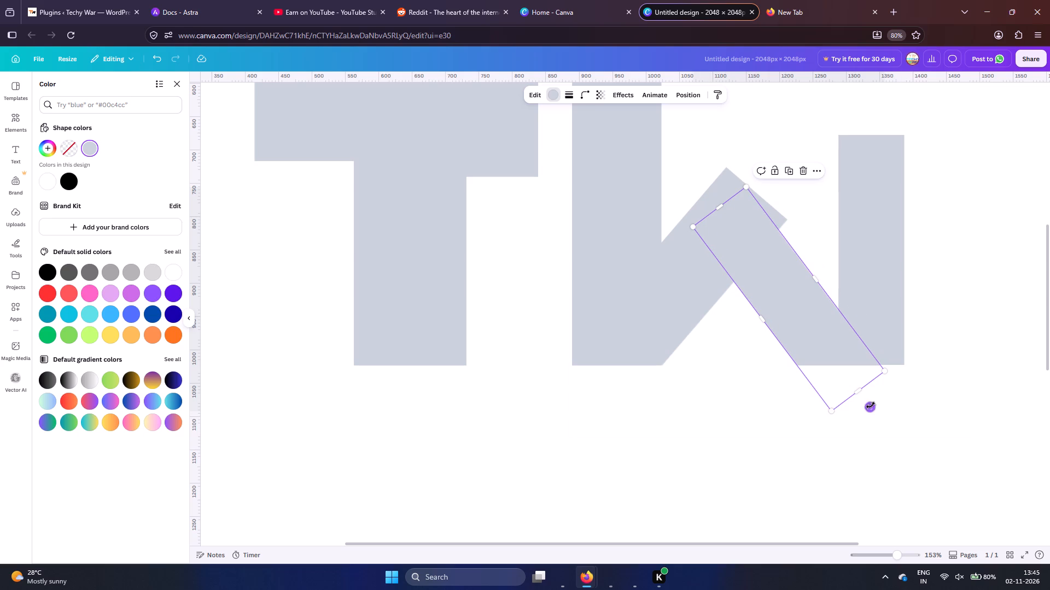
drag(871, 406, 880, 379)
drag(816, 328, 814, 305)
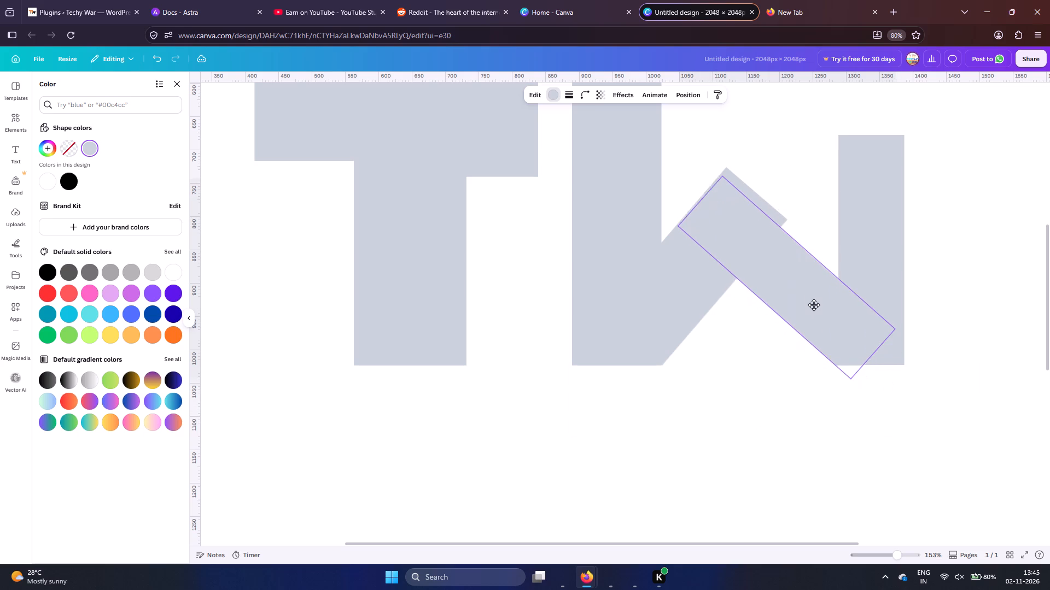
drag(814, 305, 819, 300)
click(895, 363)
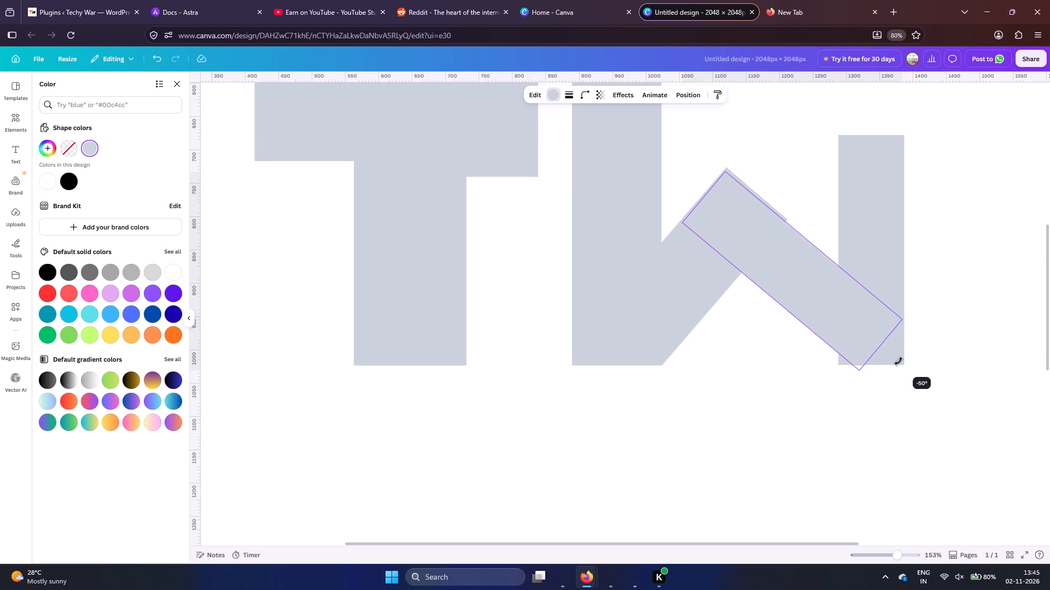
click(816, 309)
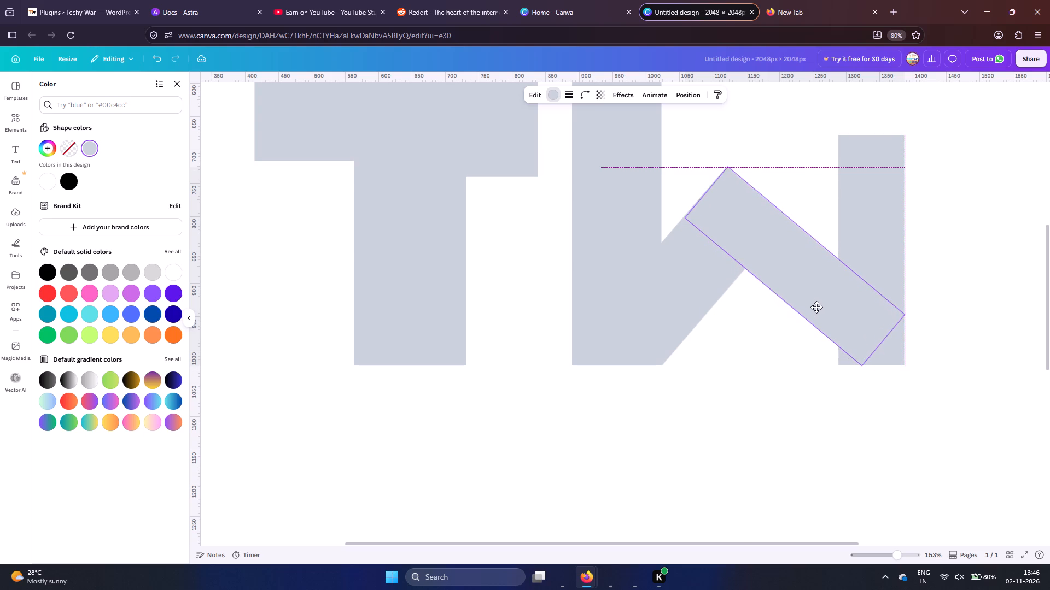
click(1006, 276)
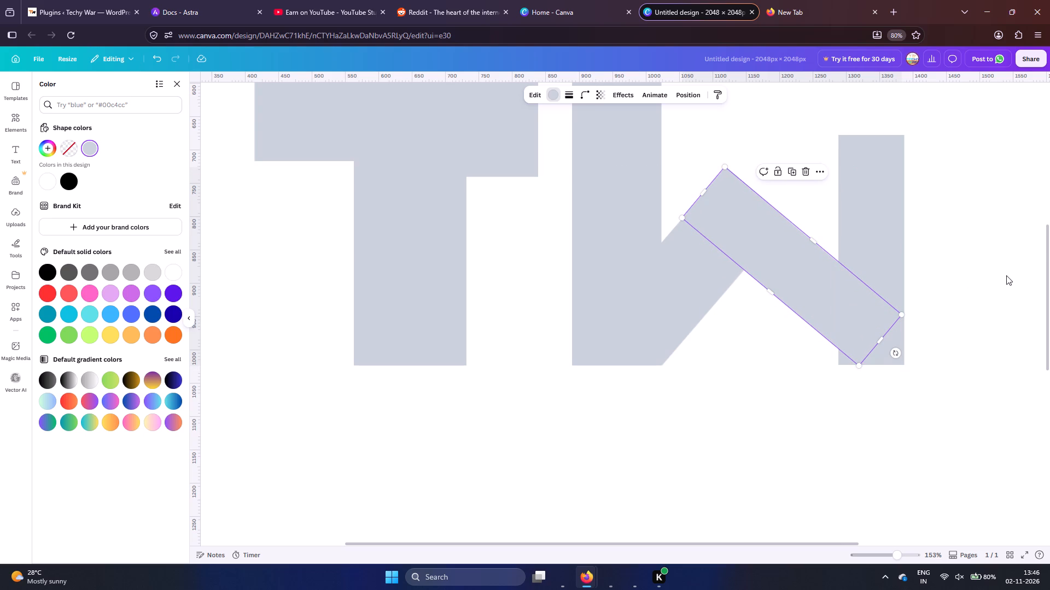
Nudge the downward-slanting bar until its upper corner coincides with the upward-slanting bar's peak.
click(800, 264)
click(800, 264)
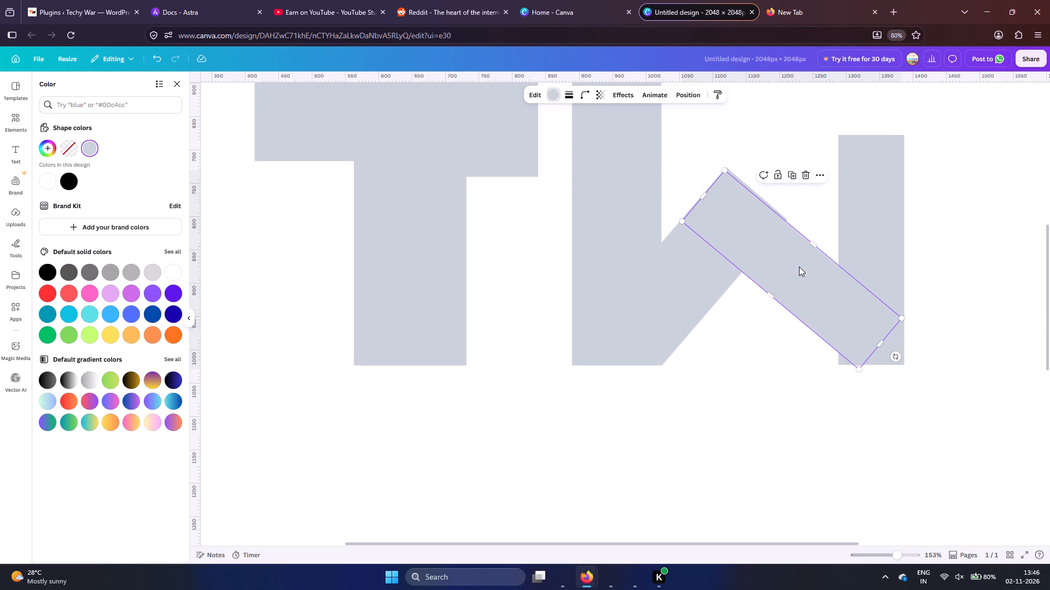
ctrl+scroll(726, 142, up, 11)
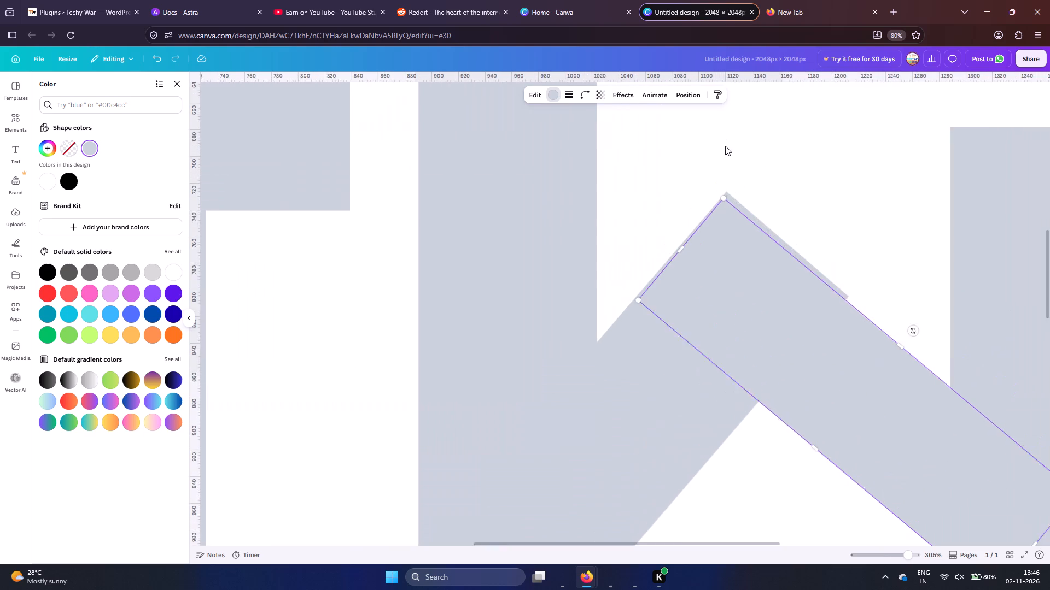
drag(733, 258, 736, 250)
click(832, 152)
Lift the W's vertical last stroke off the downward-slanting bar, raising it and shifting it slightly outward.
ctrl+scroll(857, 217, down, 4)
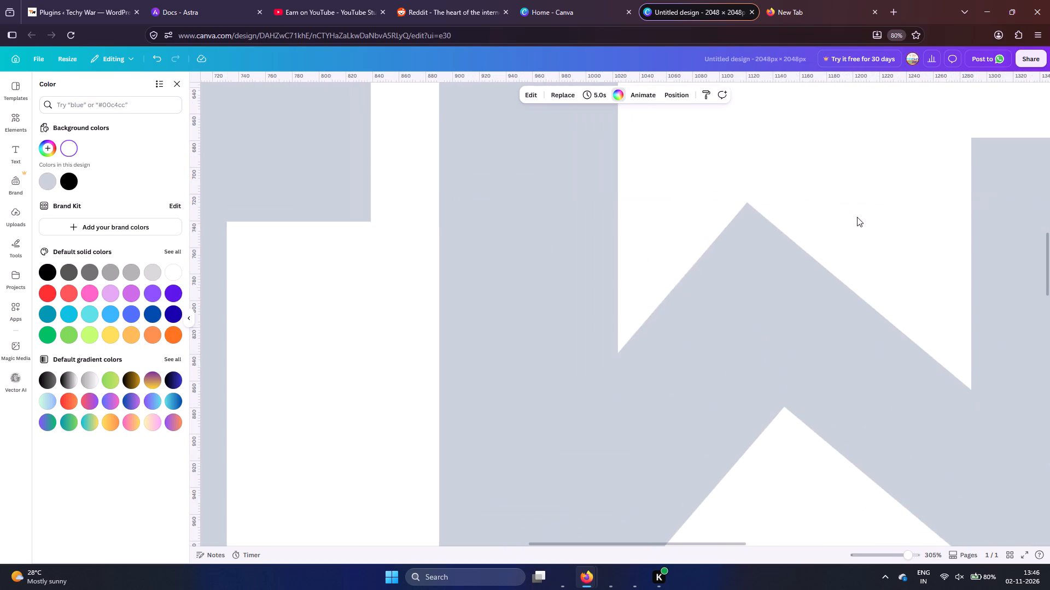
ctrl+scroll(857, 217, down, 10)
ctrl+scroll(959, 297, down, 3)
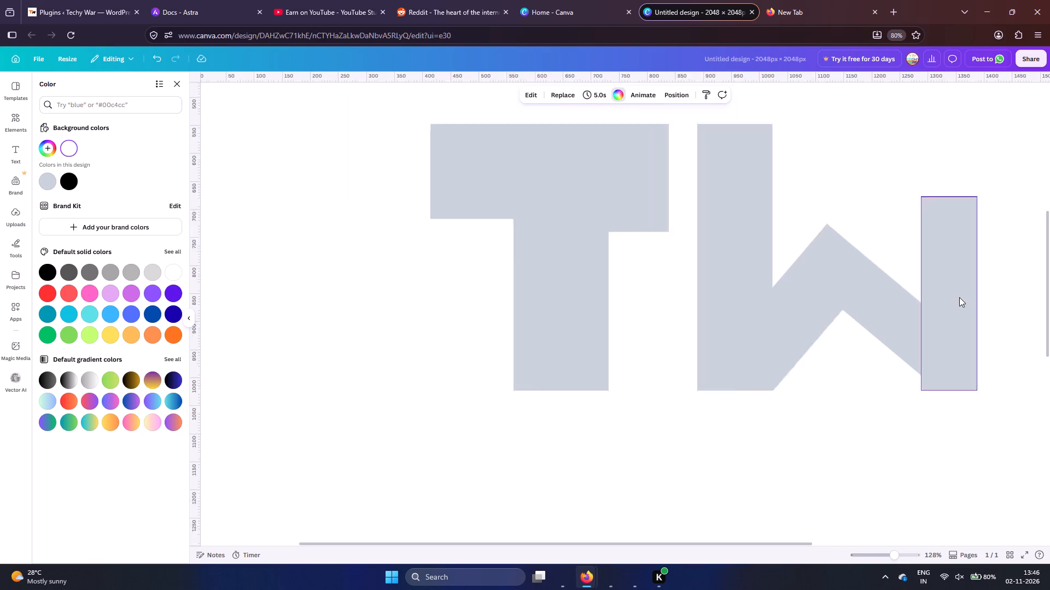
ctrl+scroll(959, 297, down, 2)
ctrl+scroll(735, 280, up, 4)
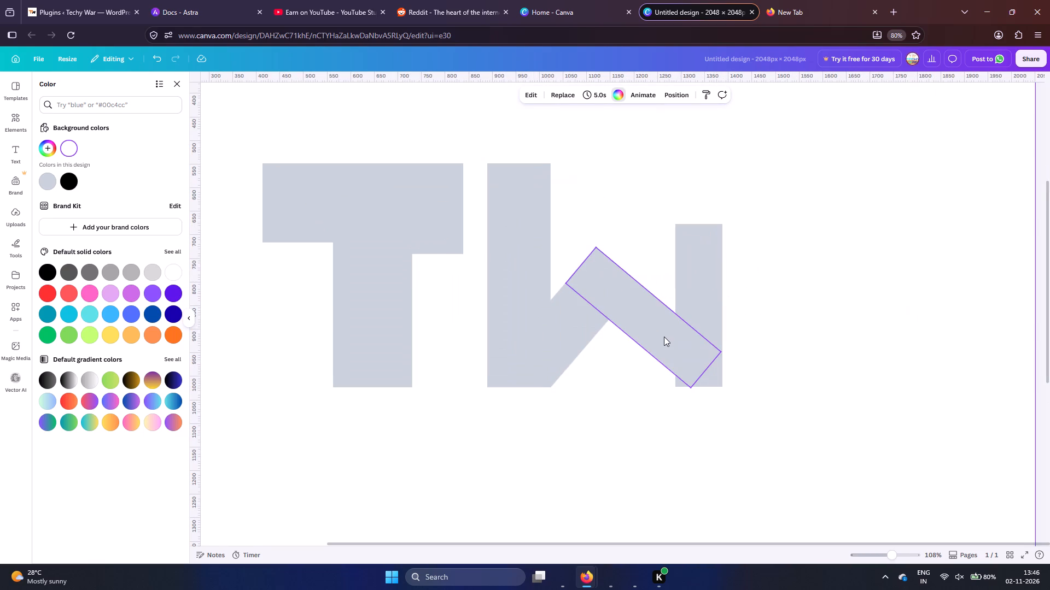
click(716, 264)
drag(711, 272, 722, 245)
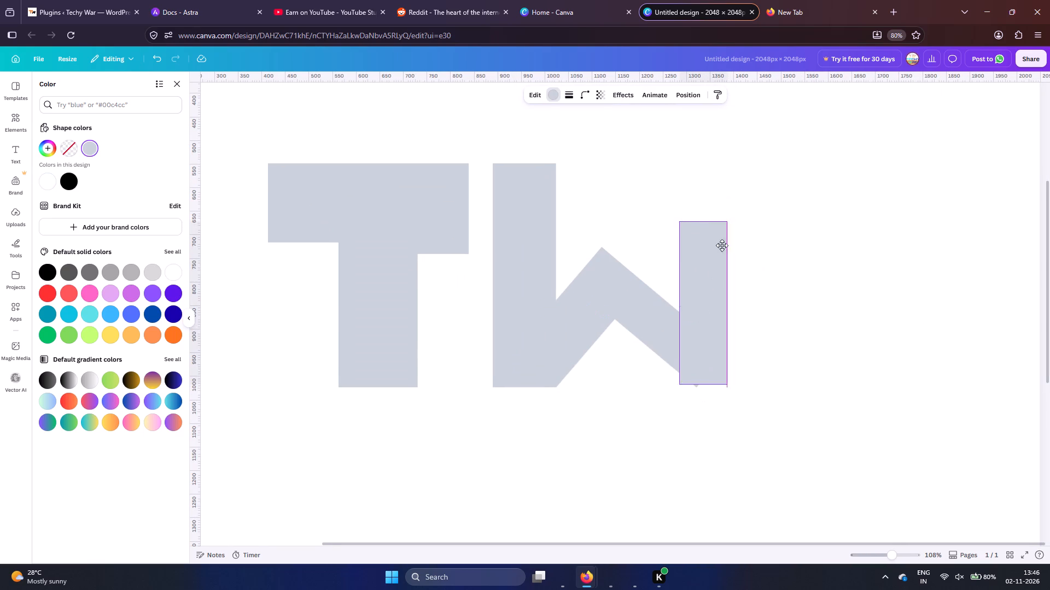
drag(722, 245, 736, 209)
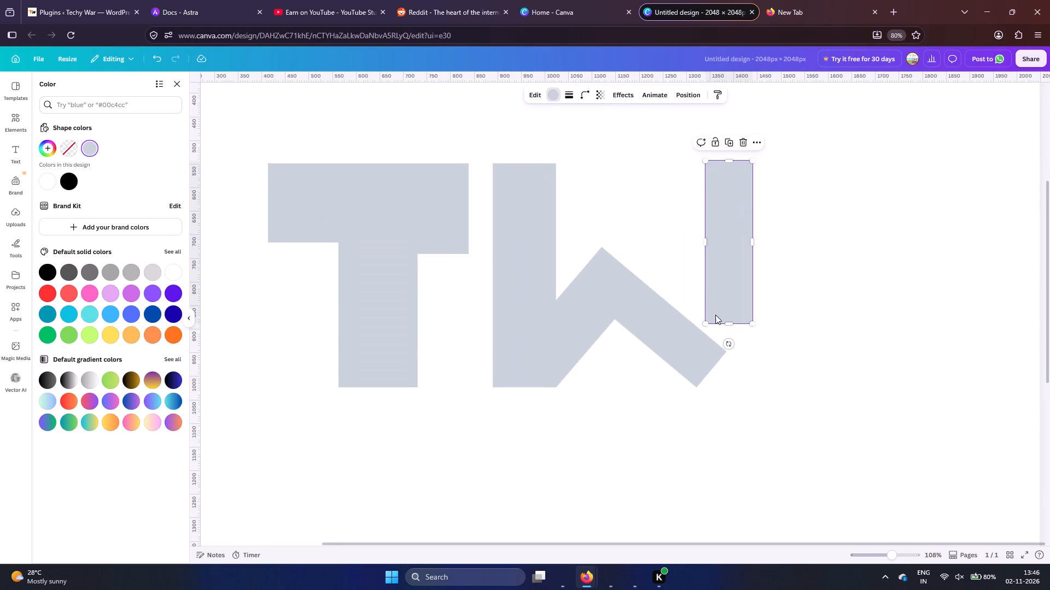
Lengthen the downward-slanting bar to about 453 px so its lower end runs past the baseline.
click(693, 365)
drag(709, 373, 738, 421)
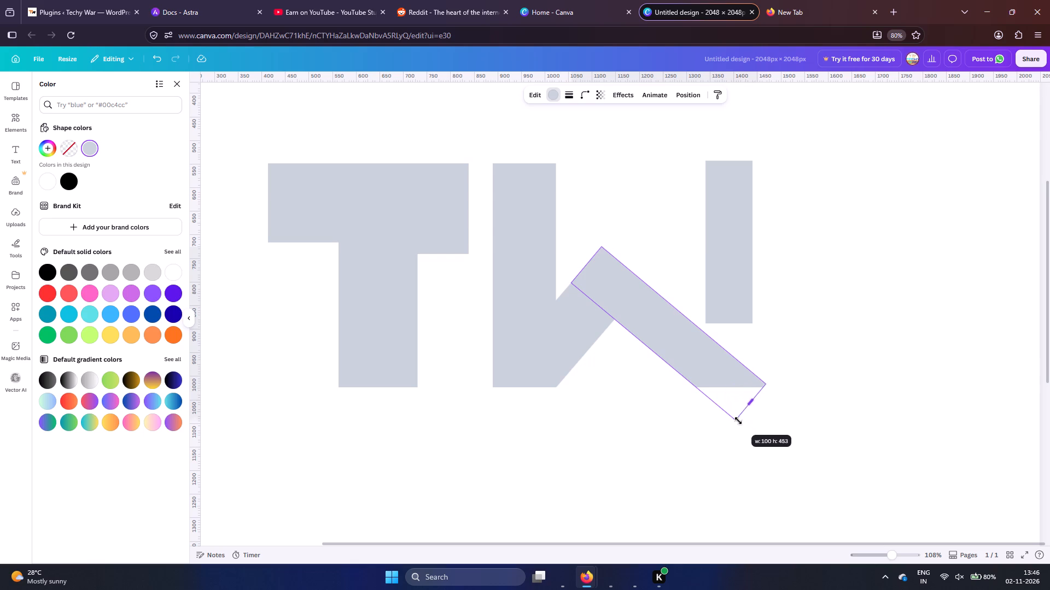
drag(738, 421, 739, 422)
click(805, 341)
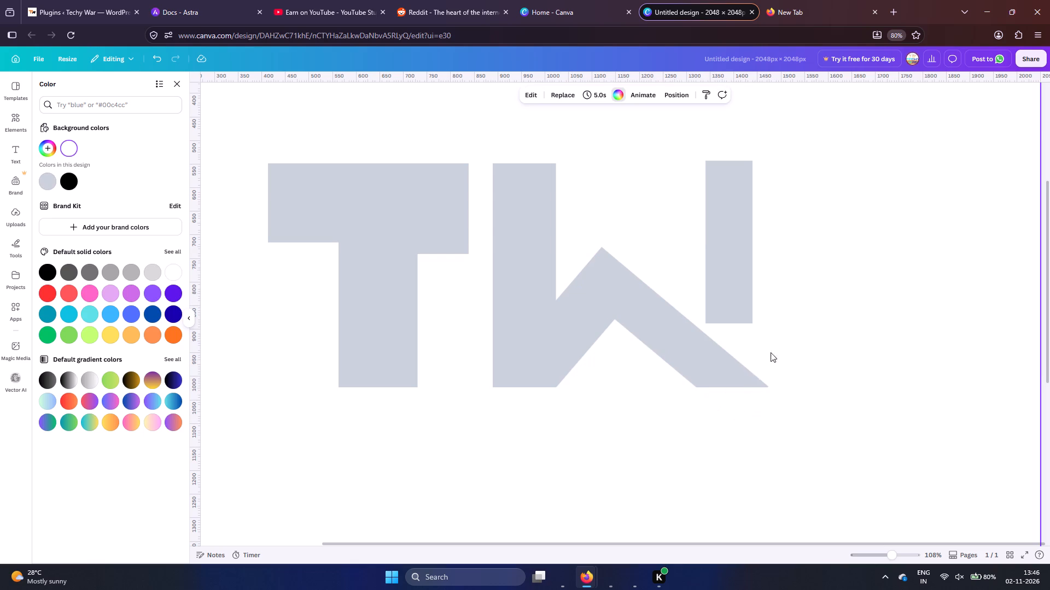
Try the W's vertical last stroke over the downward-slanting bar's end, and set it aside well clear of the other strokes.
drag(734, 268, 738, 331)
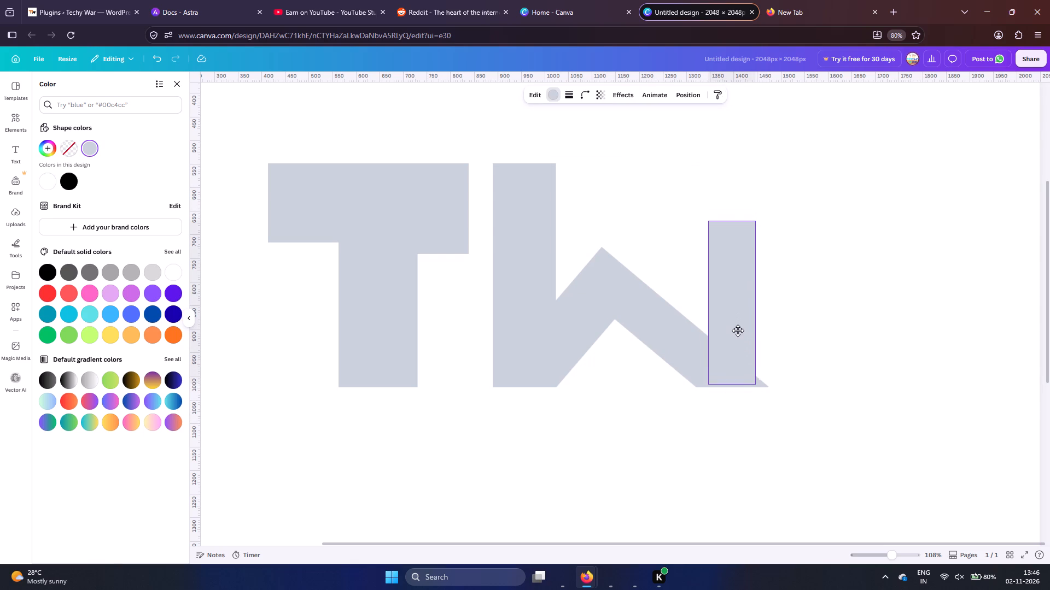
drag(738, 331, 816, 308)
Shorten the downward-slanting bar until its lower corner ends just below the baseline.
click(687, 350)
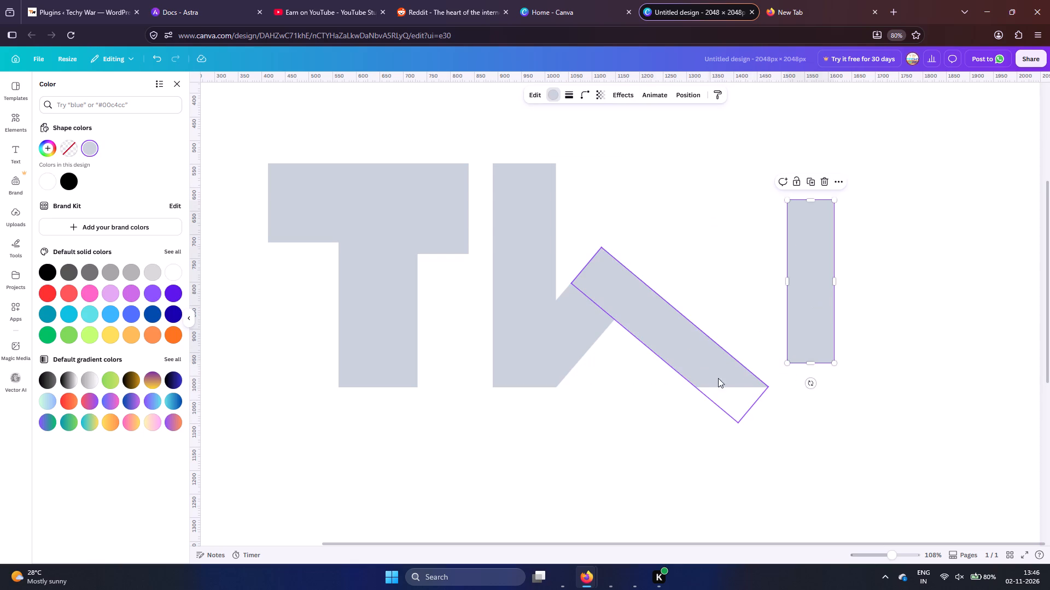
drag(751, 405, 708, 394)
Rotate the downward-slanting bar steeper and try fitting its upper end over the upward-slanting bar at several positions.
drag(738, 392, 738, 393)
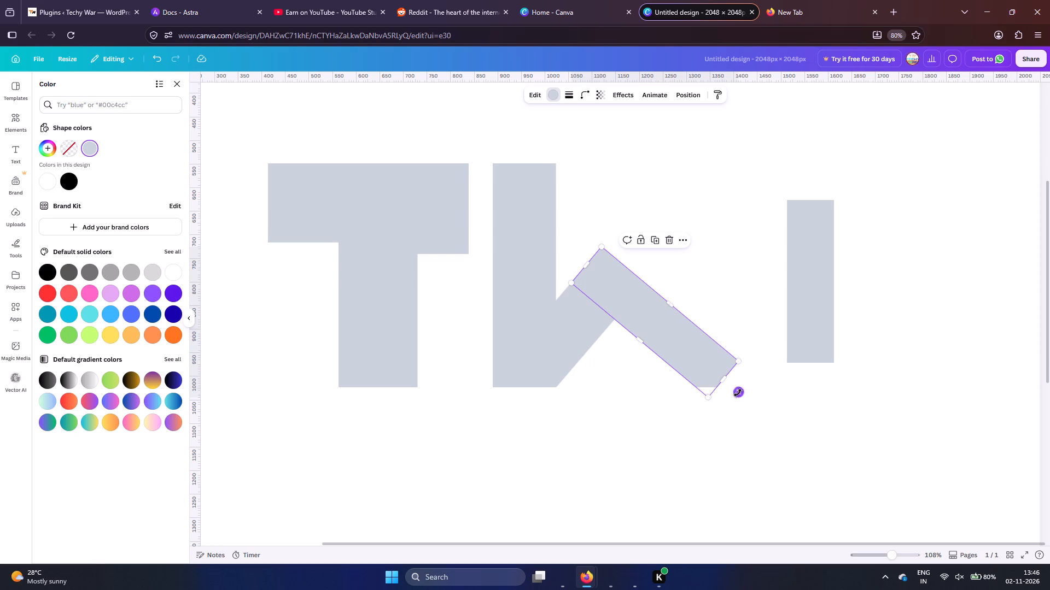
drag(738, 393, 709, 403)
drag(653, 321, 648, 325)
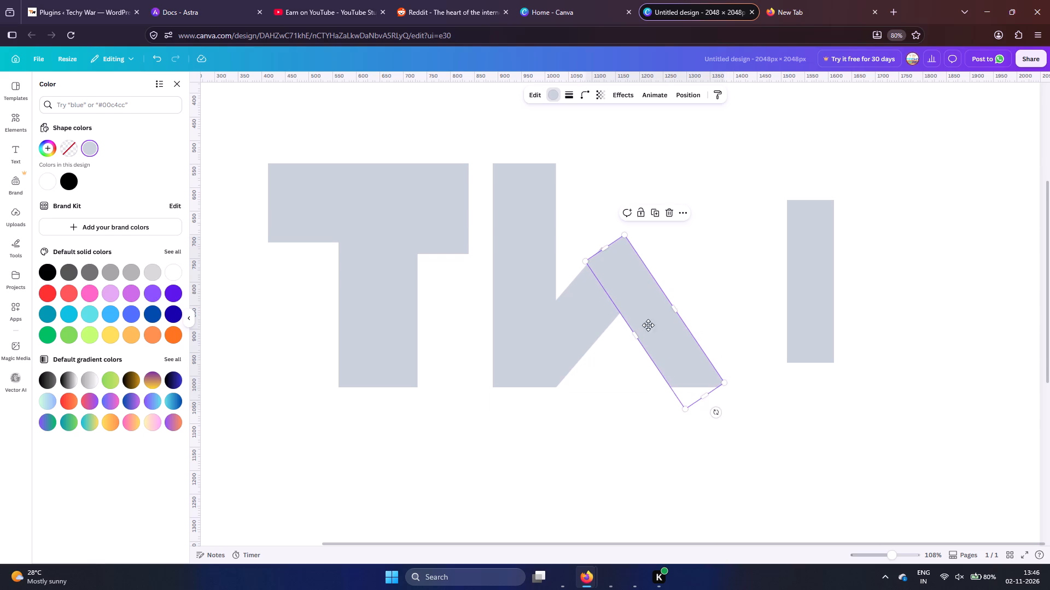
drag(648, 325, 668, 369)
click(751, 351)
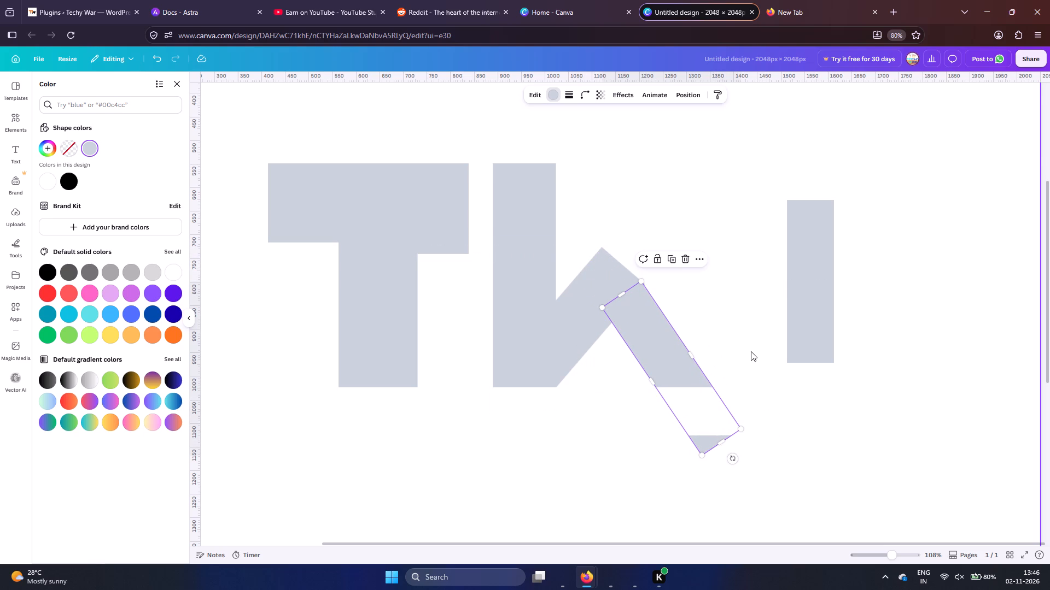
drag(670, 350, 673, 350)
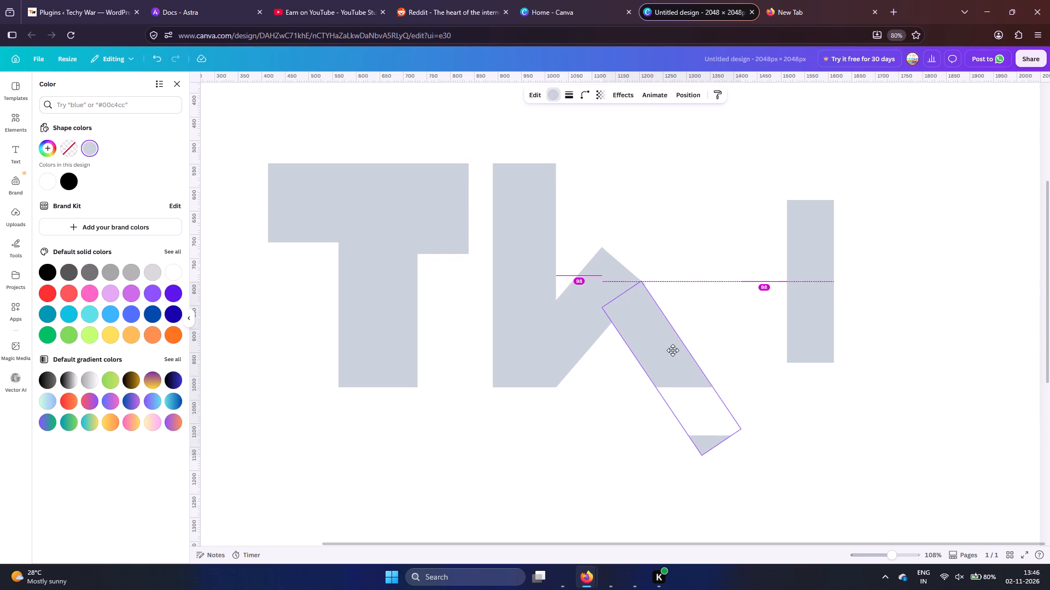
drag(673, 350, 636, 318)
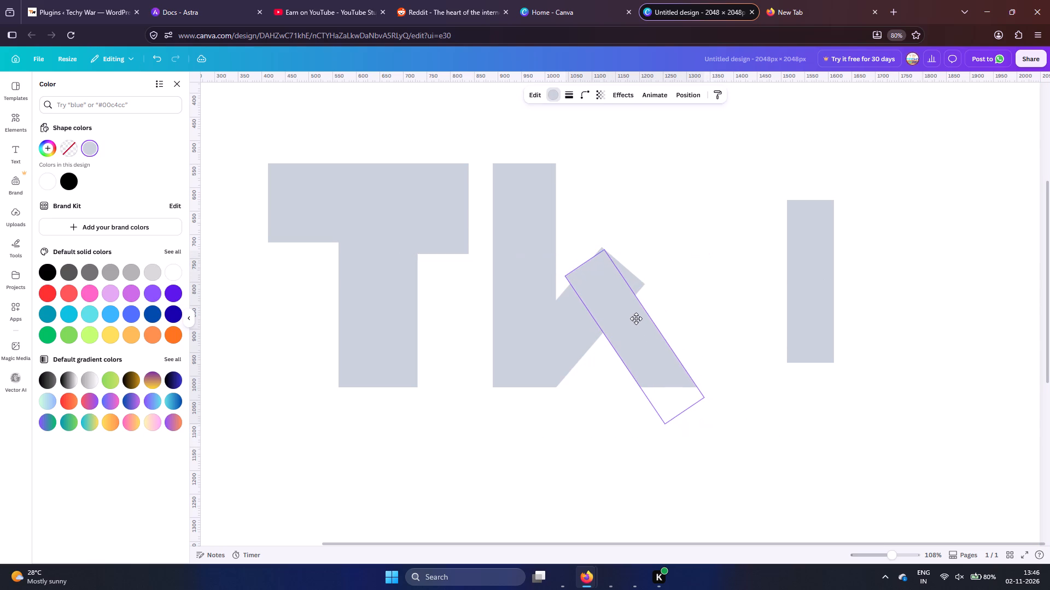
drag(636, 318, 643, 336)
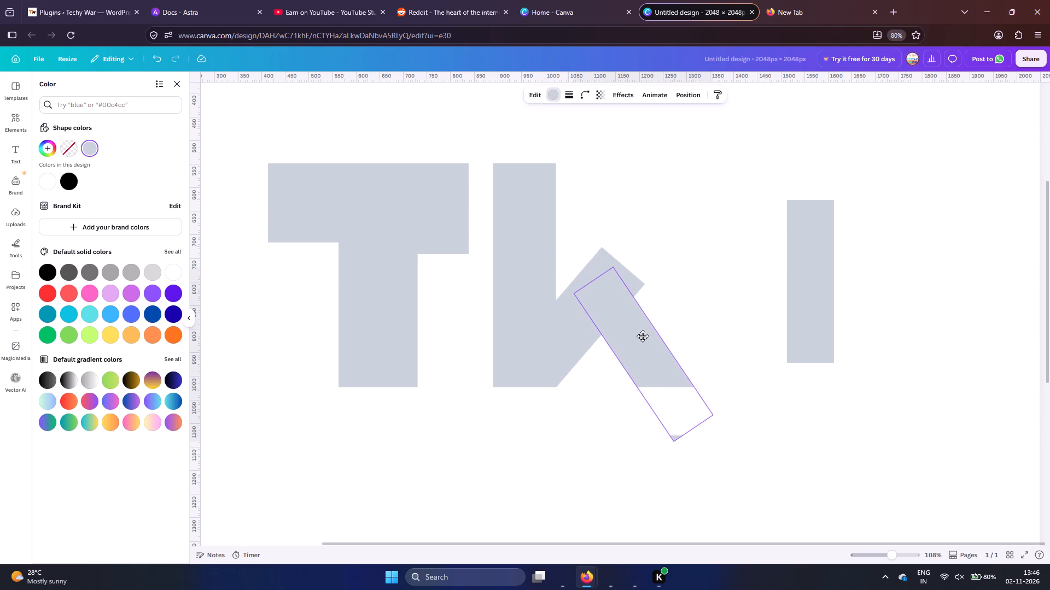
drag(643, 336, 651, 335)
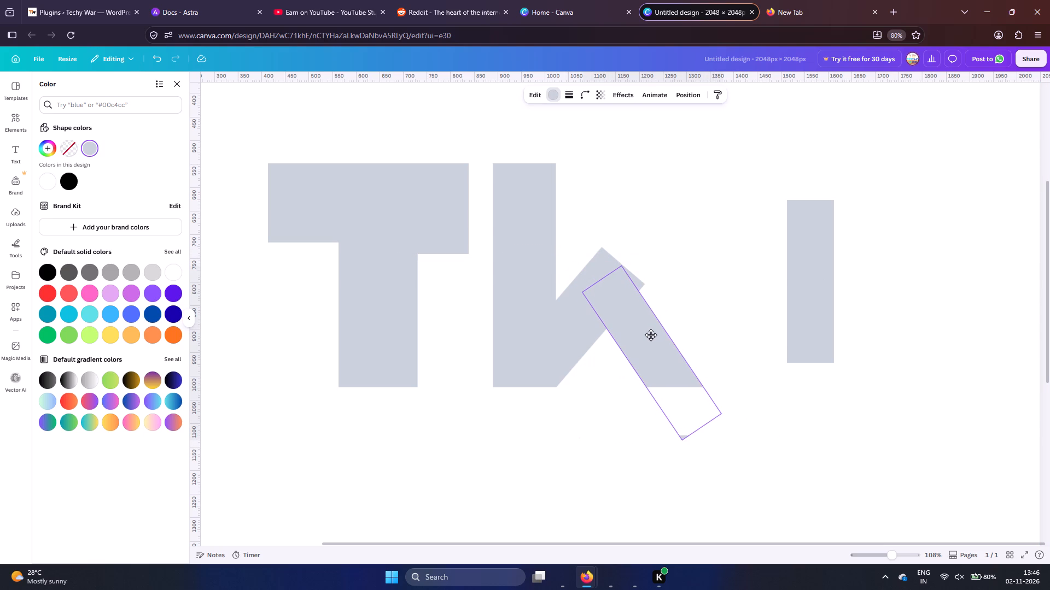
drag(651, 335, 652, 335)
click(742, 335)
Rotate the downward-slanting bar to a shallower slant and move it off the upward-slanting bar, against the vertical last stroke.
click(662, 351)
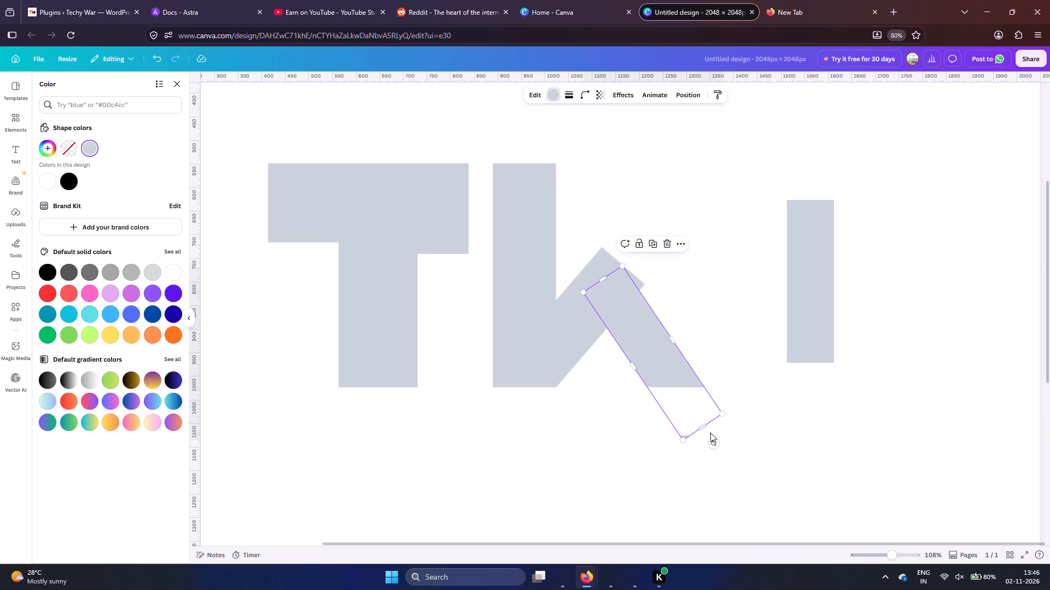
drag(714, 441, 725, 423)
drag(667, 380, 672, 357)
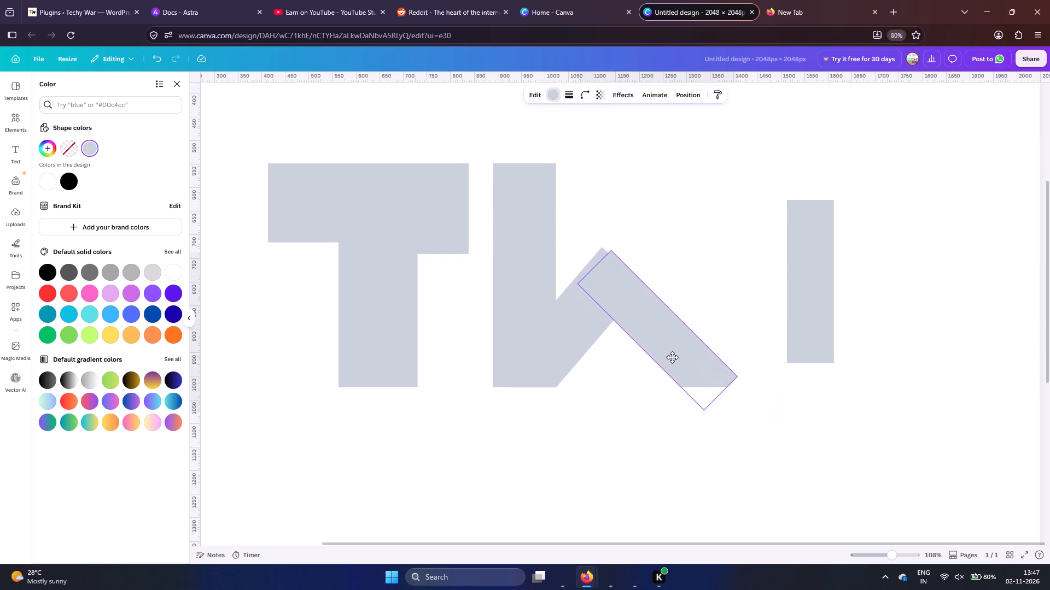
drag(672, 357, 669, 362)
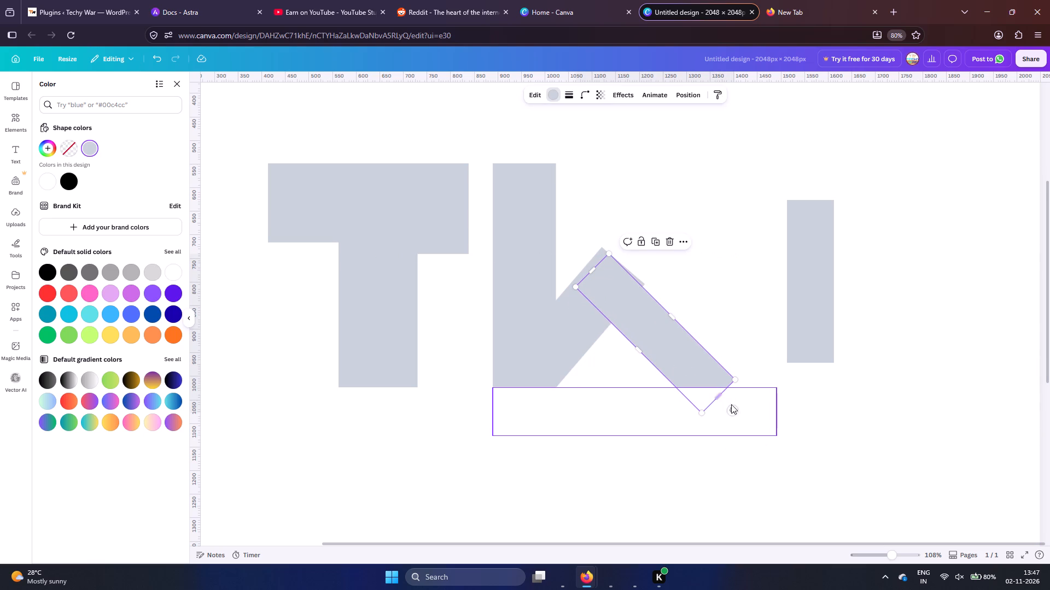
click(731, 404)
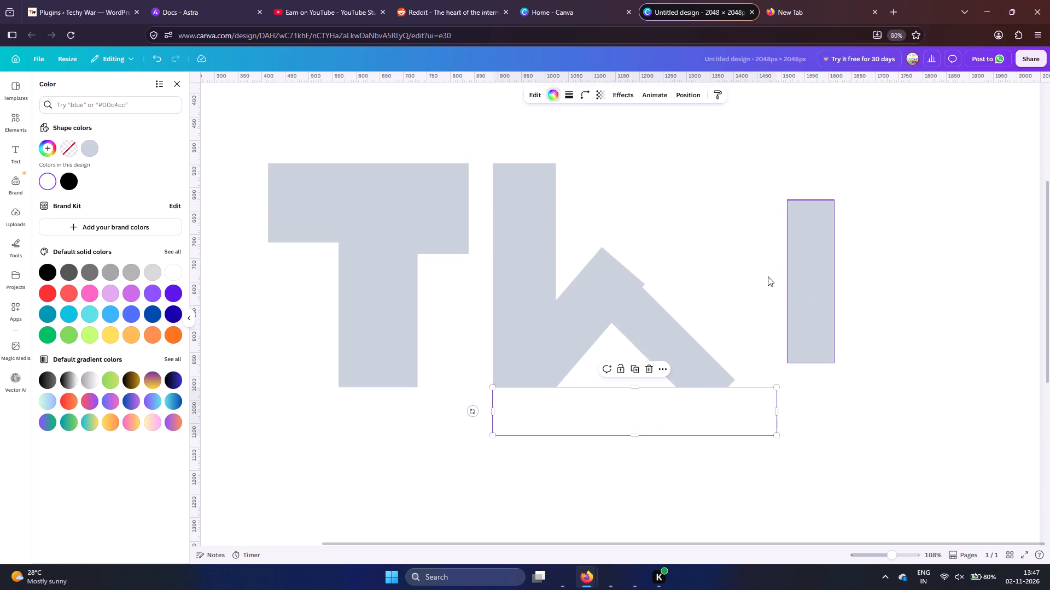
click(680, 265)
click(664, 332)
drag(664, 332, 669, 329)
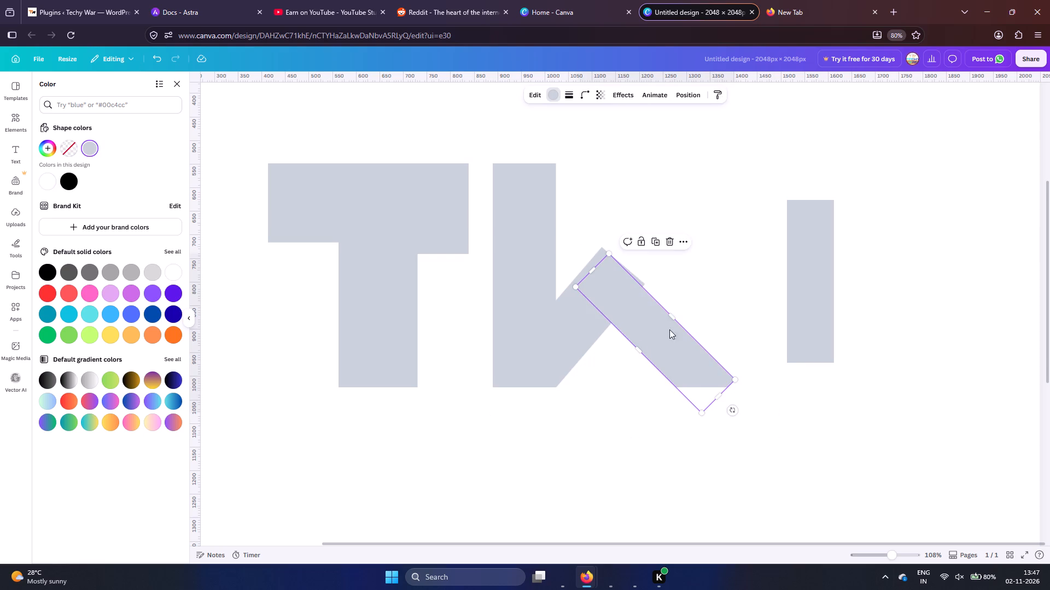
drag(669, 329, 730, 294)
Rotate the upward-slanting bar to a shallower slant and move its lowest corner to the W stem's inner base corner.
click(608, 283)
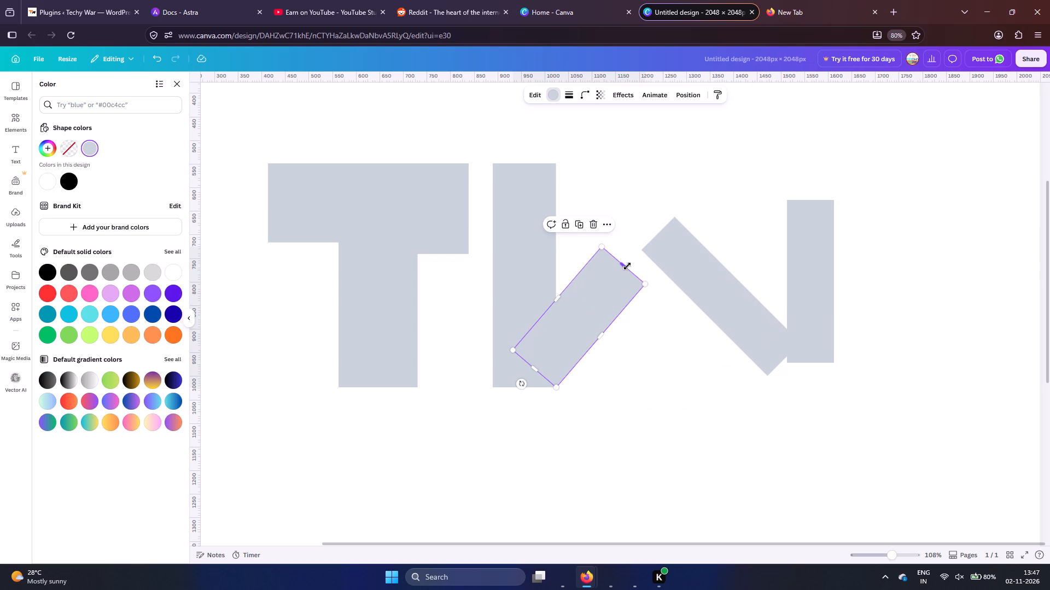
drag(522, 387, 514, 374)
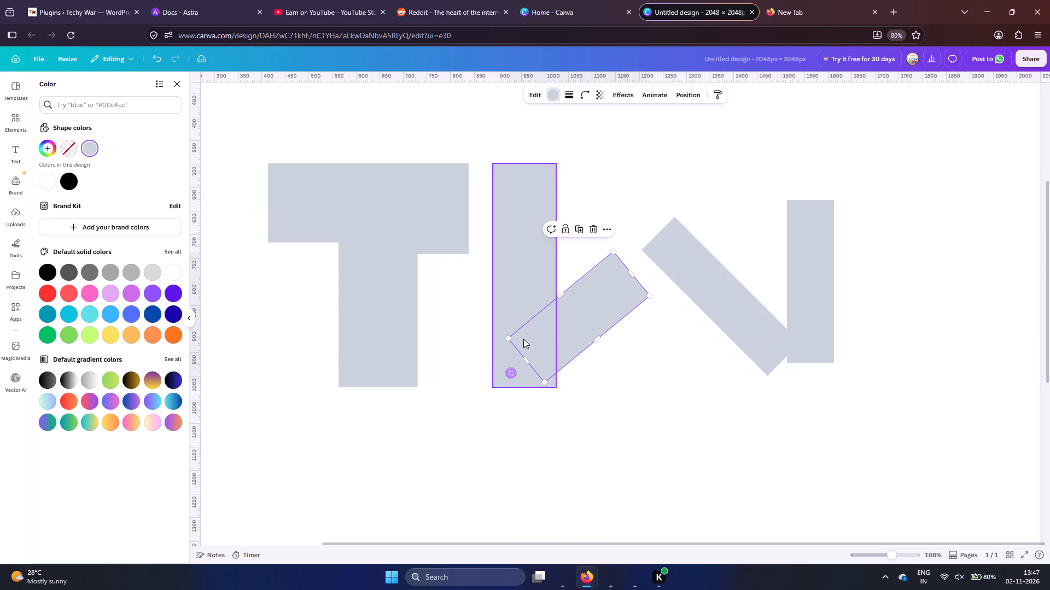
drag(556, 312, 564, 318)
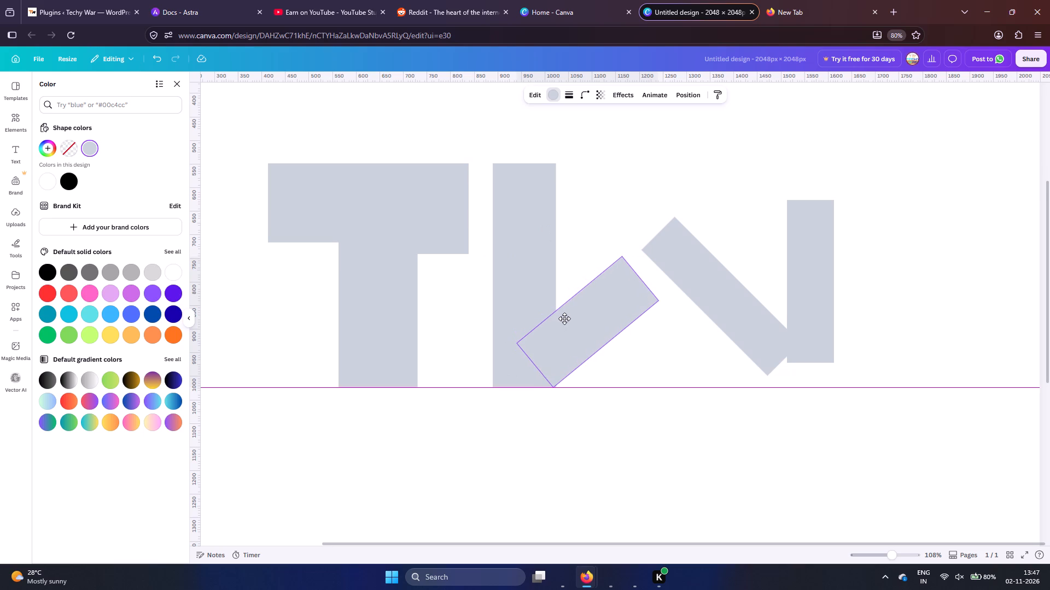
drag(564, 318, 567, 318)
click(717, 381)
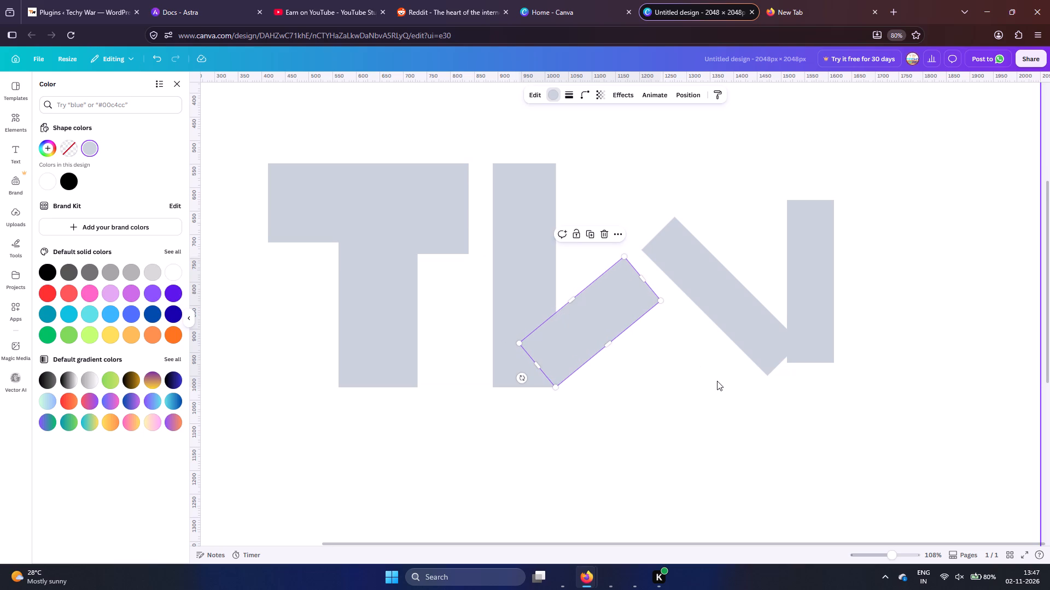
Move the downward-slanting bar's upper end over the upward-slanting bar's tip and rotate it steeper so their edges line up.
drag(713, 281, 691, 300)
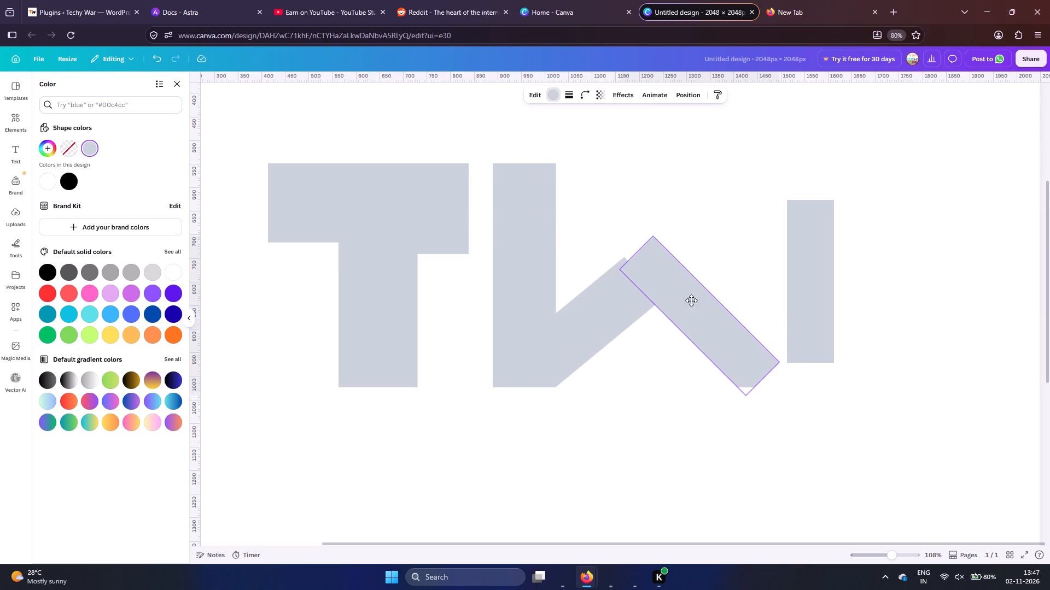
drag(691, 300, 664, 323)
drag(748, 415, 742, 422)
drag(684, 347, 675, 354)
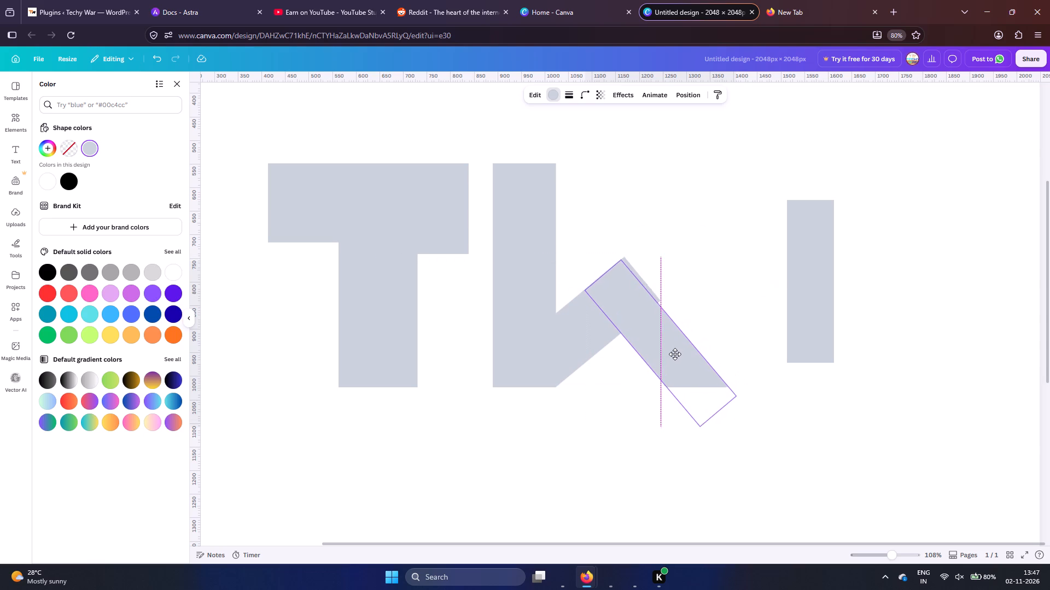
drag(675, 354, 675, 352)
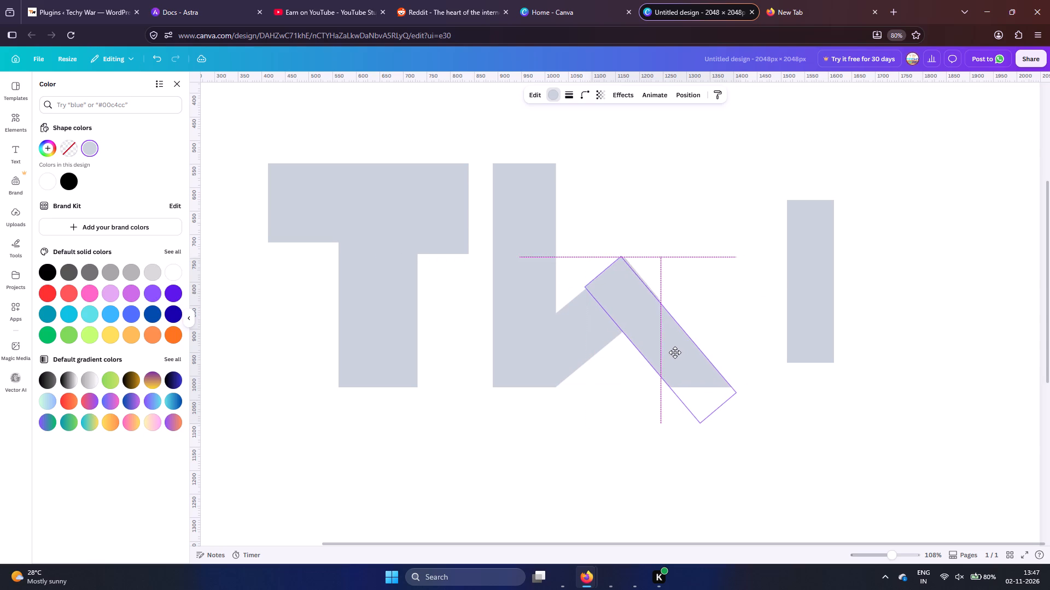
drag(675, 352, 677, 353)
click(768, 345)
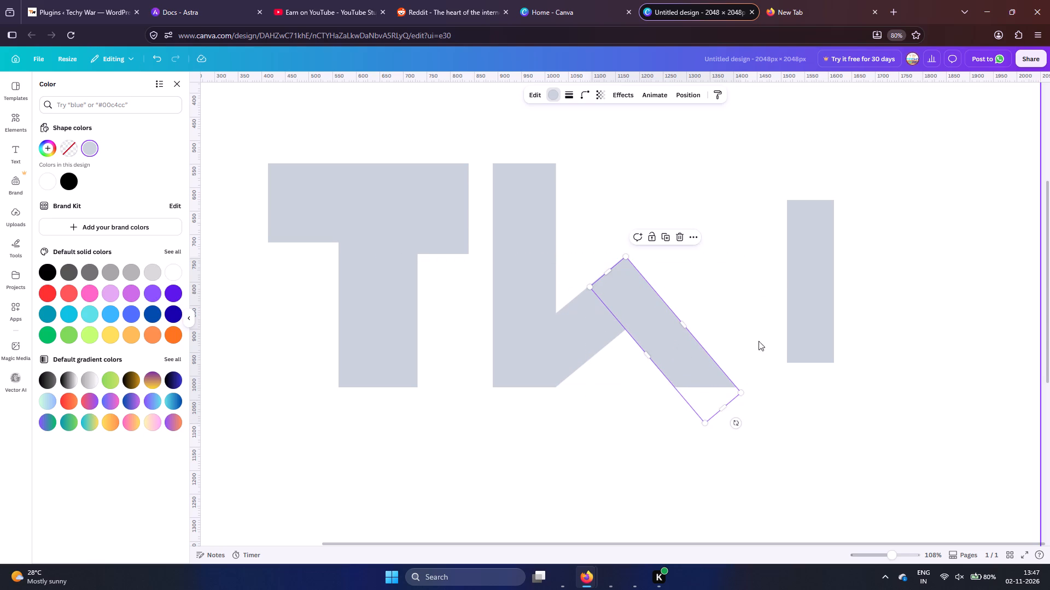
click(664, 328)
Lengthen the downward-slanting bar to about 380 px so it meets the upward-slanting bar's edge, and narrow it to about 95 px.
scroll(644, 279, up, 5)
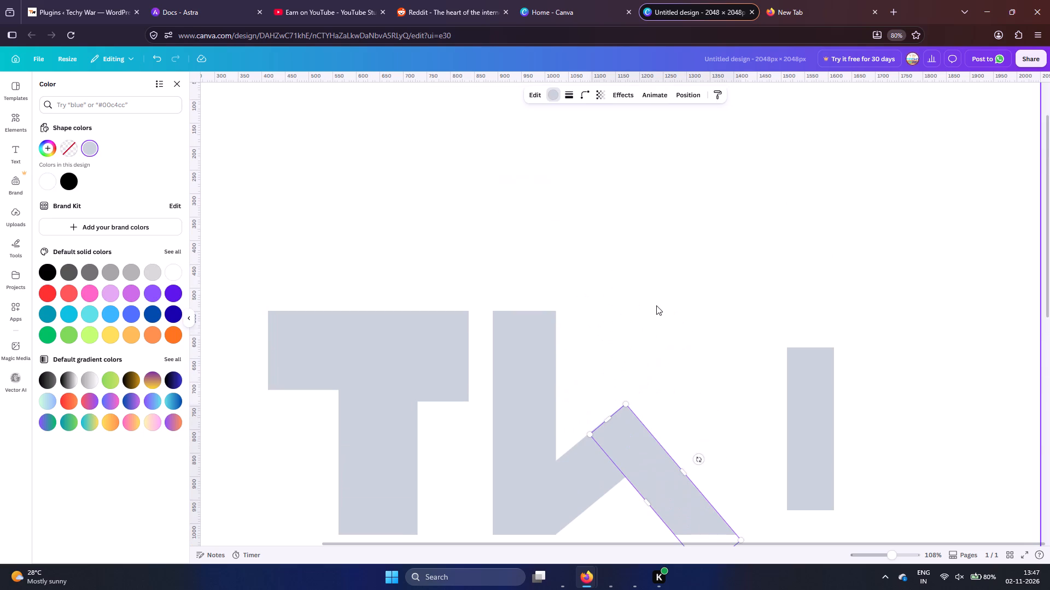
scroll(657, 309, down, 3)
ctrl+scroll(656, 305, up, 17)
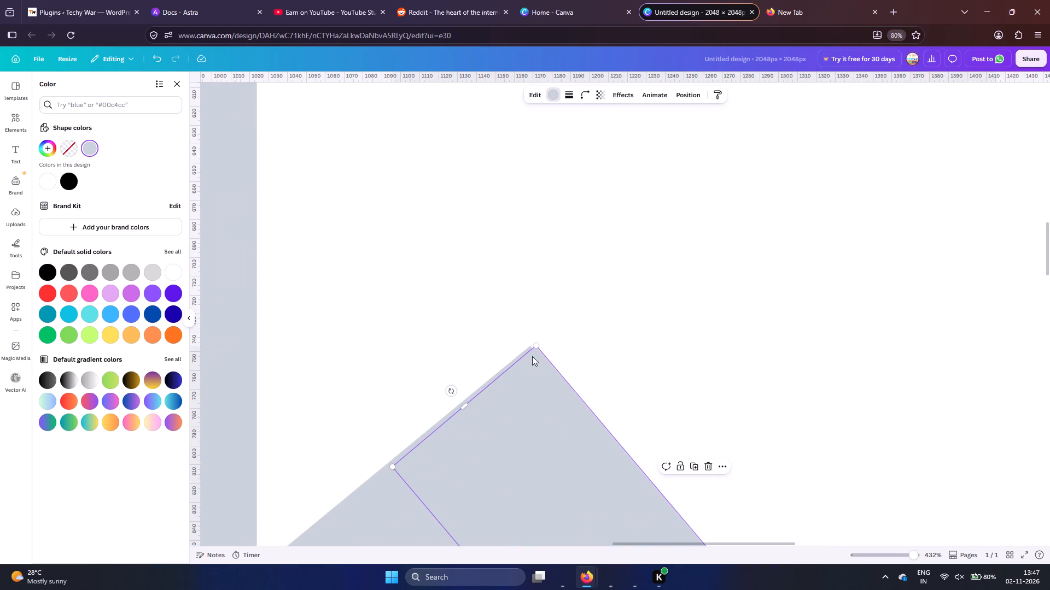
drag(466, 409, 463, 405)
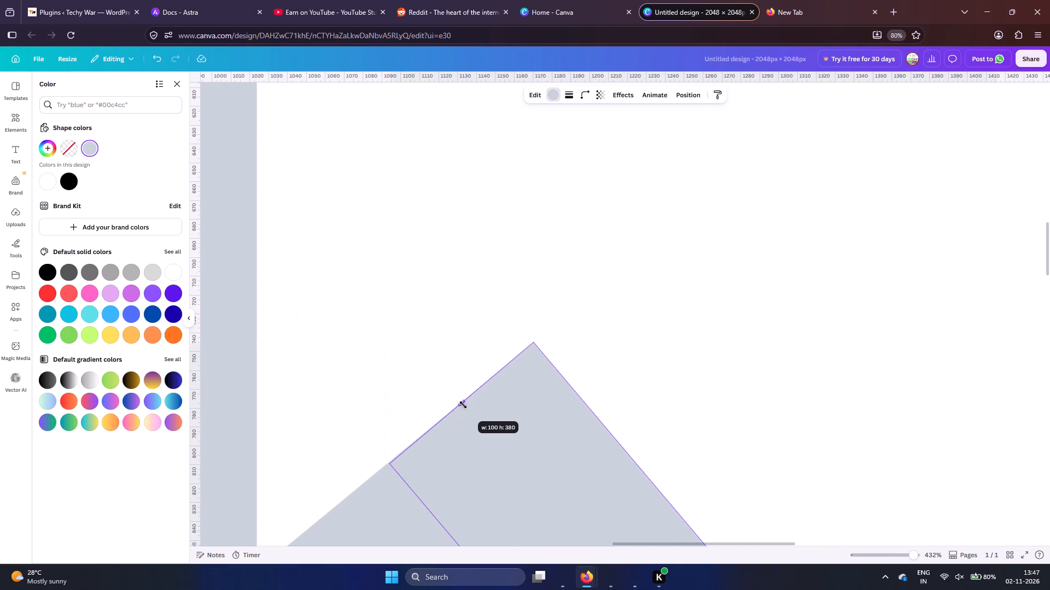
drag(463, 405, 462, 408)
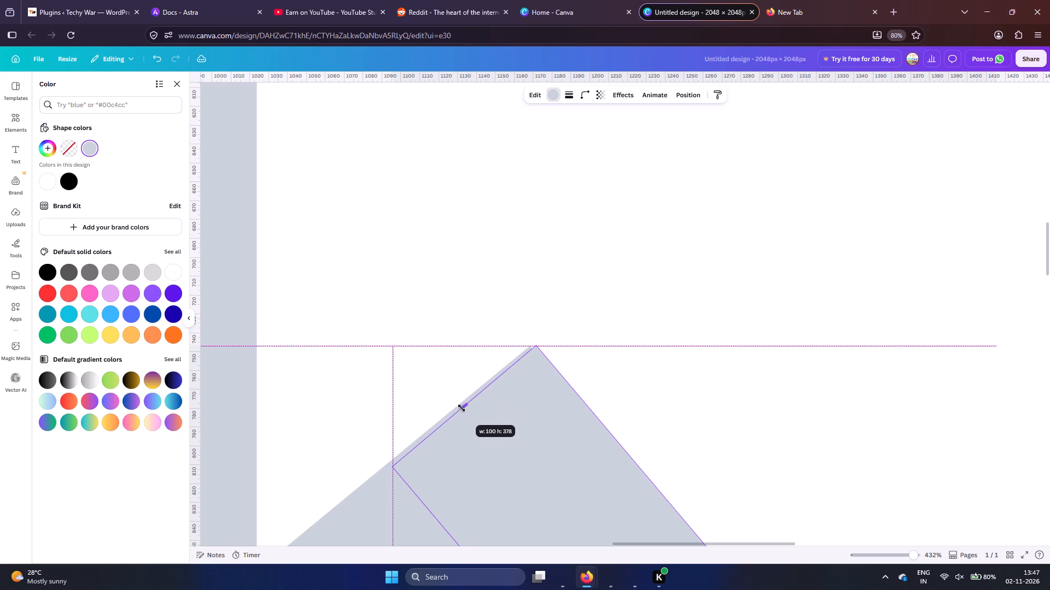
drag(462, 408, 461, 407)
click(610, 429)
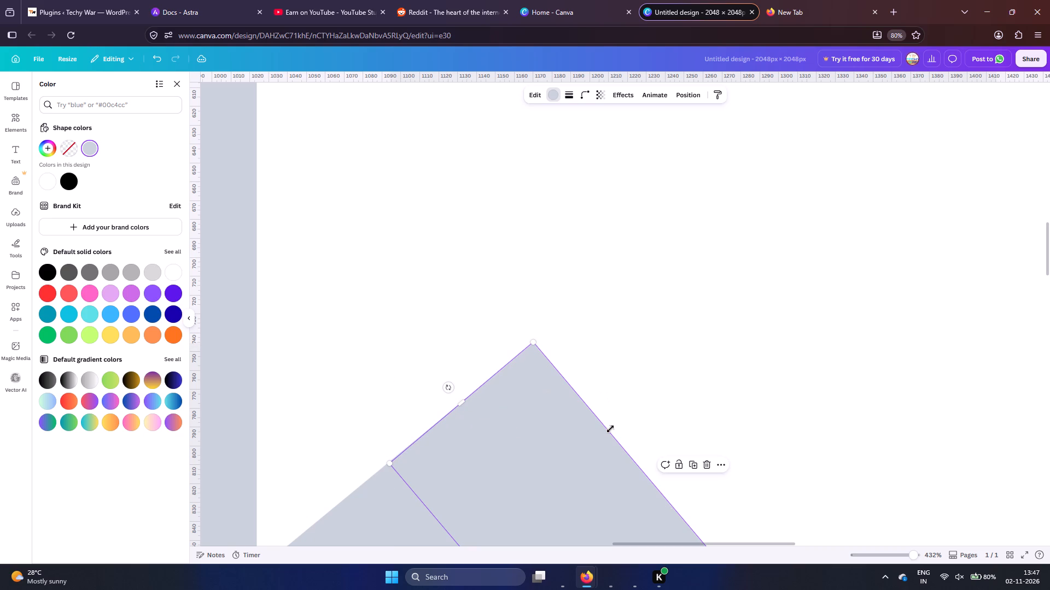
click(607, 432)
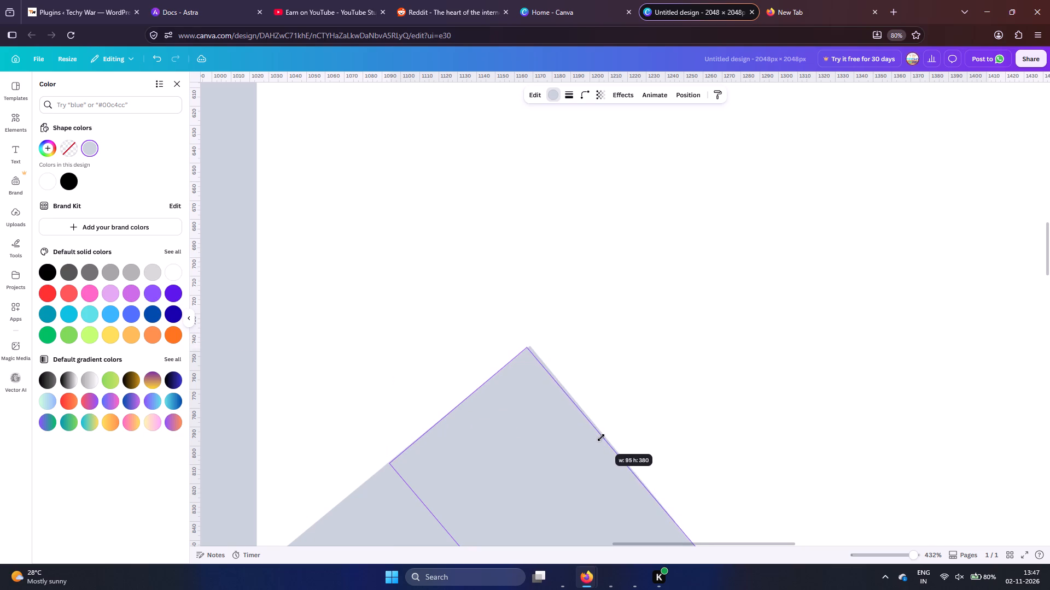
ctrl+scroll(682, 354, down, 10)
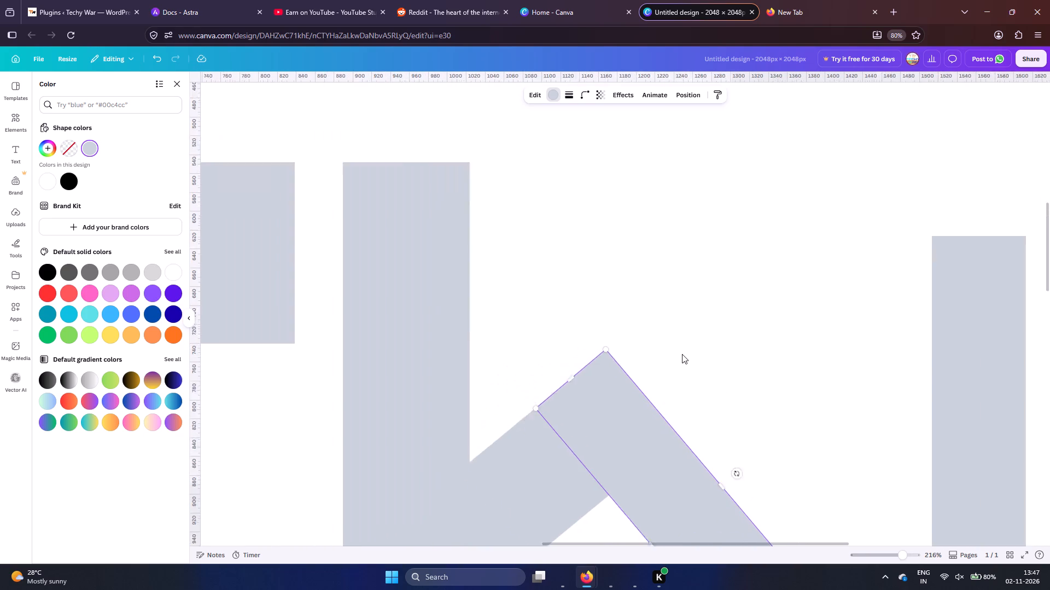
ctrl+scroll(682, 354, down, 5)
click(815, 464)
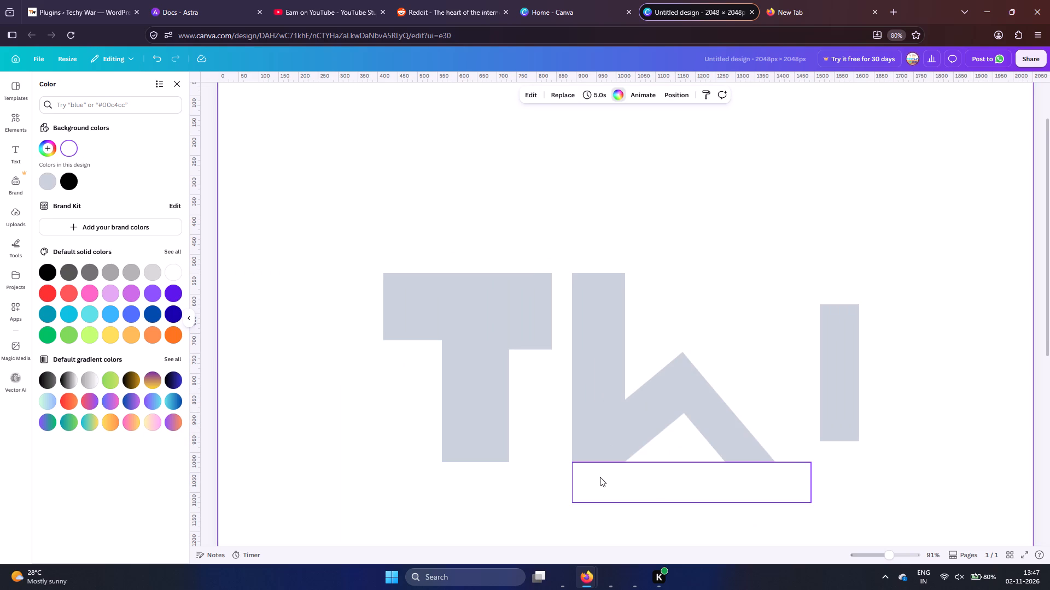
Move the vertical last stroke against the W, covering the downward-slanting bar's lower end, with its base on the baseline.
click(837, 366)
drag(837, 366, 787, 374)
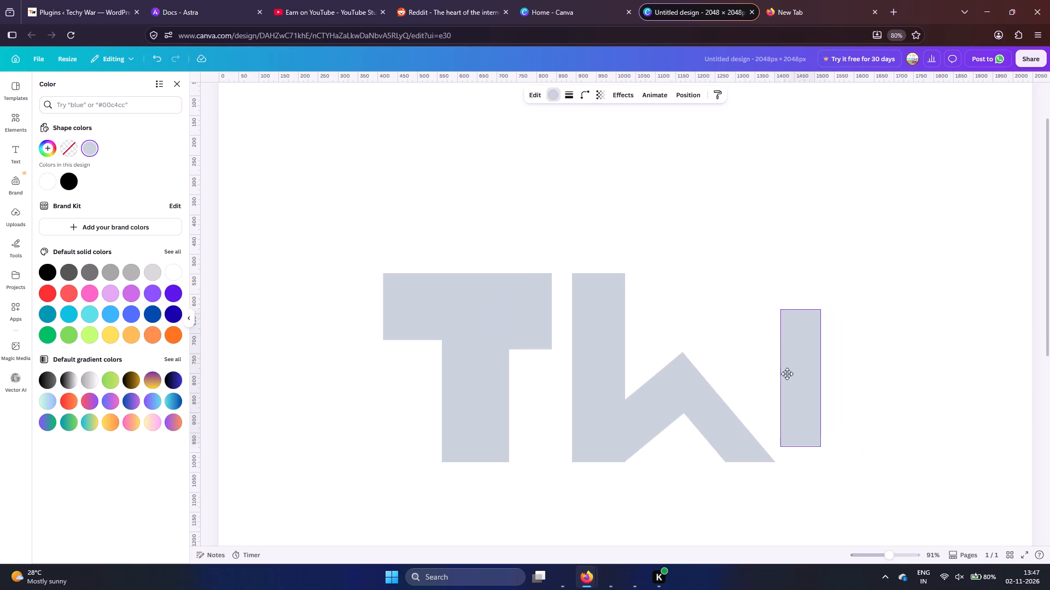
drag(787, 374, 755, 384)
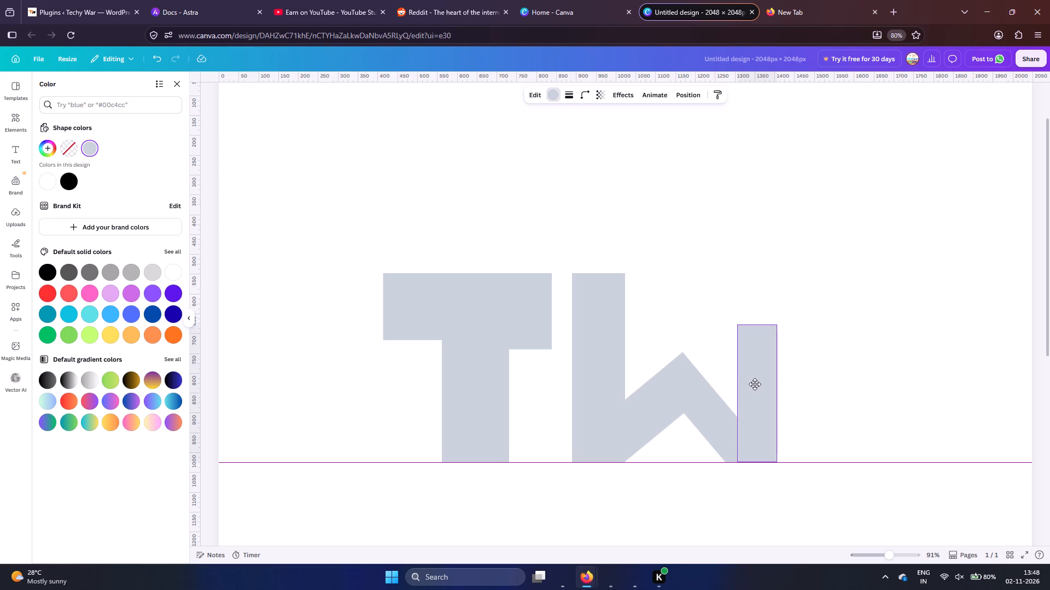
drag(755, 384, 758, 384)
click(835, 359)
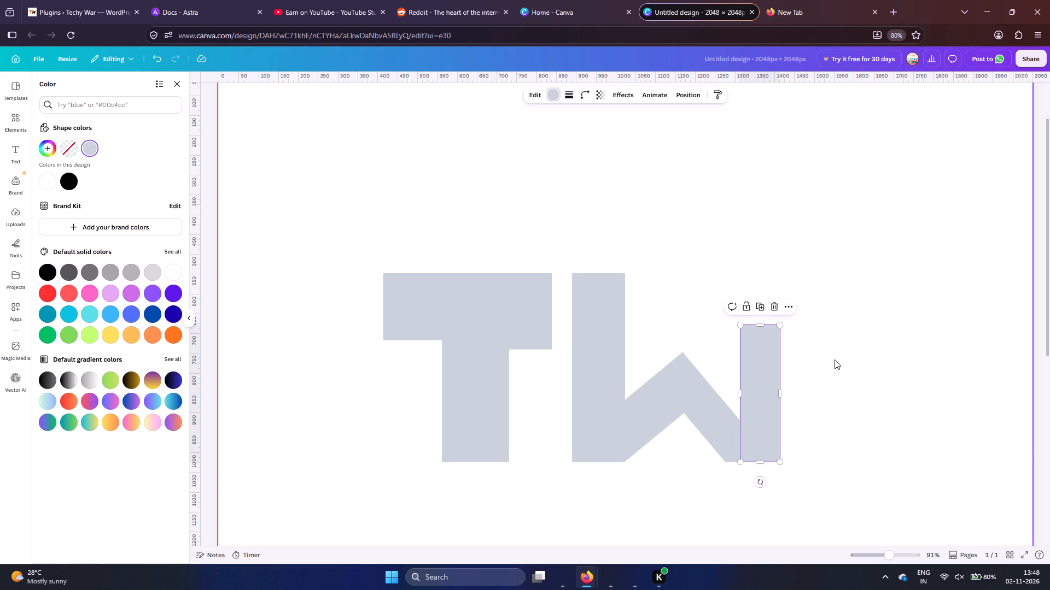
Shorten the W's vertical last stroke from the top to about 283 px, level with the T crossbar's lower edge.
click(755, 343)
drag(761, 325, 759, 350)
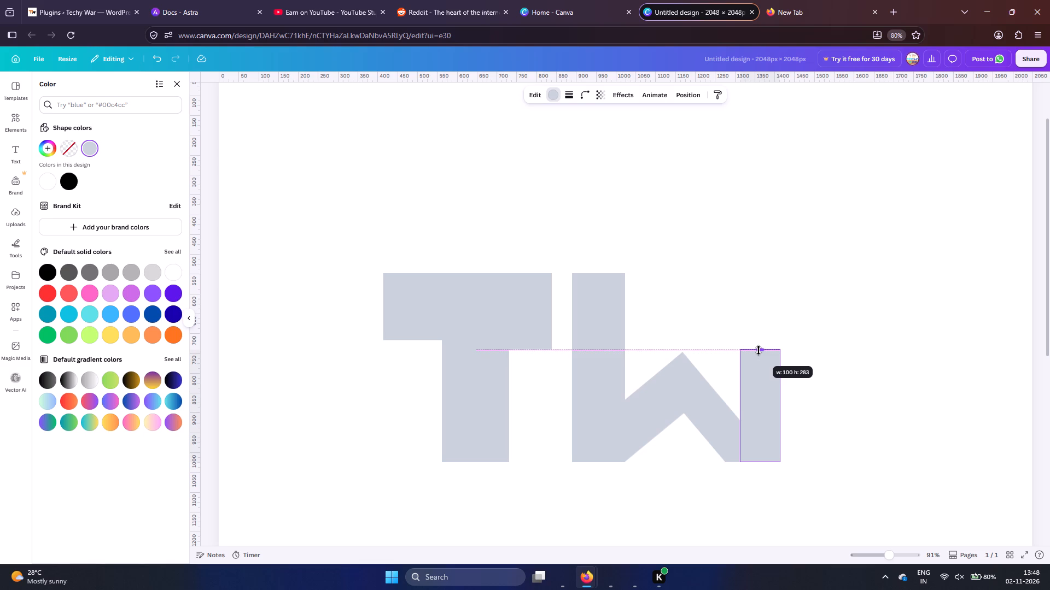
drag(759, 350, 758, 350)
click(843, 349)
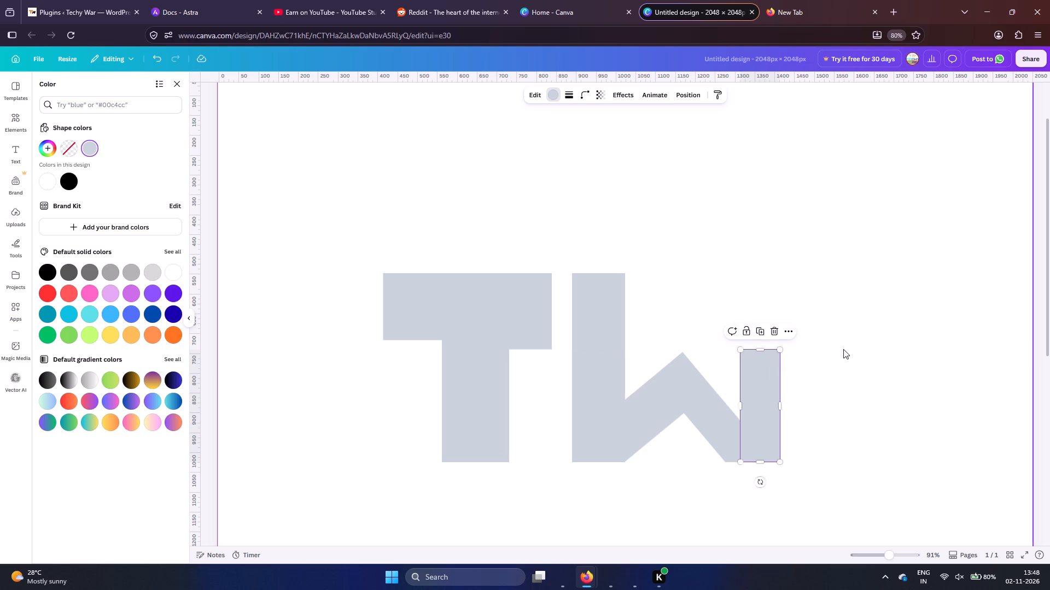
Narrow the W's tall first stem by pulling in its edge that faces the T.
click(587, 388)
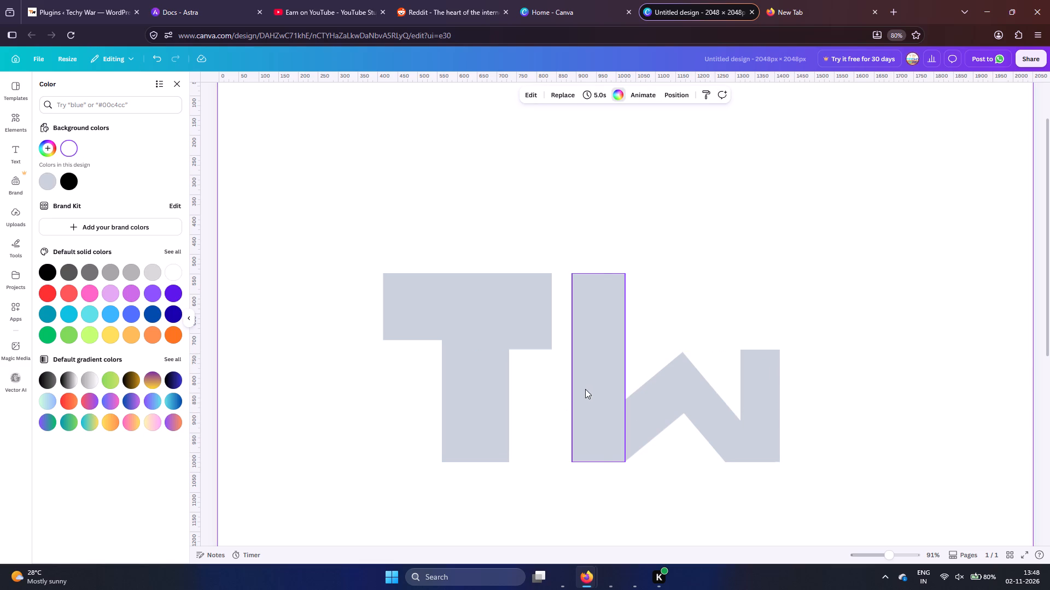
drag(573, 369, 584, 369)
click(815, 306)
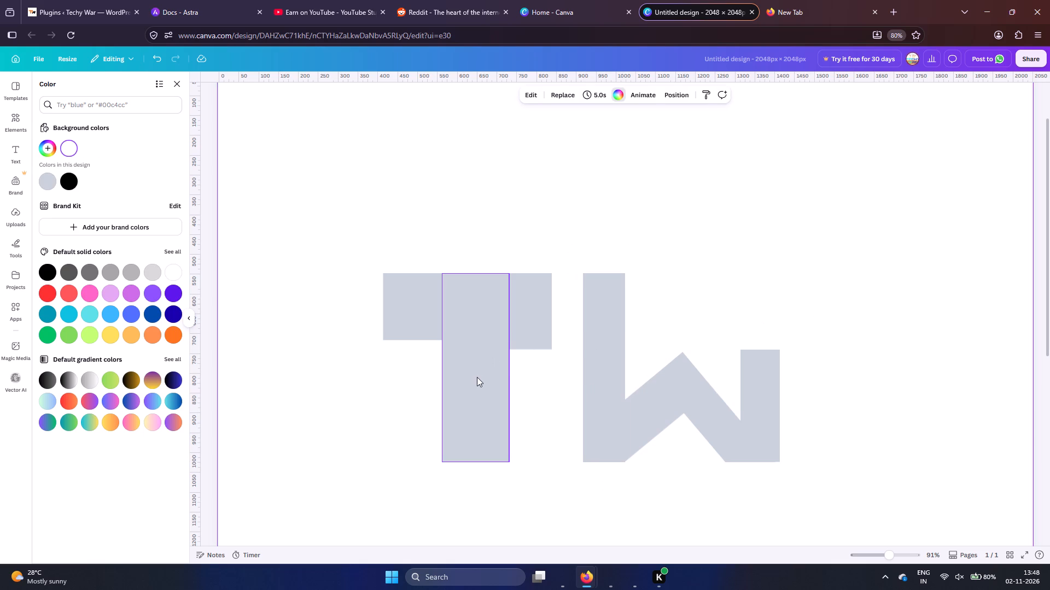
Narrow the T's stem by pulling in its edge that faces the W.
click(477, 377)
drag(512, 372, 492, 372)
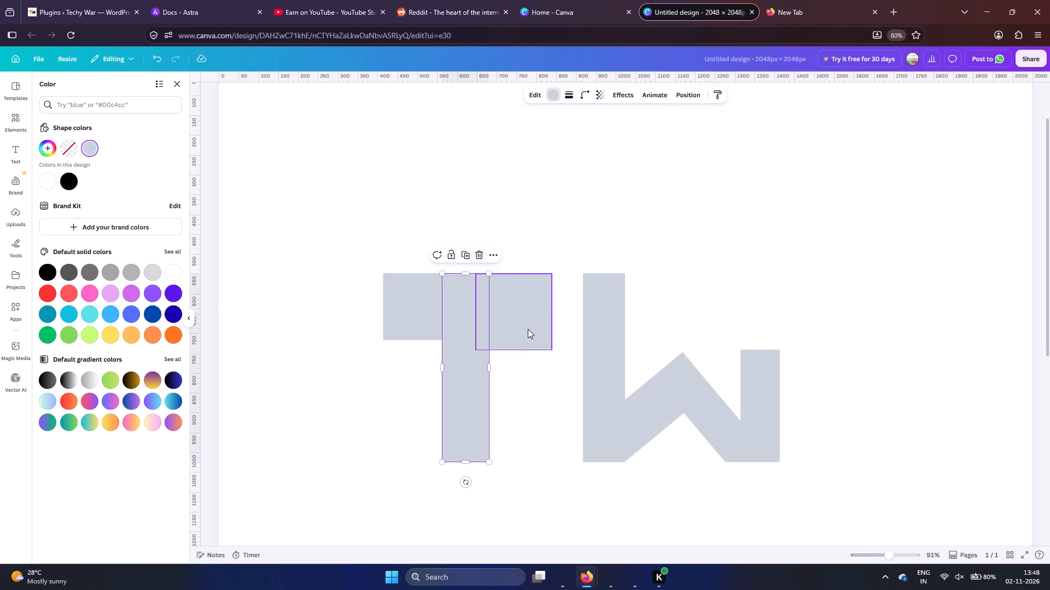
Thin both pieces of the T's crossbar from below, leaving the piece nearer the W slightly thicker.
click(528, 329)
drag(519, 349, 521, 334)
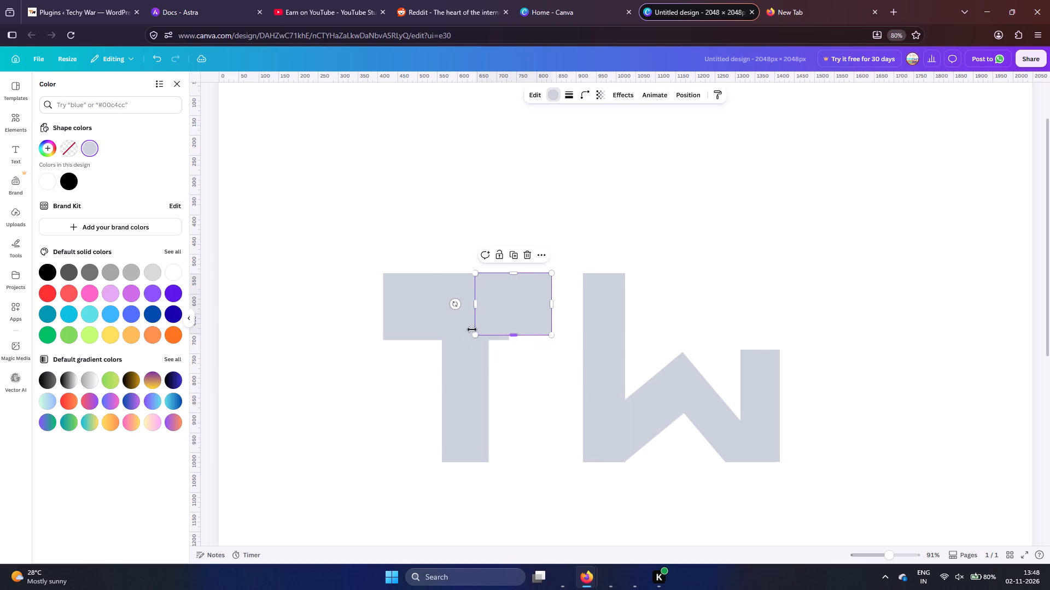
click(431, 324)
drag(445, 340, 446, 323)
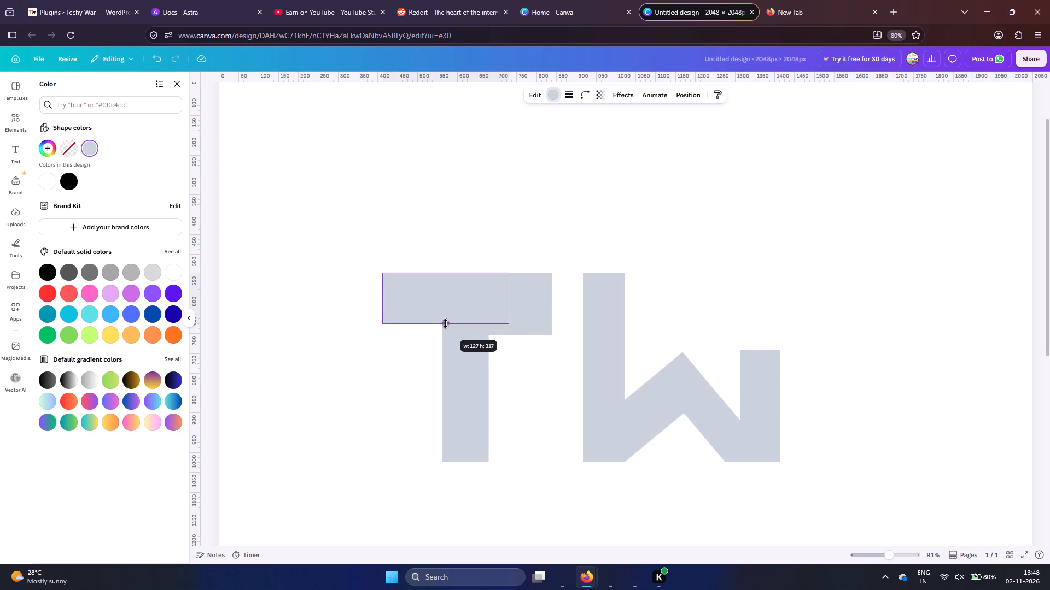
drag(446, 323, 446, 326)
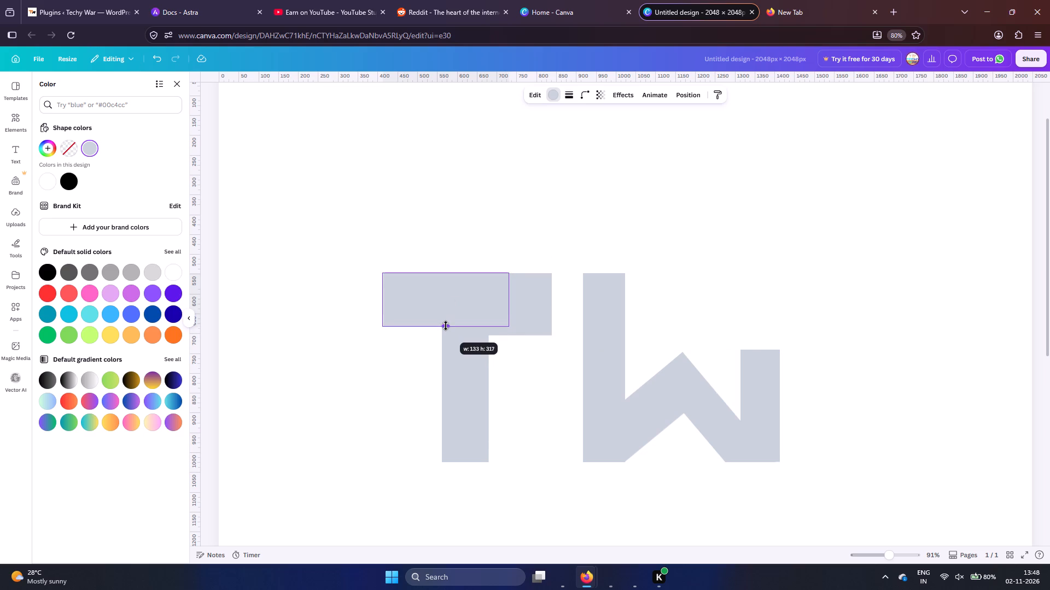
drag(446, 326, 448, 317)
click(524, 328)
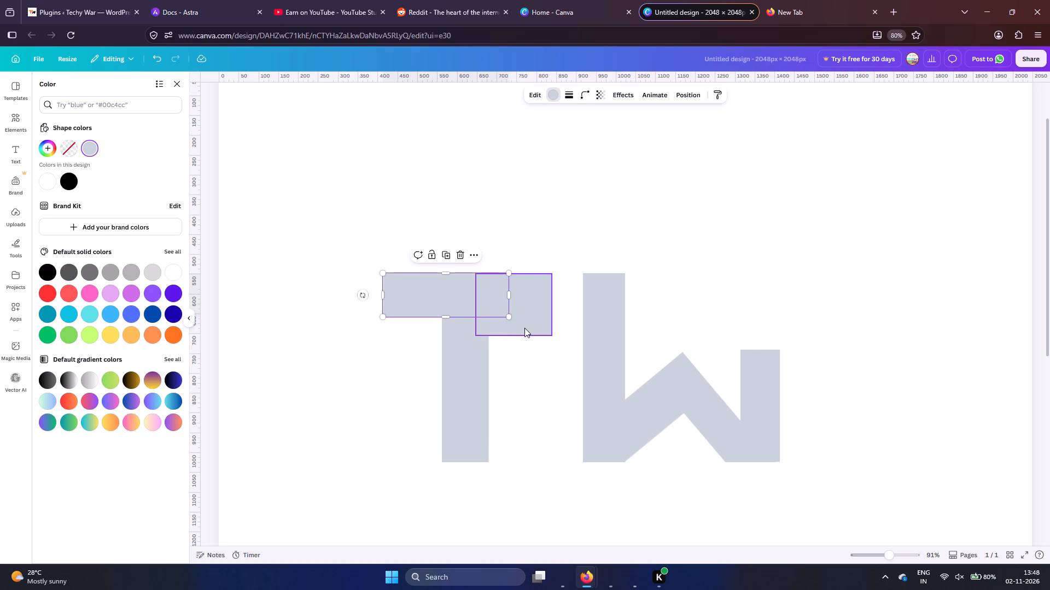
drag(516, 337, 516, 324)
click(868, 321)
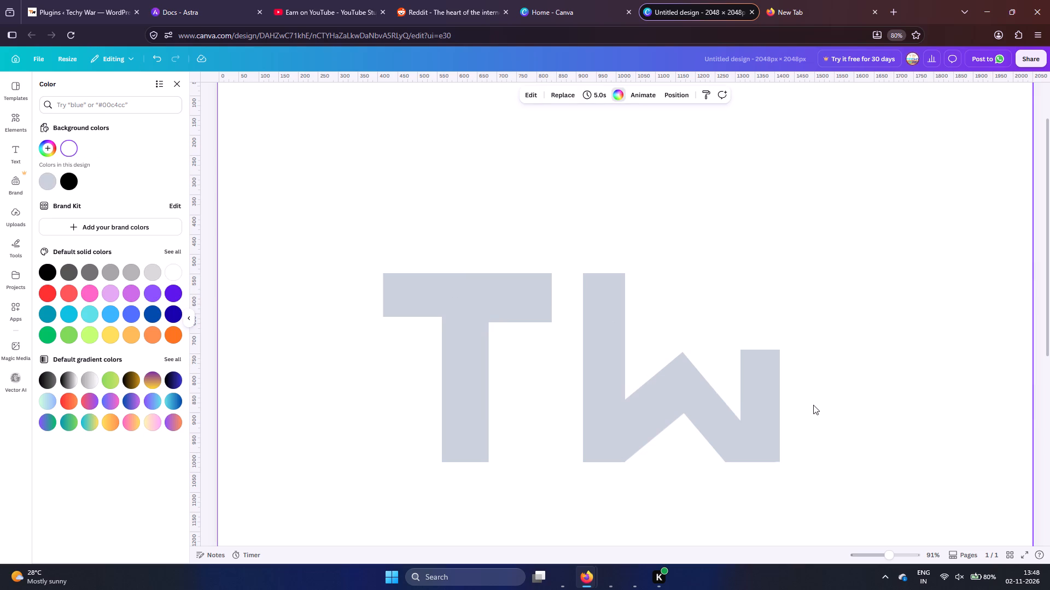
Colour both crossbar pieces and the stem of the T with the deepest orange default solid colour.
scroll(813, 405, down, 5)
scroll(813, 405, up, 2)
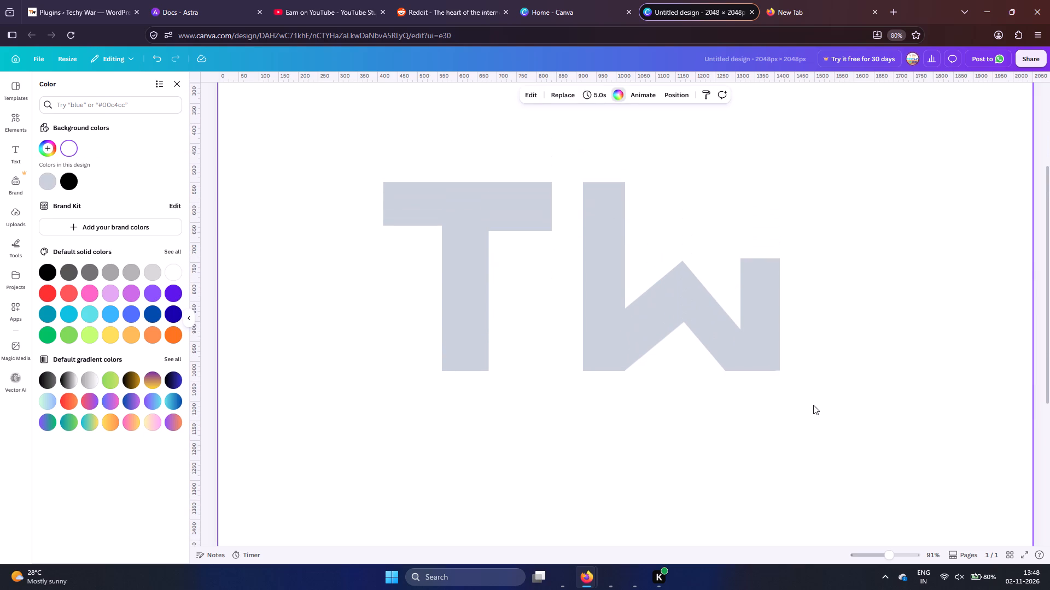
ctrl+scroll(813, 405, down, 5)
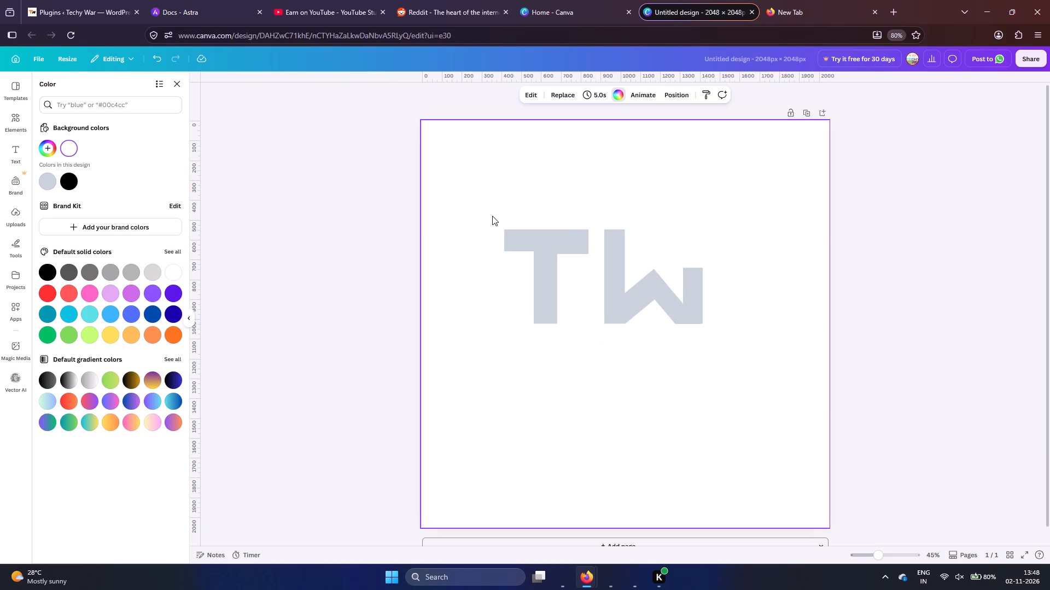
click(517, 237)
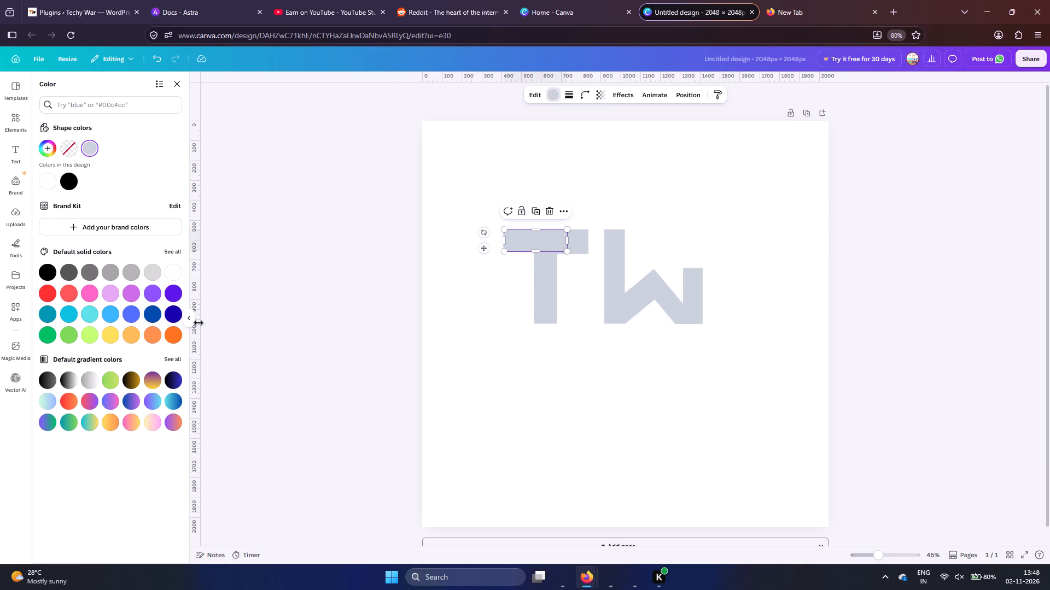
click(177, 339)
click(562, 249)
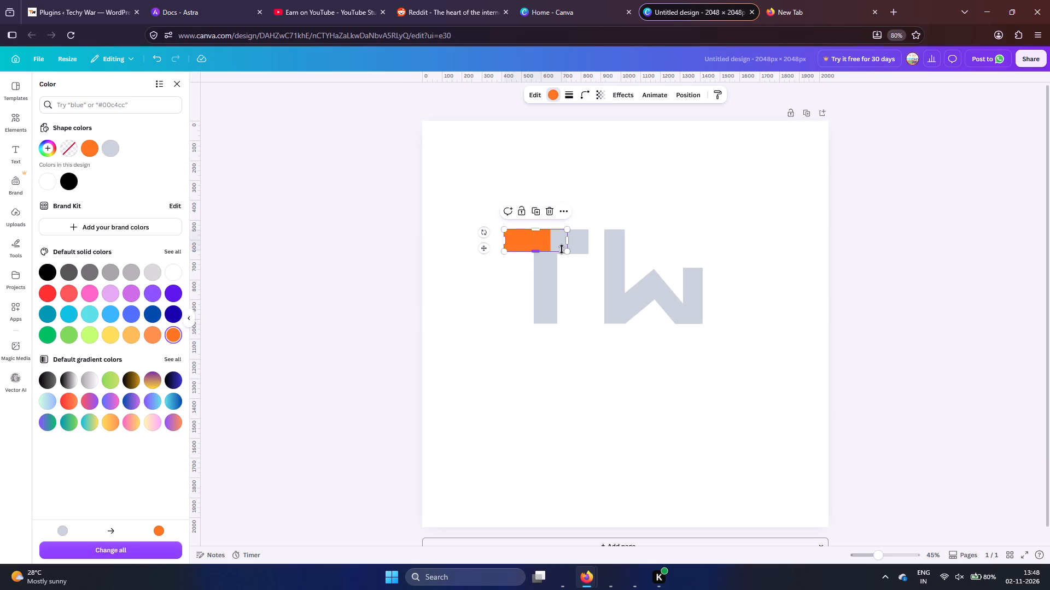
click(580, 237)
click(174, 337)
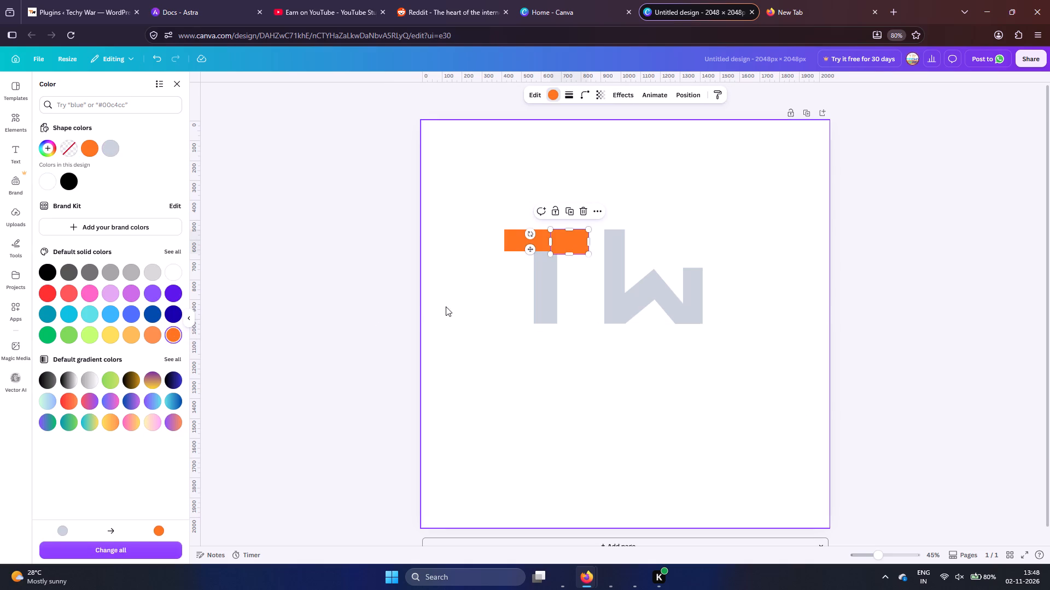
click(547, 282)
click(172, 338)
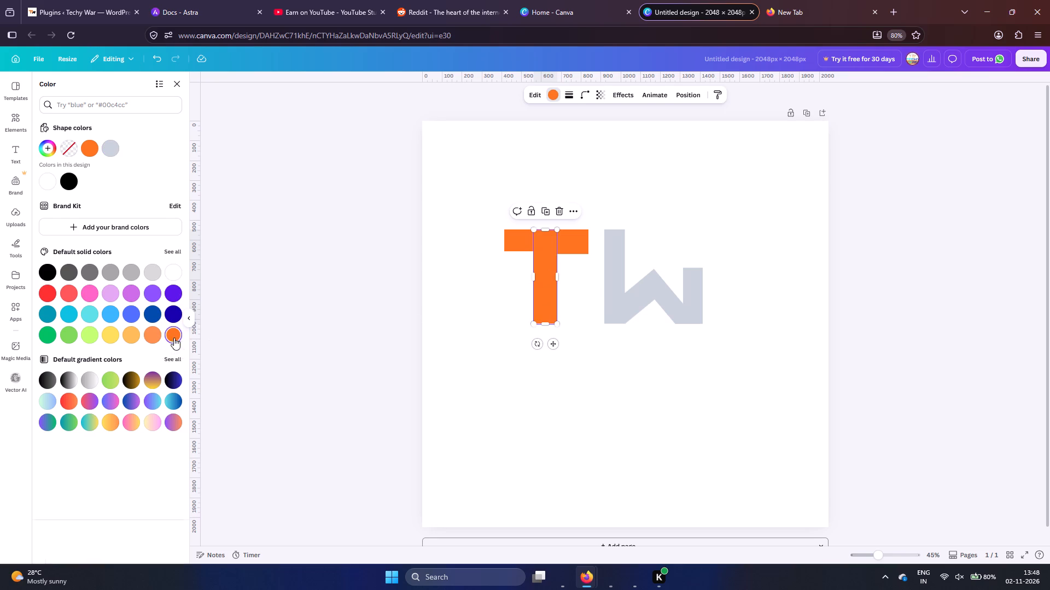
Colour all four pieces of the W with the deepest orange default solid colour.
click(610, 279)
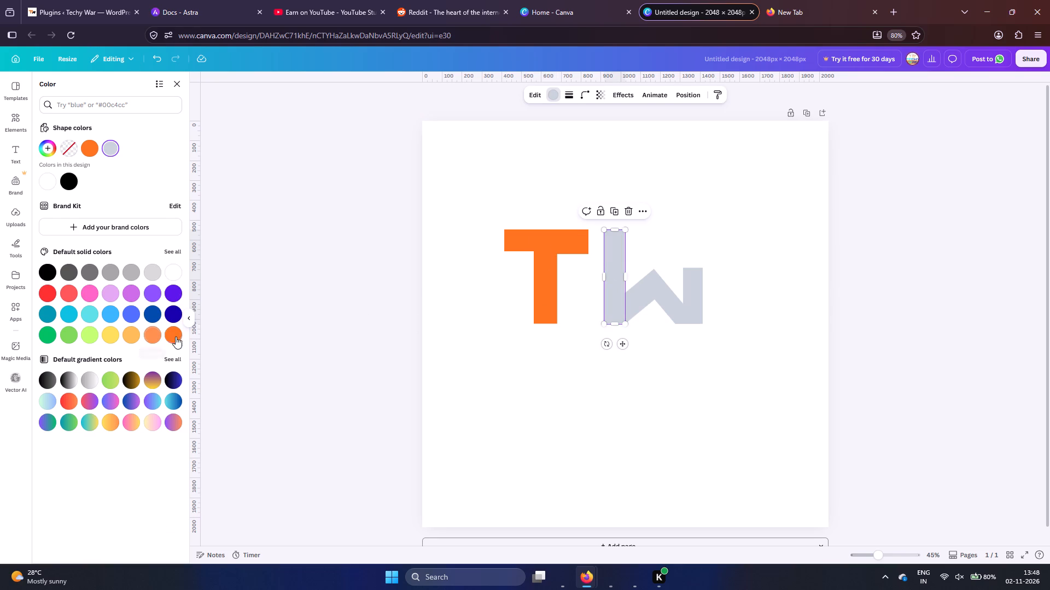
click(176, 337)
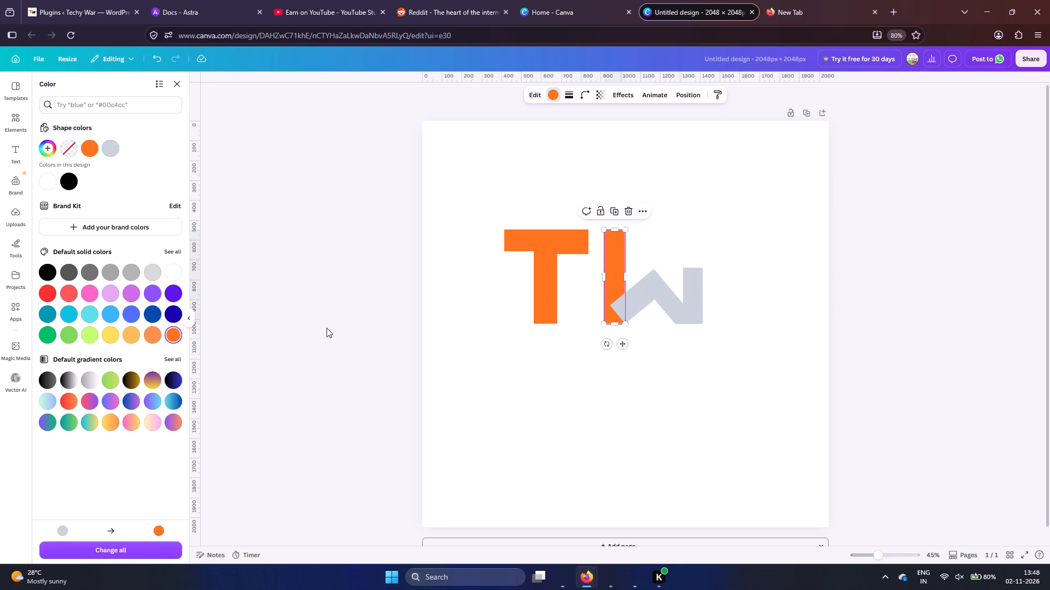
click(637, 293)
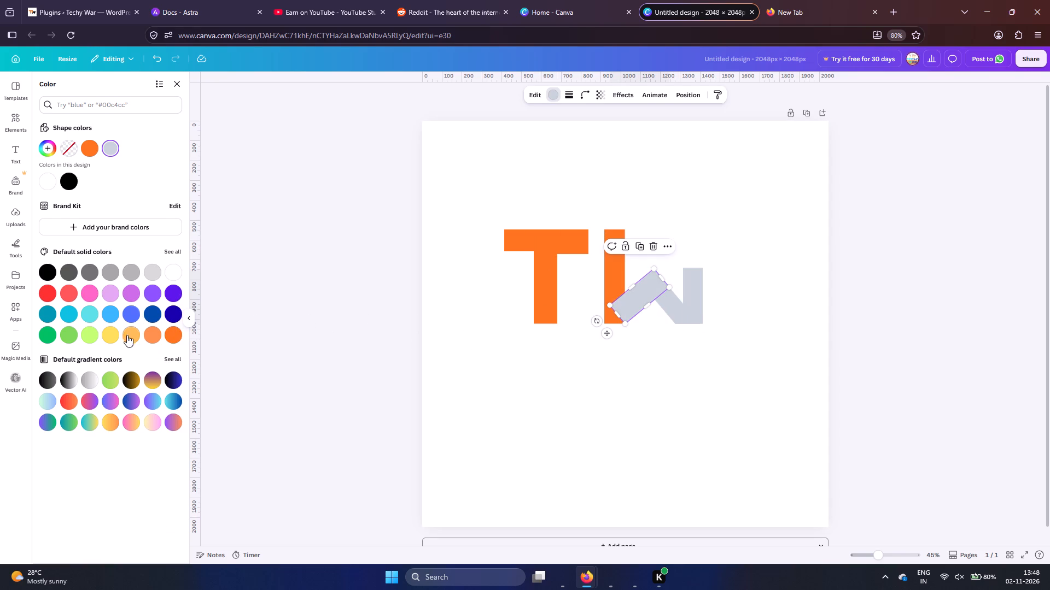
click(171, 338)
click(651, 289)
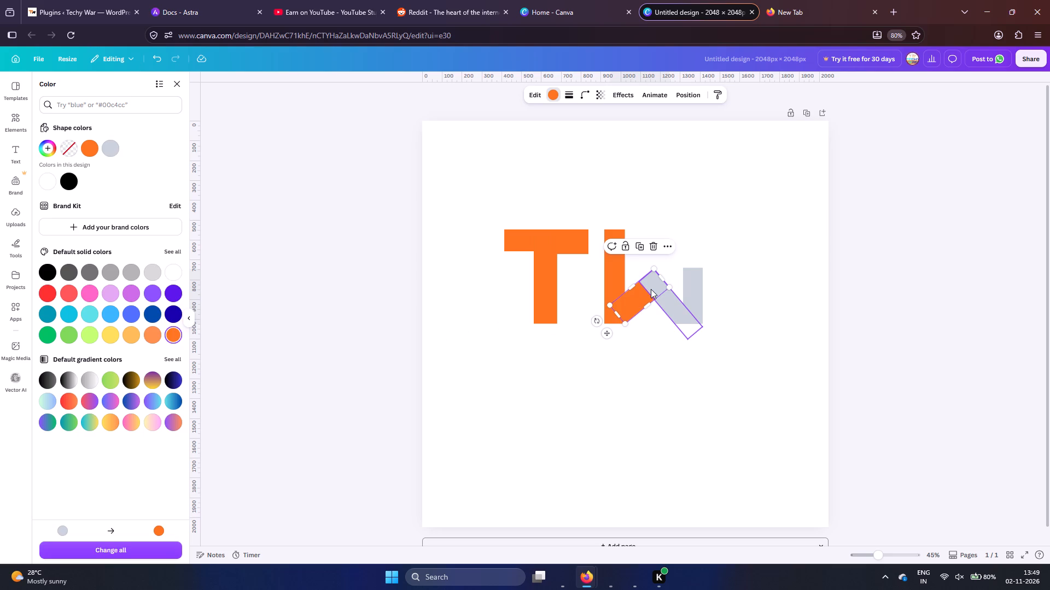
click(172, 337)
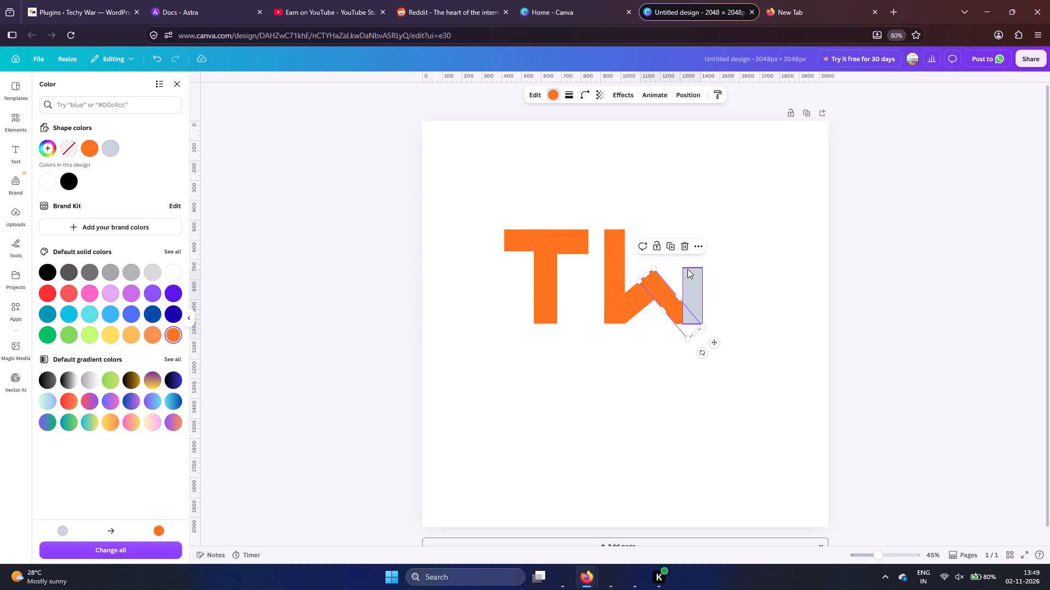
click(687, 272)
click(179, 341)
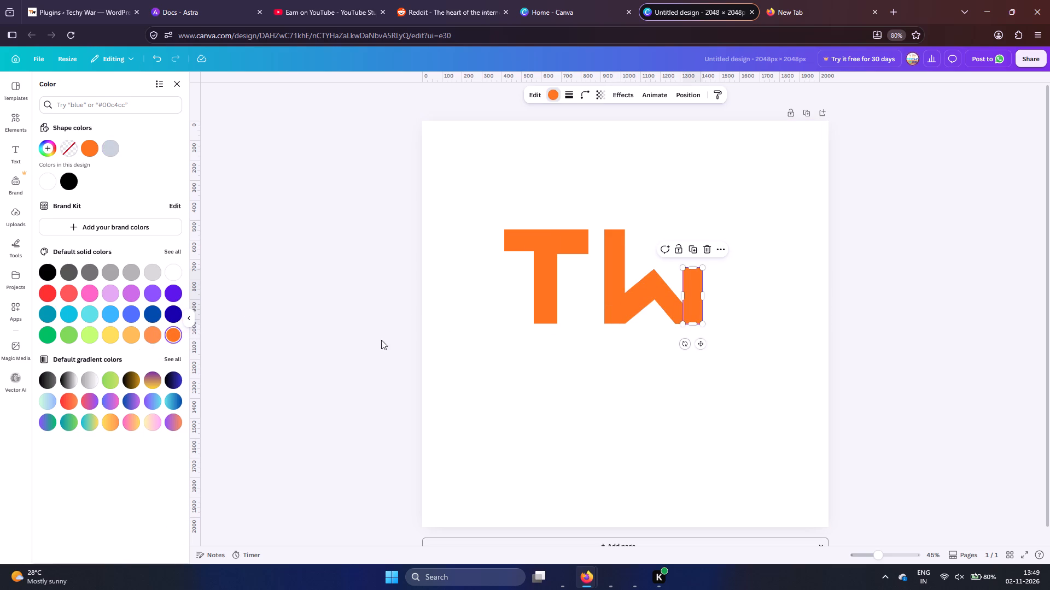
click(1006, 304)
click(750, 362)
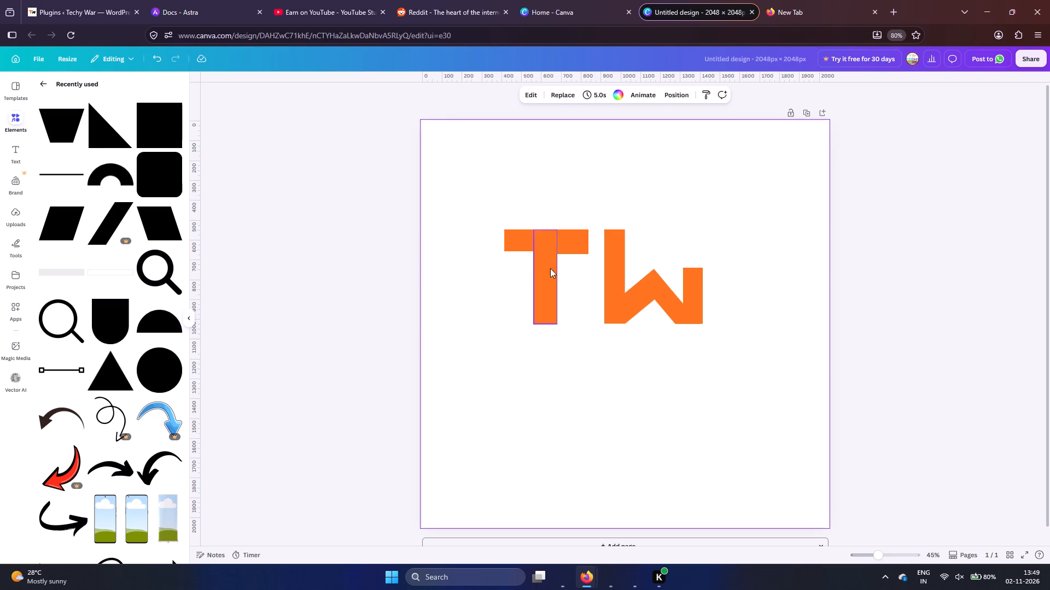
Recolour the T's stem, both crossbar pieces and the W's tall first stem with the lighter orange beside the deepest one.
click(622, 271)
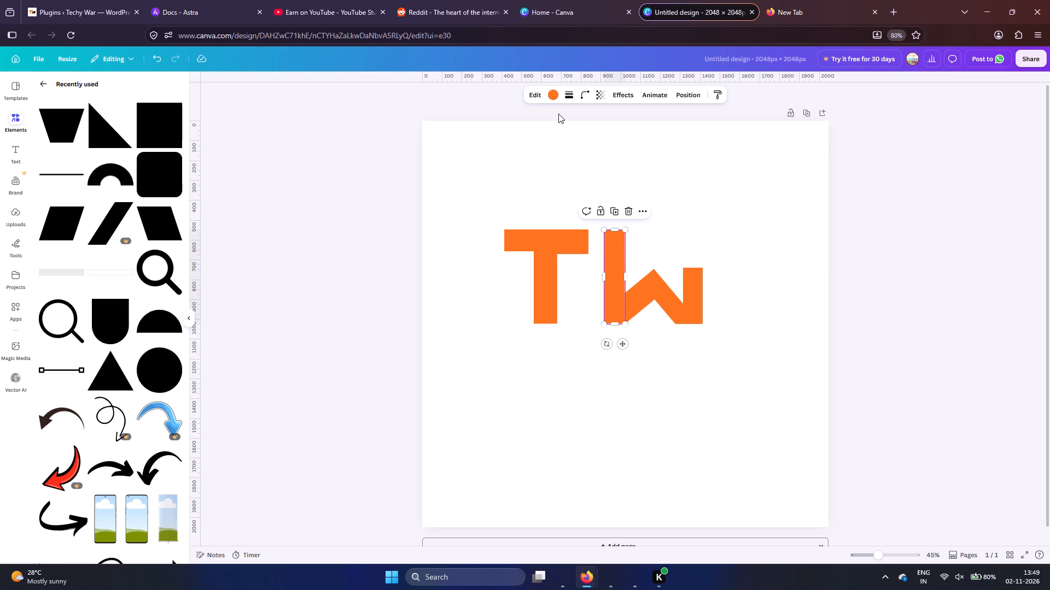
click(556, 97)
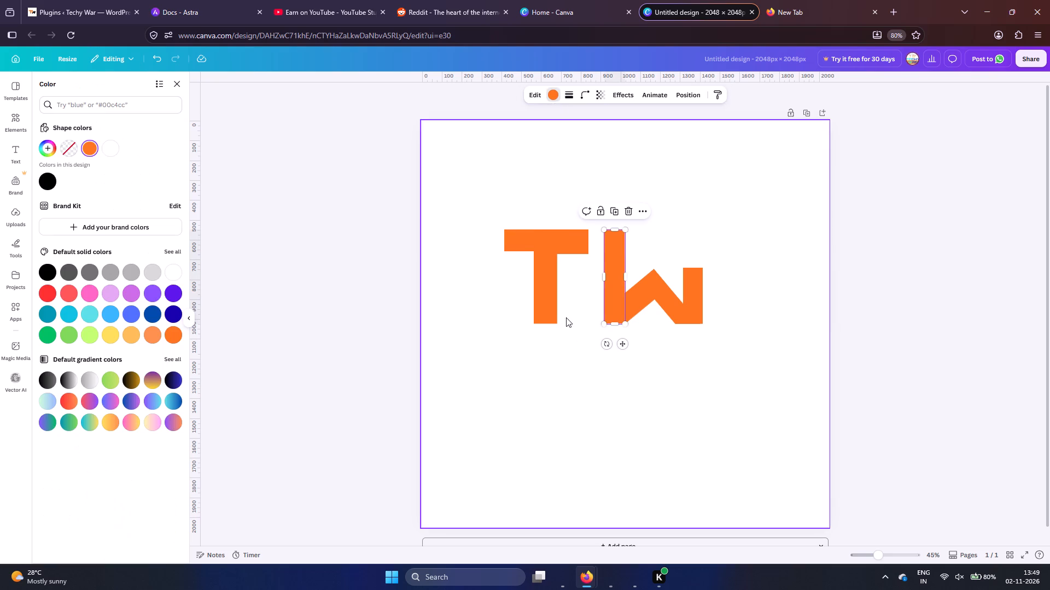
click(546, 288)
click(156, 337)
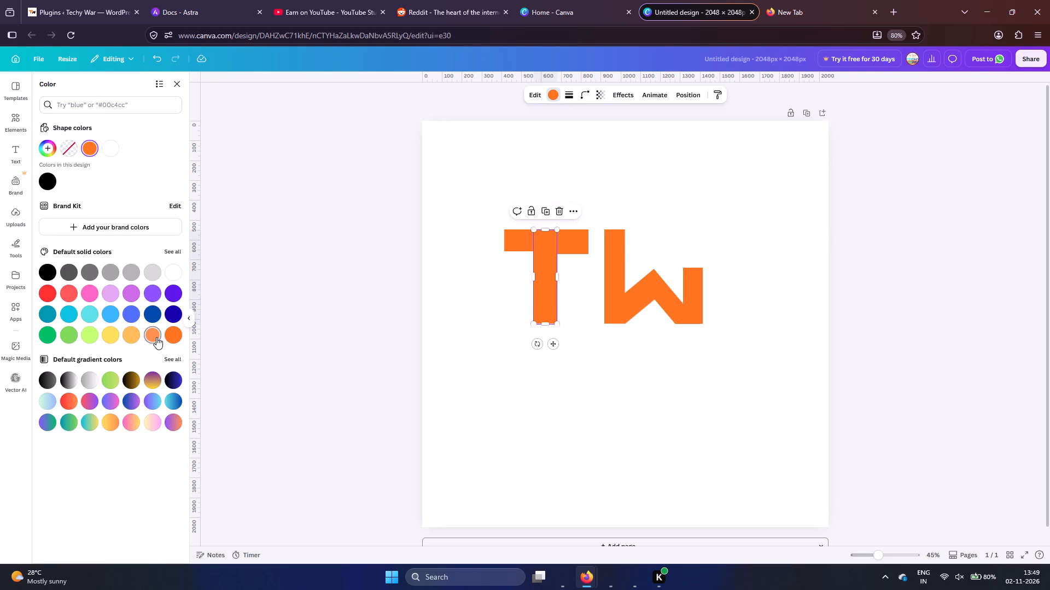
click(521, 245)
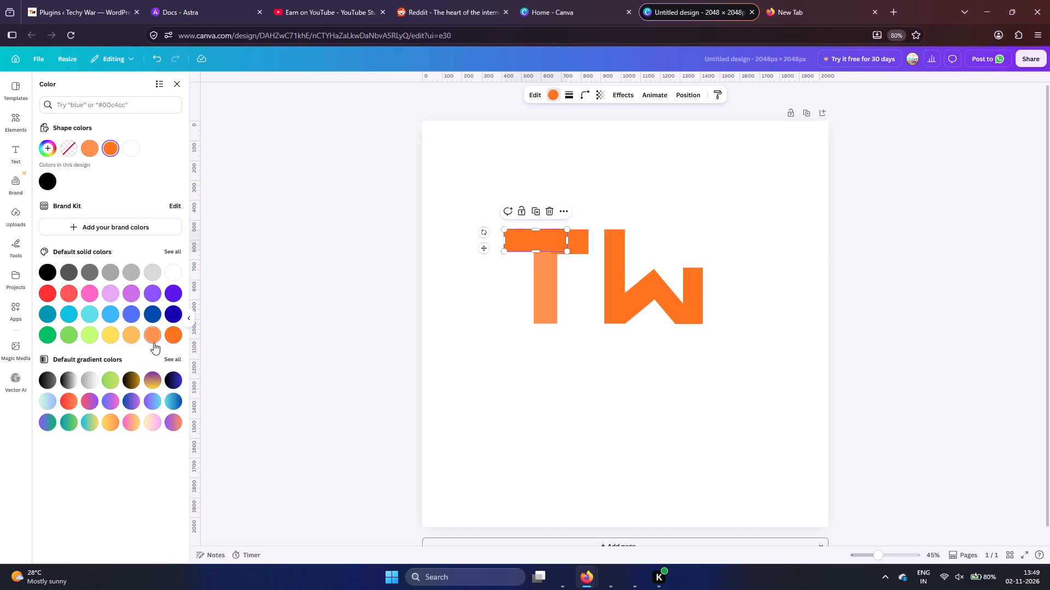
click(154, 341)
click(576, 244)
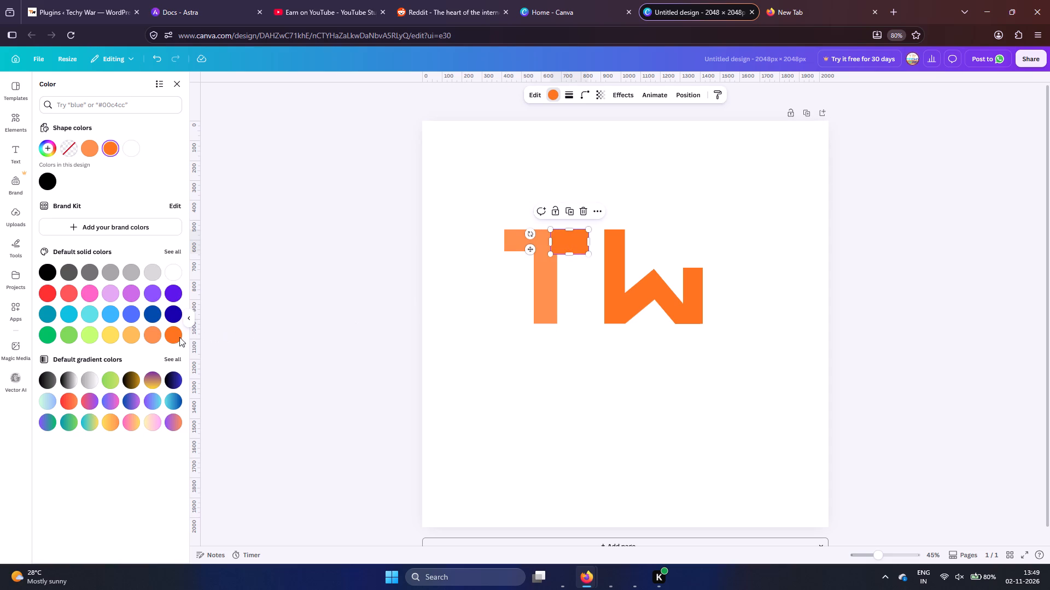
click(149, 339)
click(622, 273)
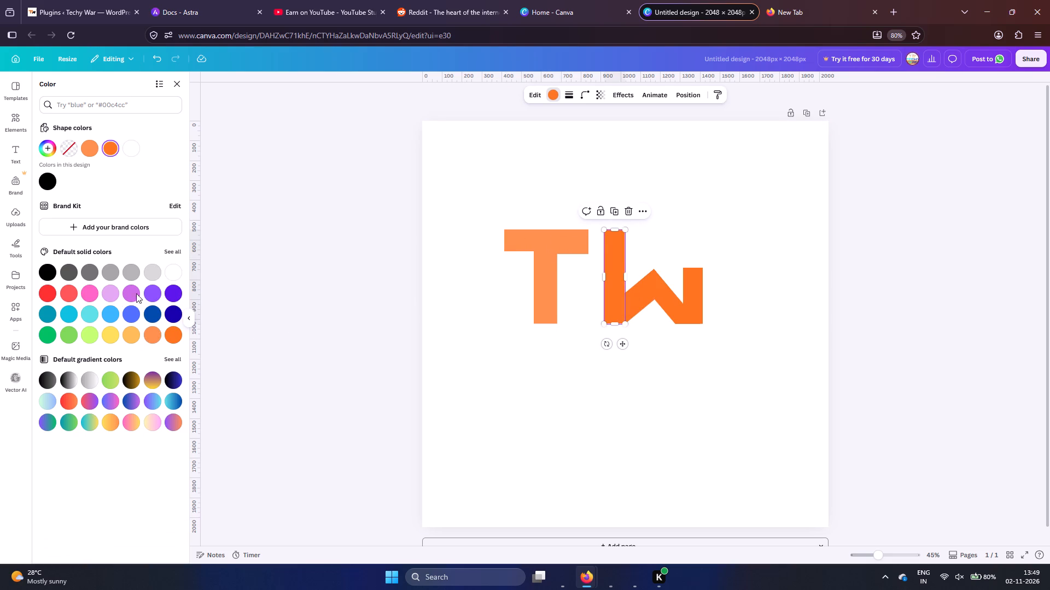
click(155, 339)
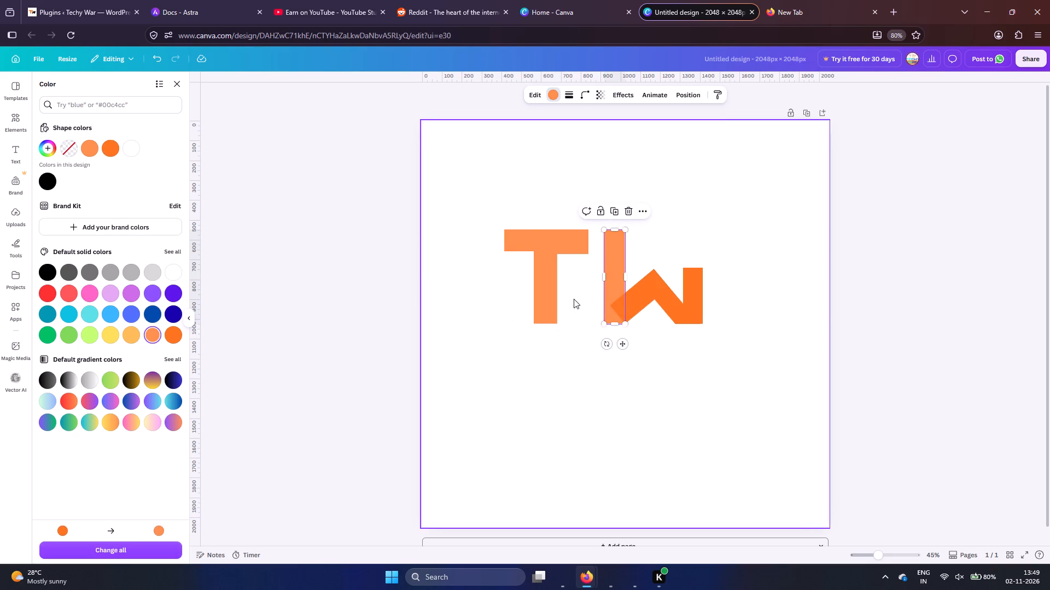
Colour both diagonals and the short last stem of the W black.
click(640, 298)
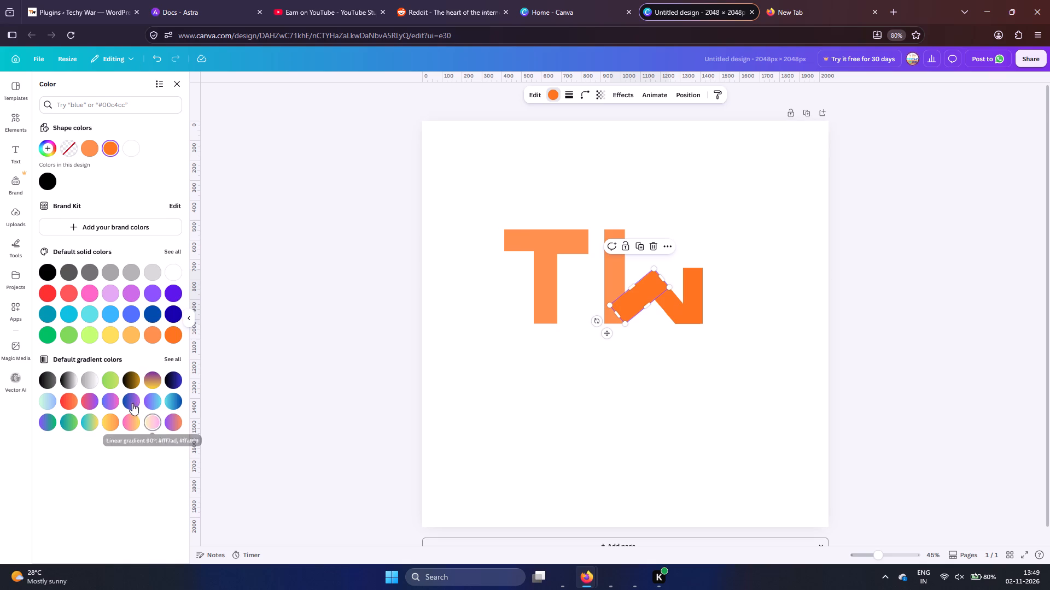
click(41, 273)
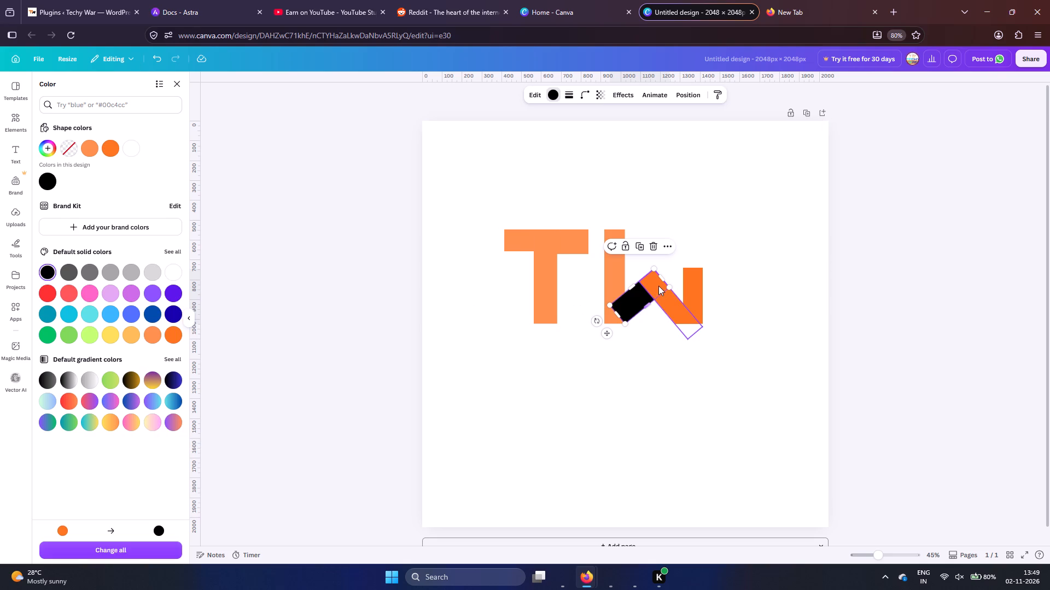
click(658, 285)
click(49, 272)
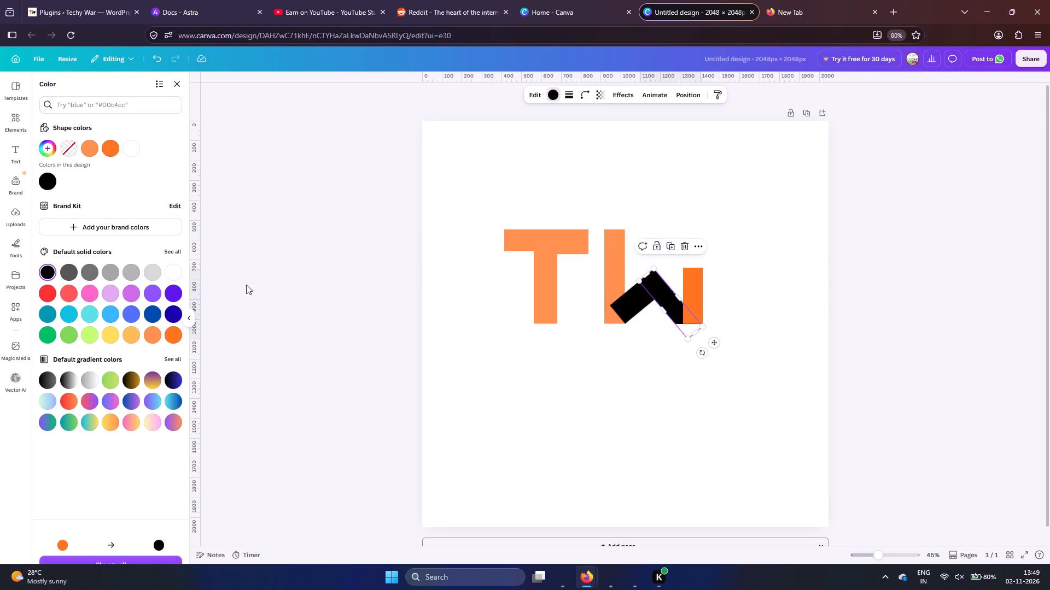
click(698, 294)
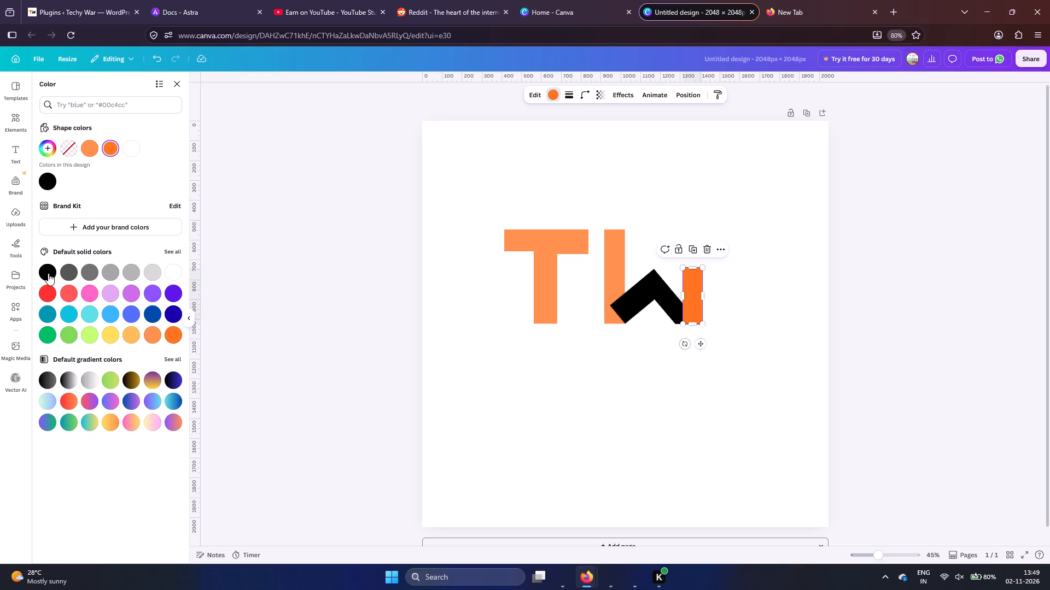
click(46, 271)
click(763, 296)
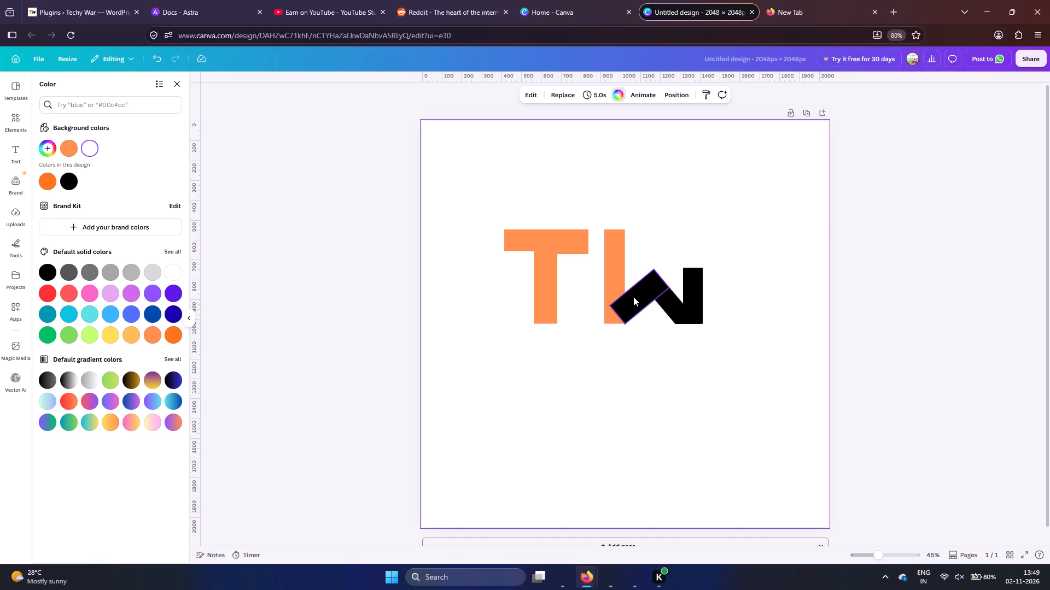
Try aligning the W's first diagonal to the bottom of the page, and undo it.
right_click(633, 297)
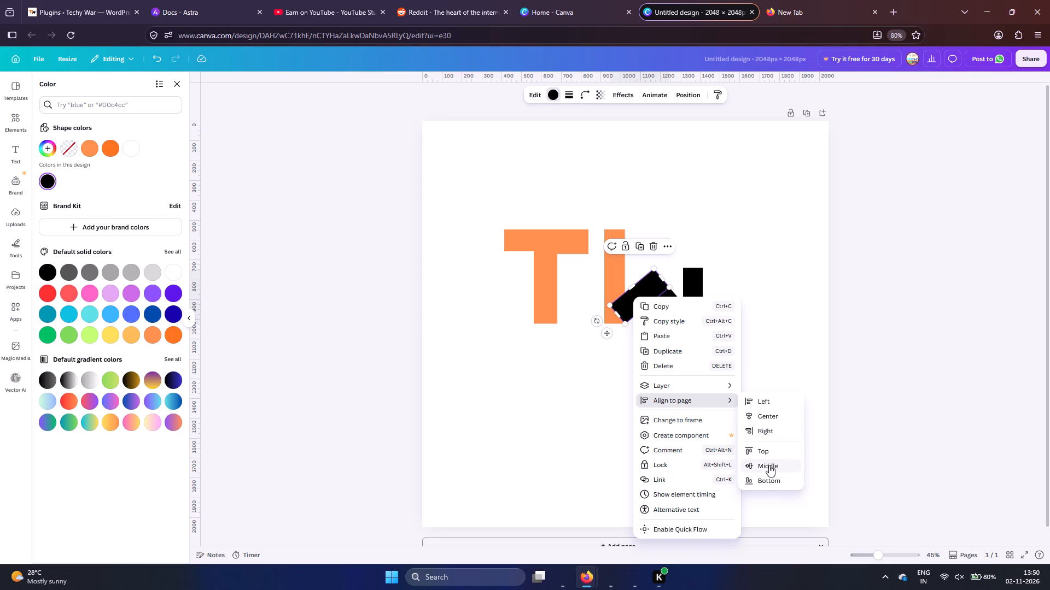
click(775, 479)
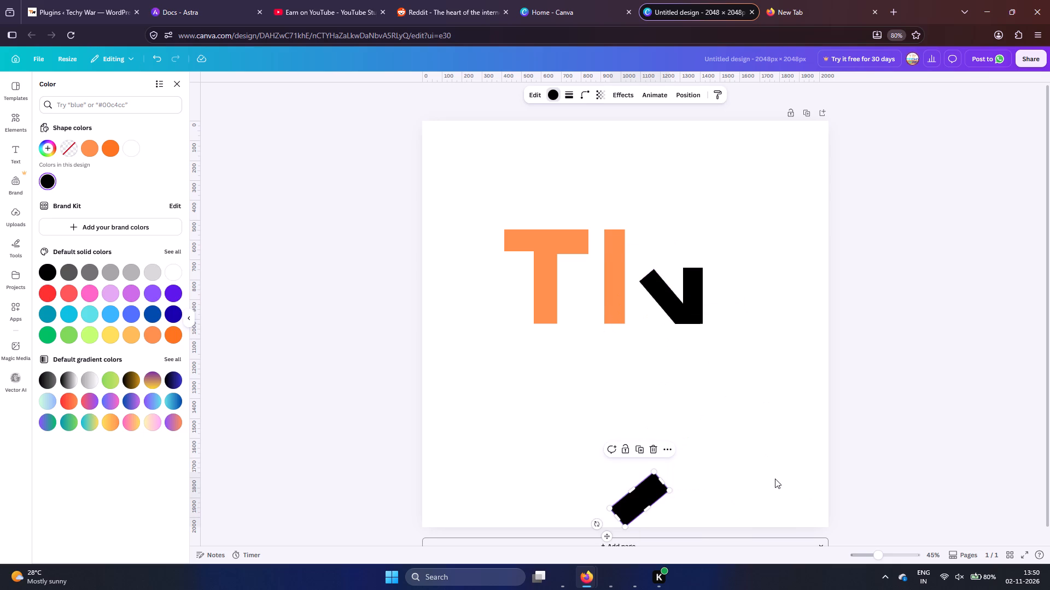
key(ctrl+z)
Send the W's first black diagonal backward, behind the orange tall stem.
right_click(635, 294)
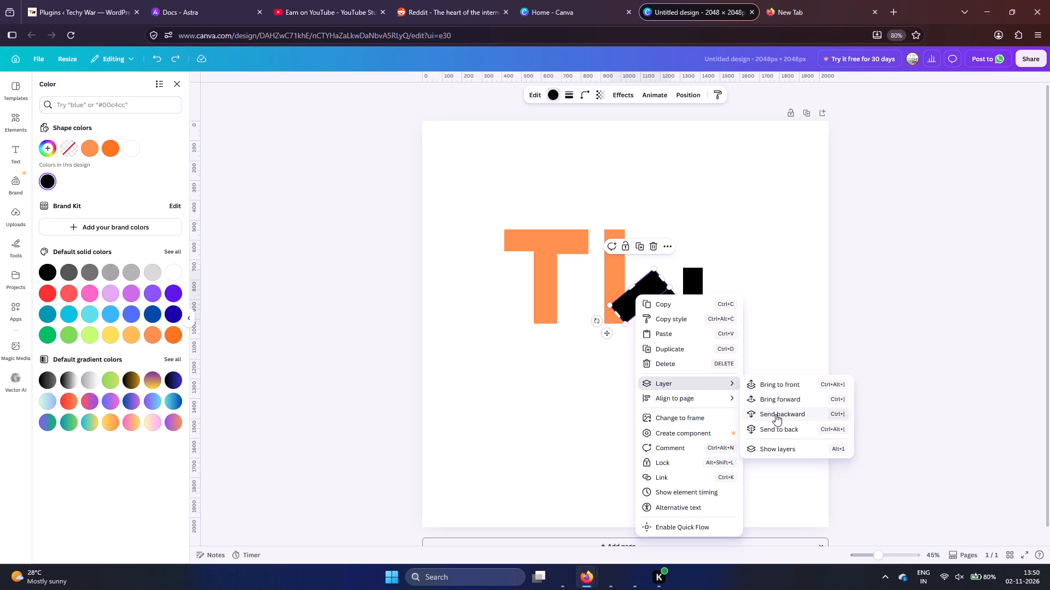
click(775, 414)
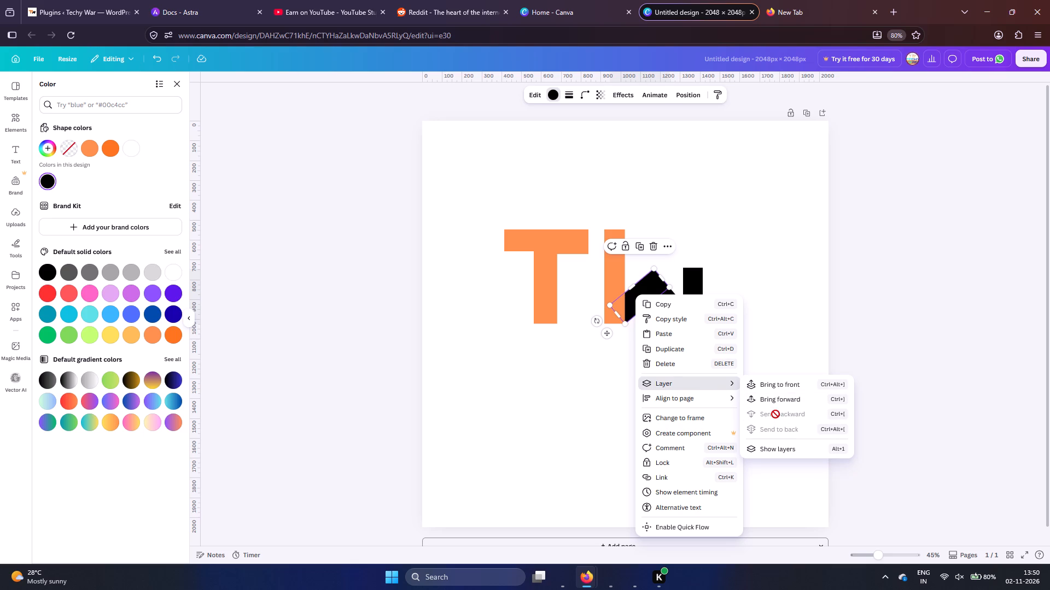
click(790, 265)
click(674, 449)
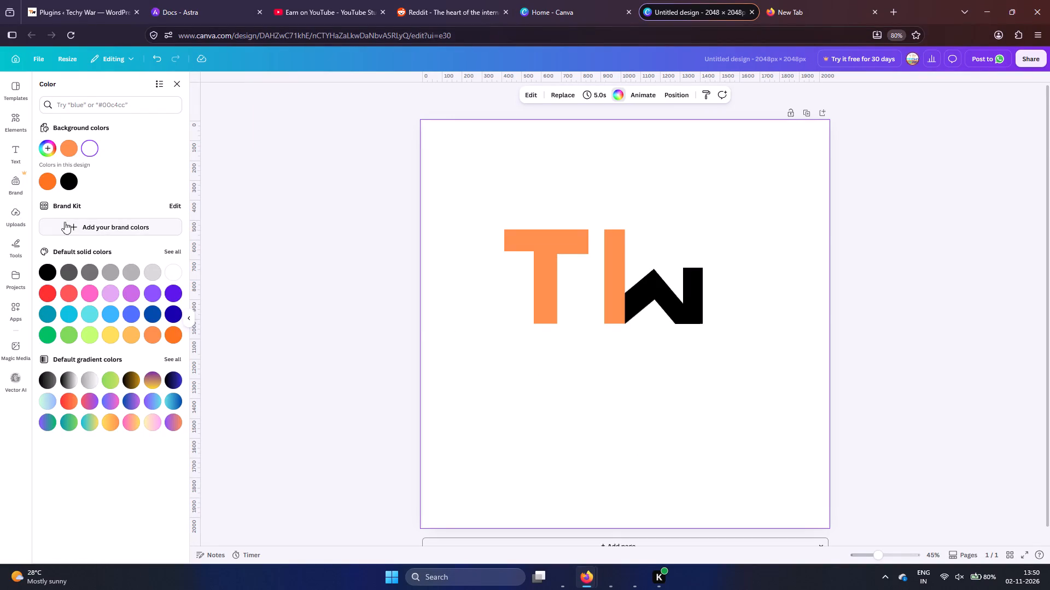
Add a thin straight line starting at the foot of the T's stem and rotate it to -30°, rising toward the W.
click(13, 126)
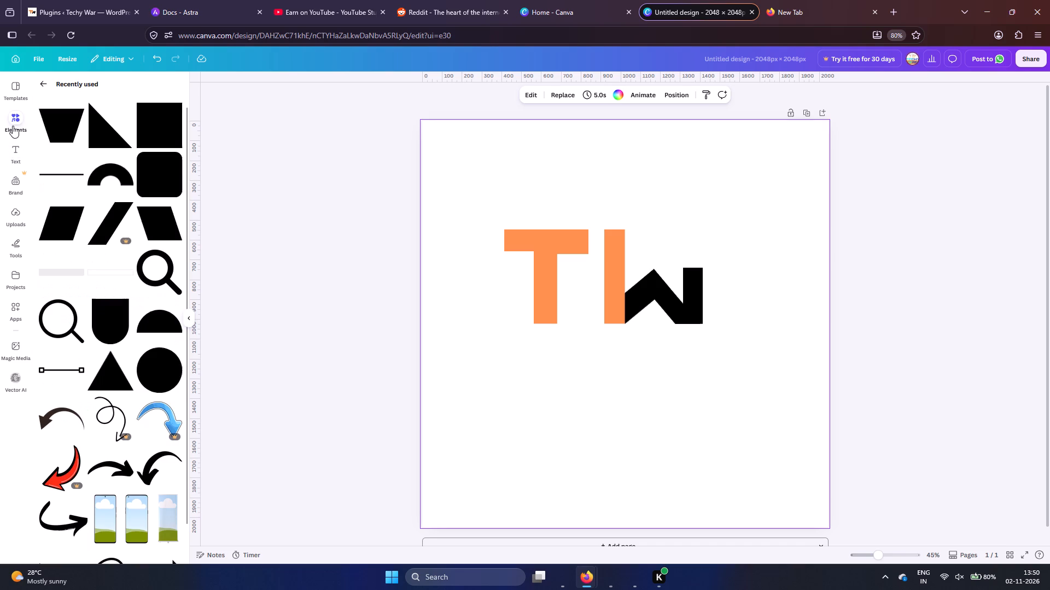
click(77, 176)
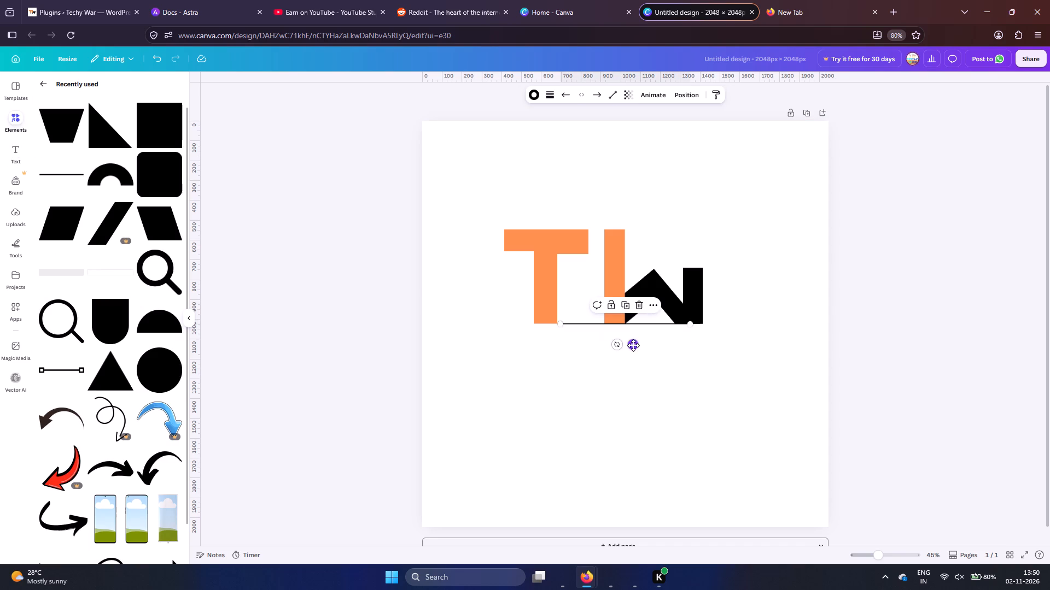
drag(633, 345, 605, 342)
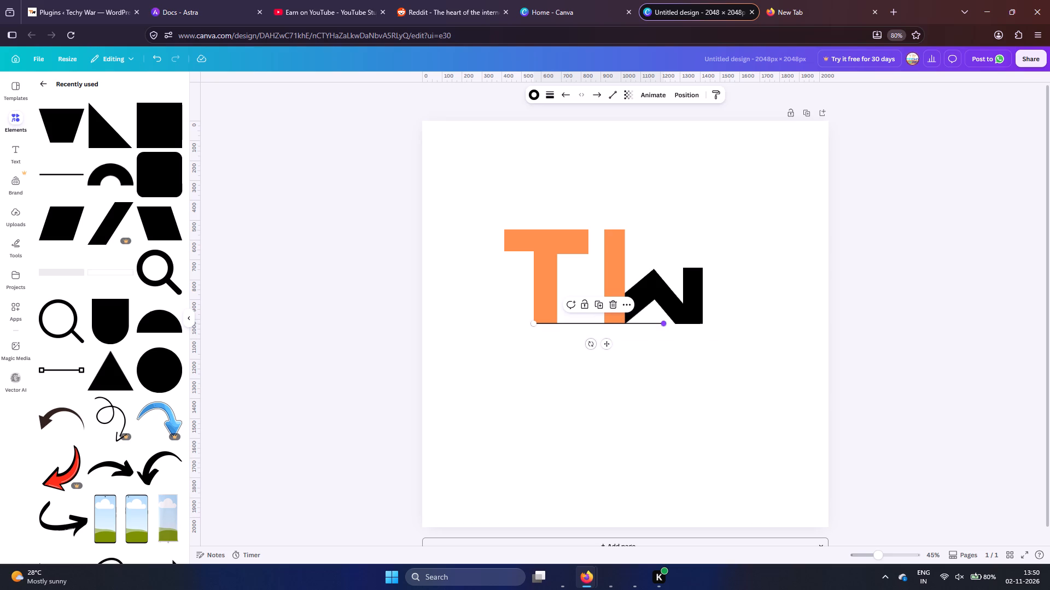
drag(590, 346, 600, 347)
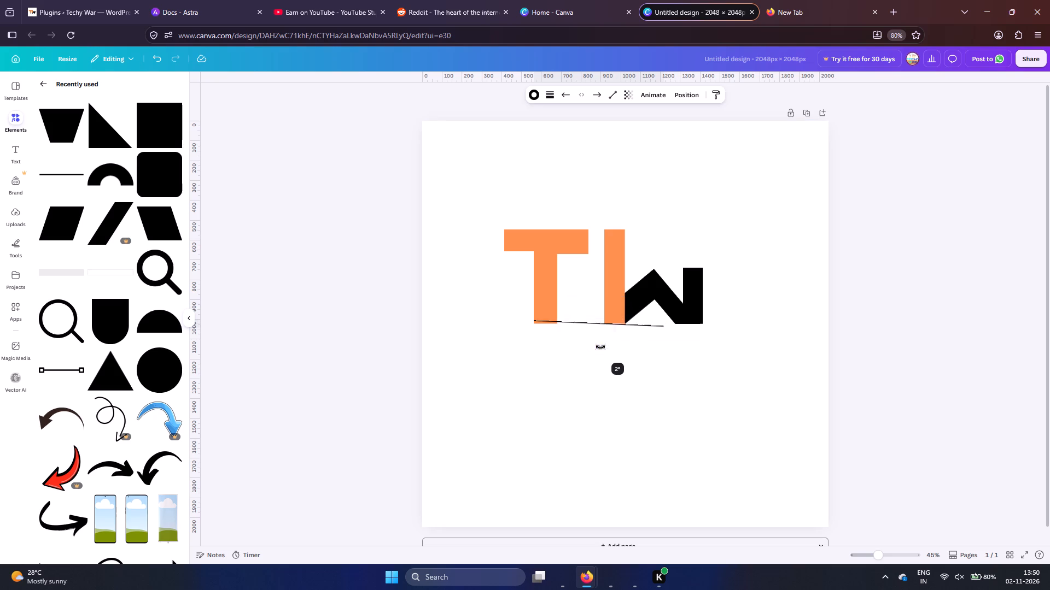
drag(600, 347, 610, 342)
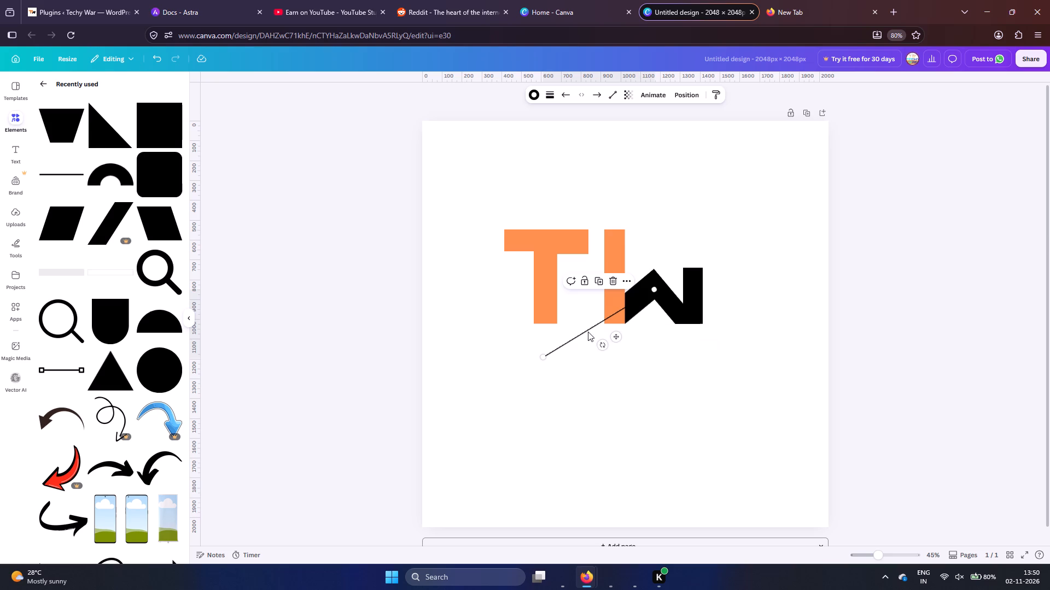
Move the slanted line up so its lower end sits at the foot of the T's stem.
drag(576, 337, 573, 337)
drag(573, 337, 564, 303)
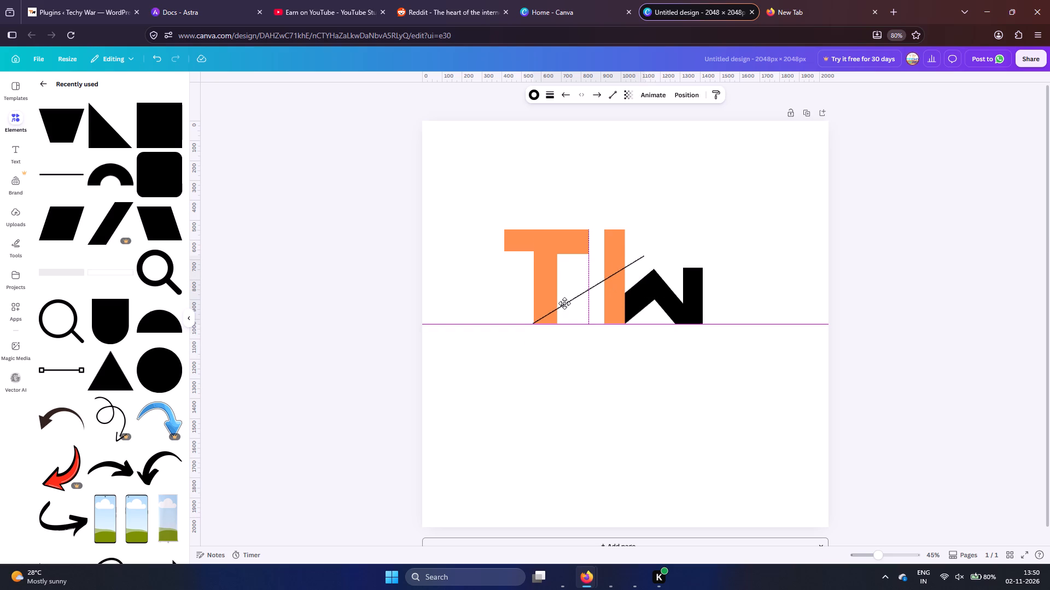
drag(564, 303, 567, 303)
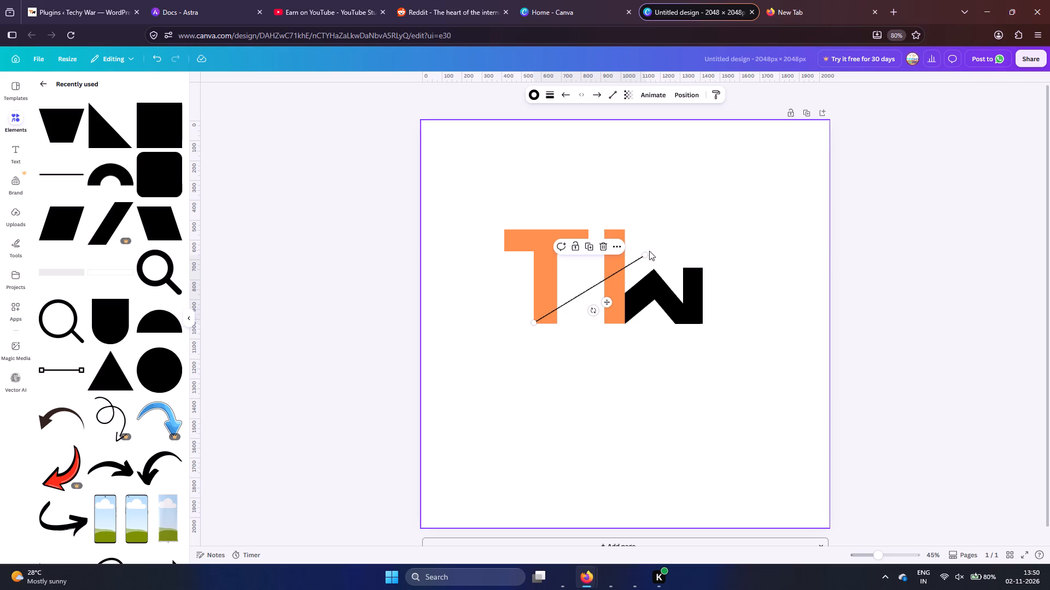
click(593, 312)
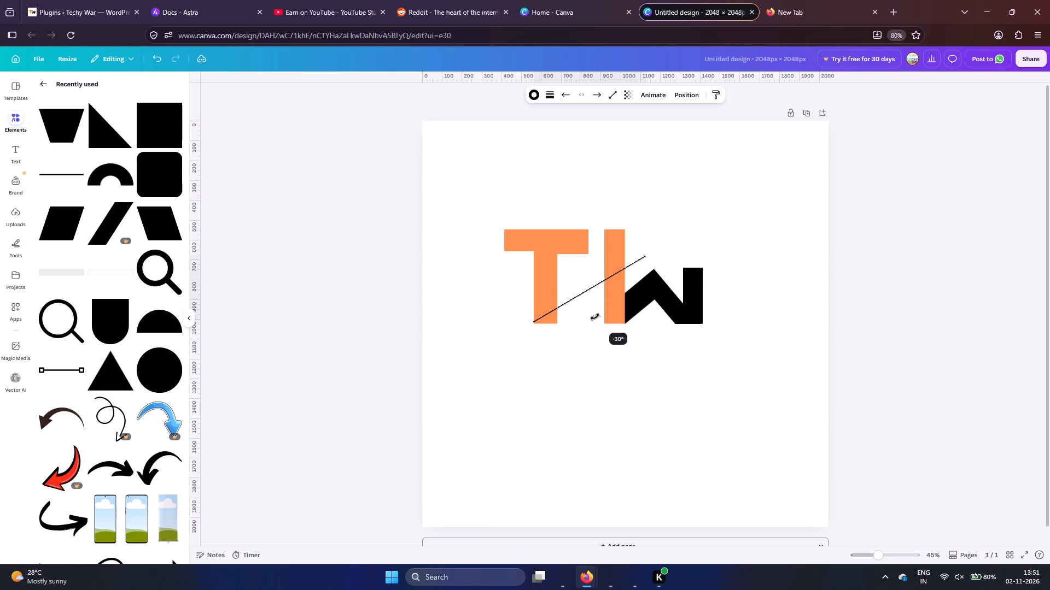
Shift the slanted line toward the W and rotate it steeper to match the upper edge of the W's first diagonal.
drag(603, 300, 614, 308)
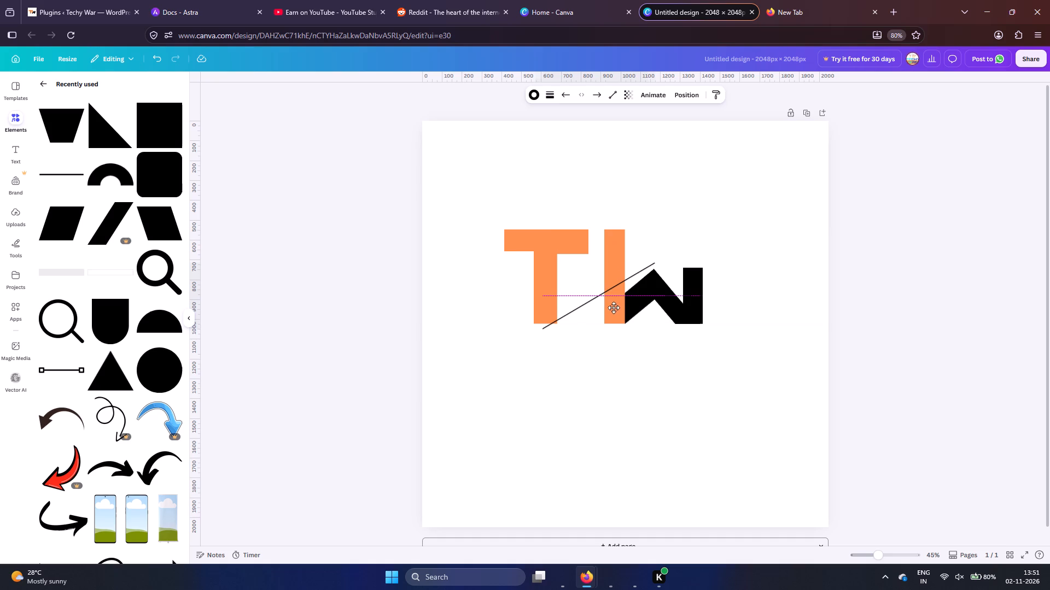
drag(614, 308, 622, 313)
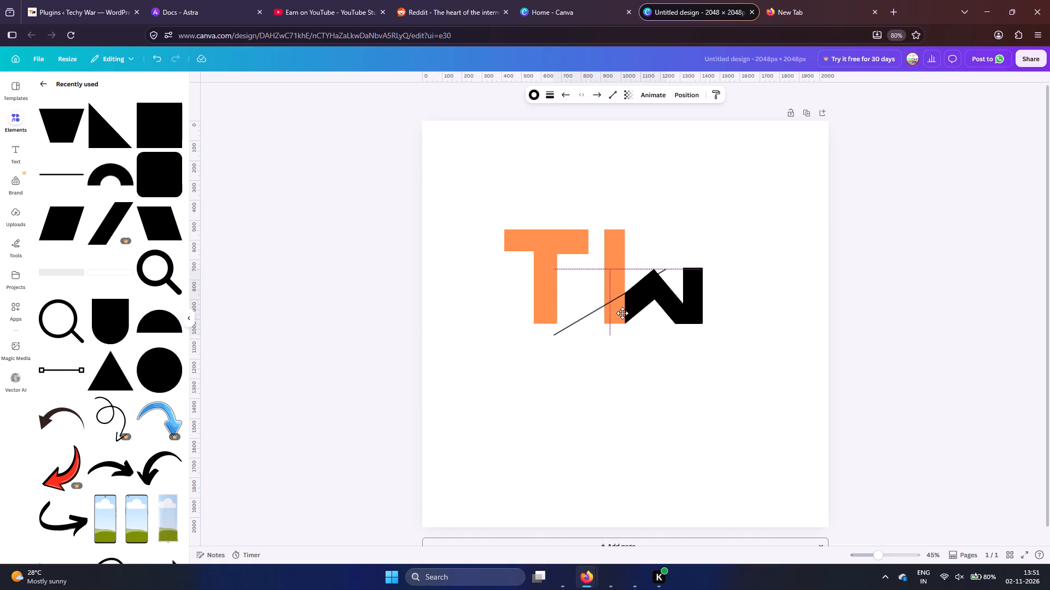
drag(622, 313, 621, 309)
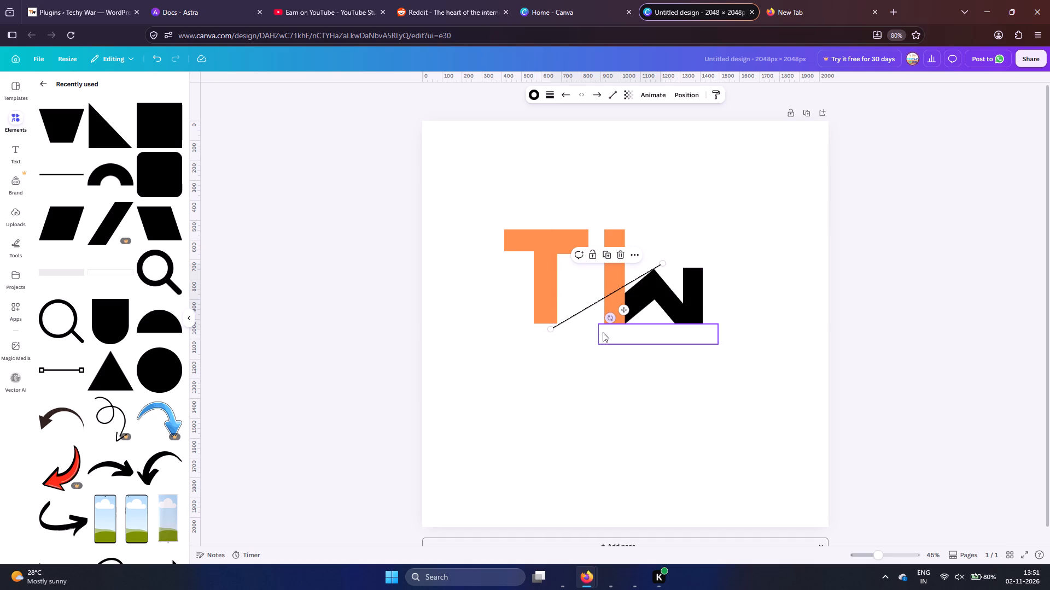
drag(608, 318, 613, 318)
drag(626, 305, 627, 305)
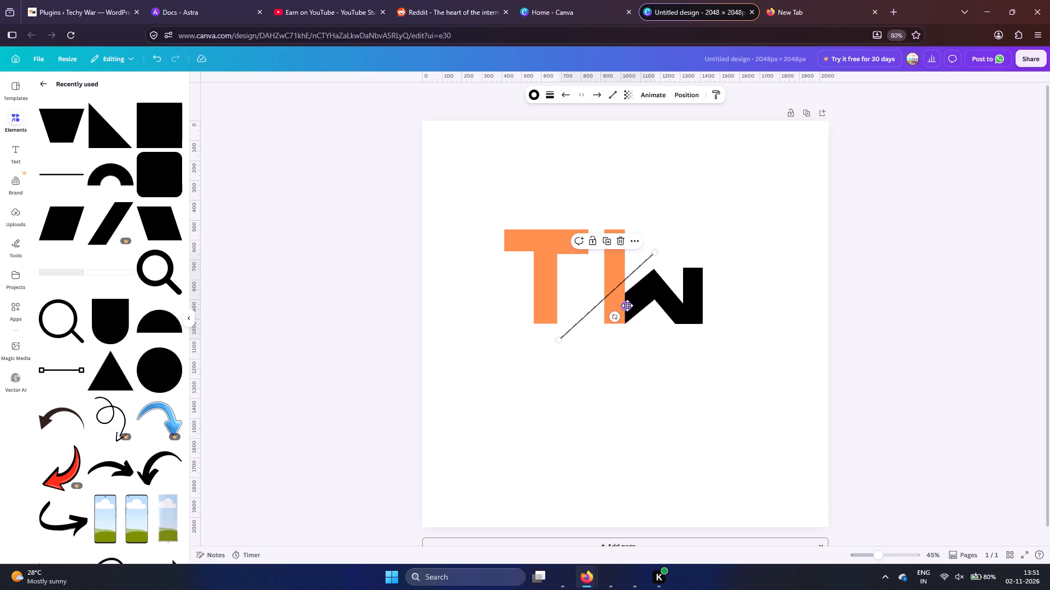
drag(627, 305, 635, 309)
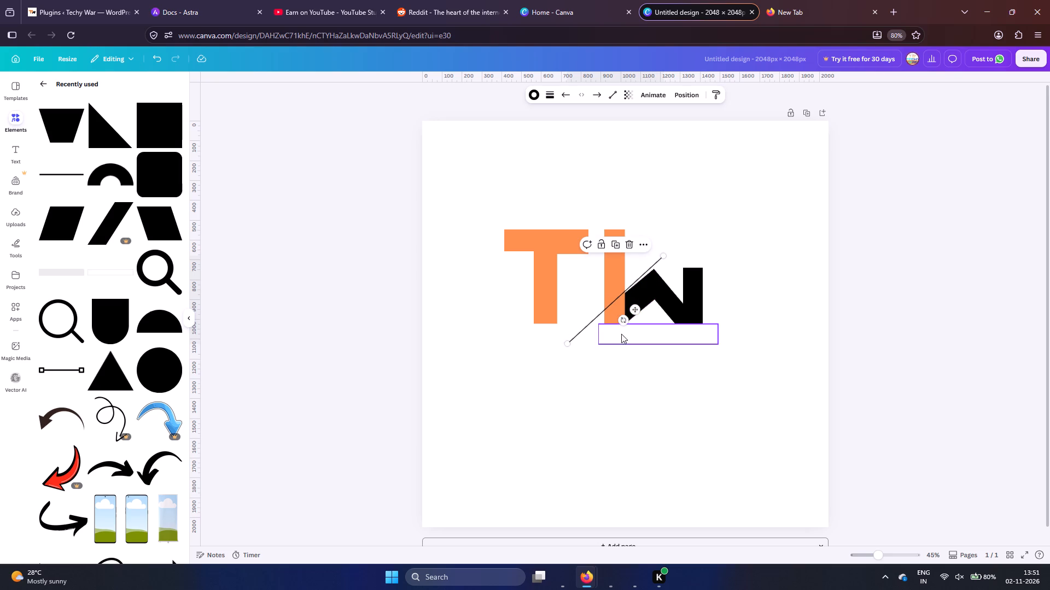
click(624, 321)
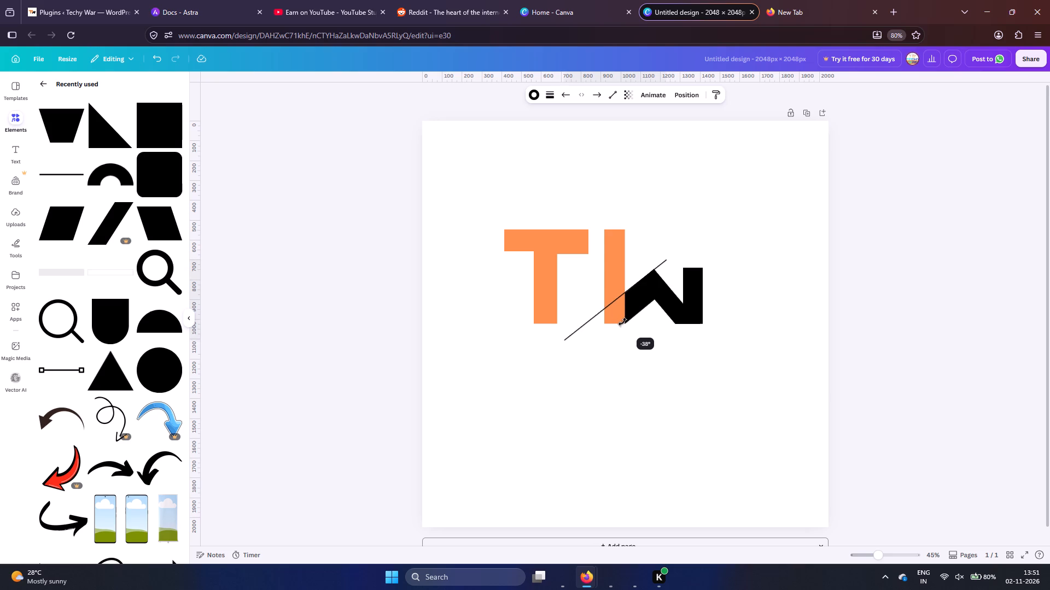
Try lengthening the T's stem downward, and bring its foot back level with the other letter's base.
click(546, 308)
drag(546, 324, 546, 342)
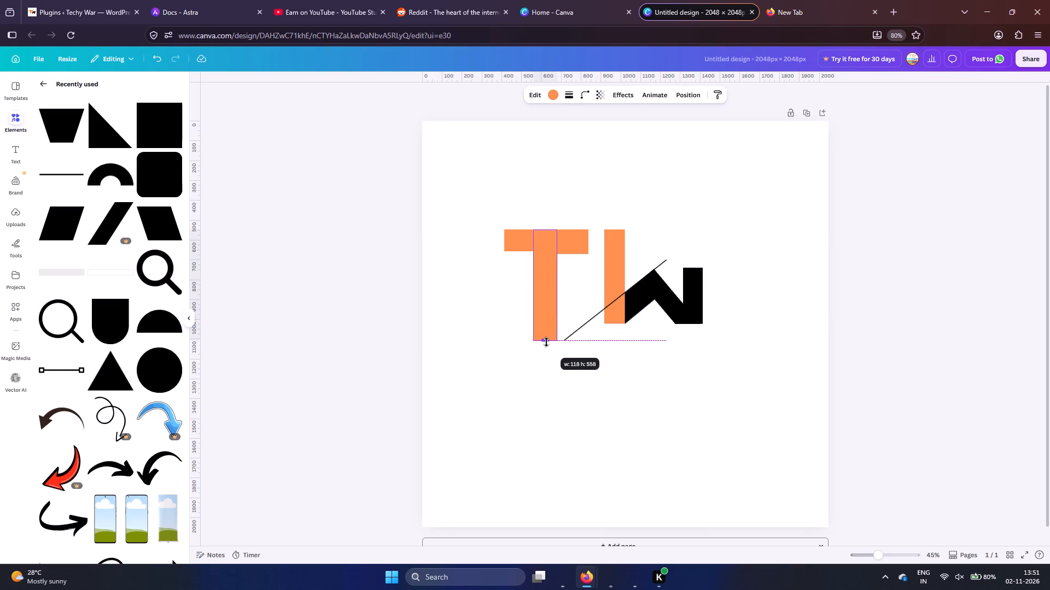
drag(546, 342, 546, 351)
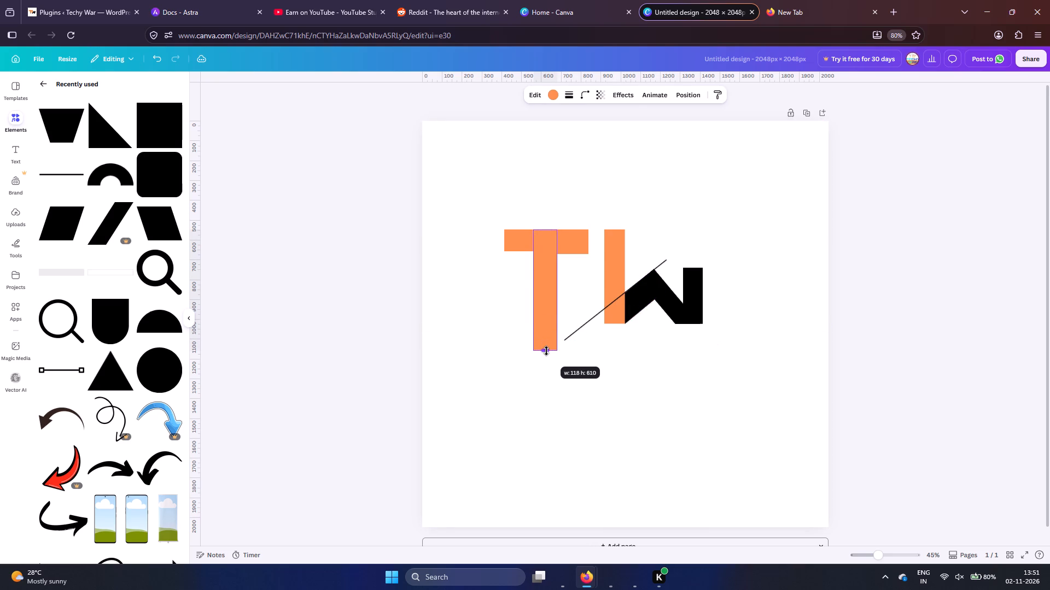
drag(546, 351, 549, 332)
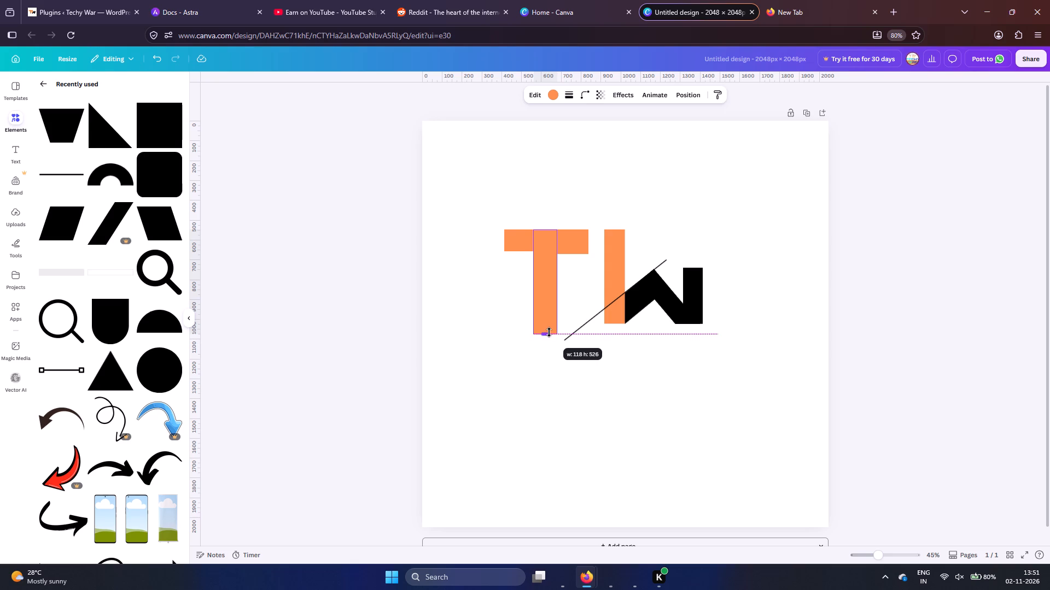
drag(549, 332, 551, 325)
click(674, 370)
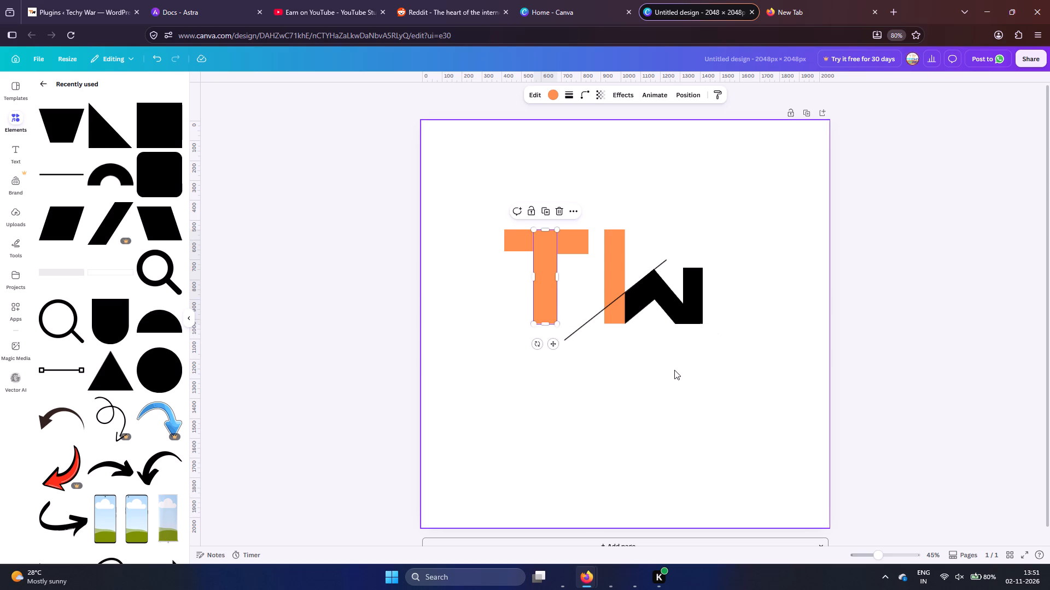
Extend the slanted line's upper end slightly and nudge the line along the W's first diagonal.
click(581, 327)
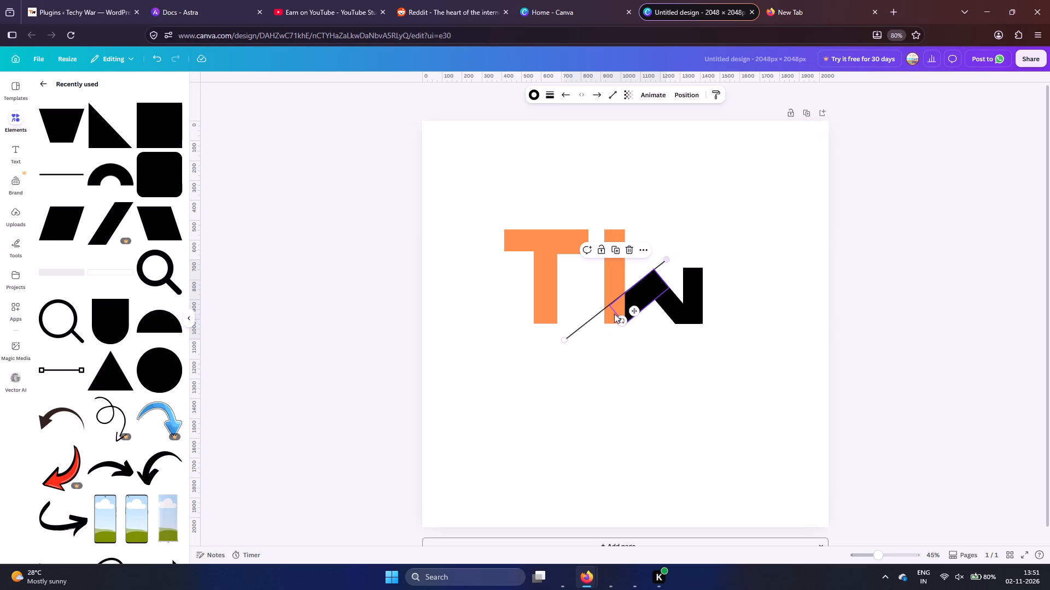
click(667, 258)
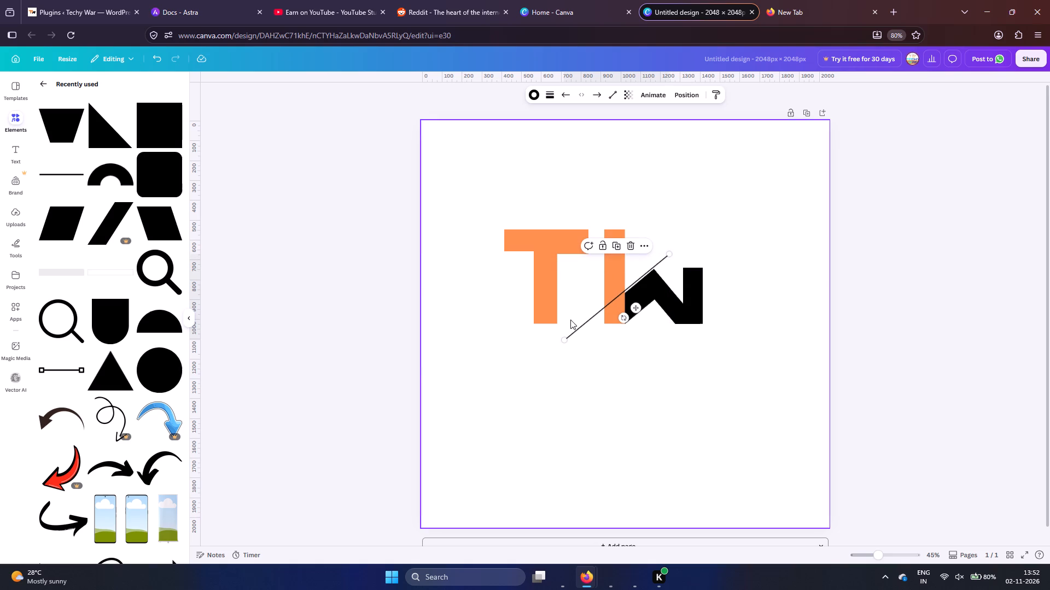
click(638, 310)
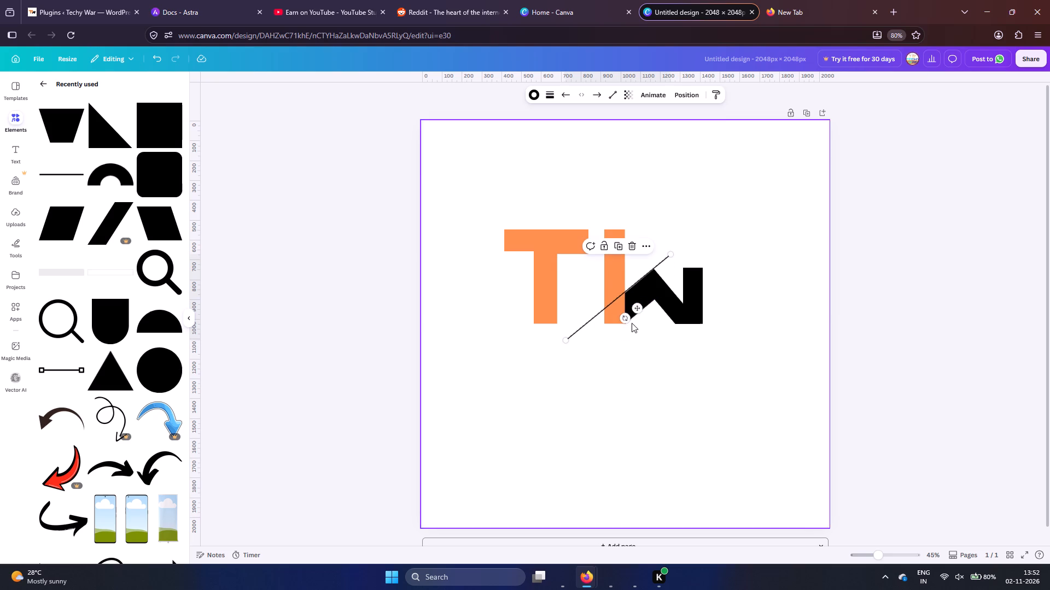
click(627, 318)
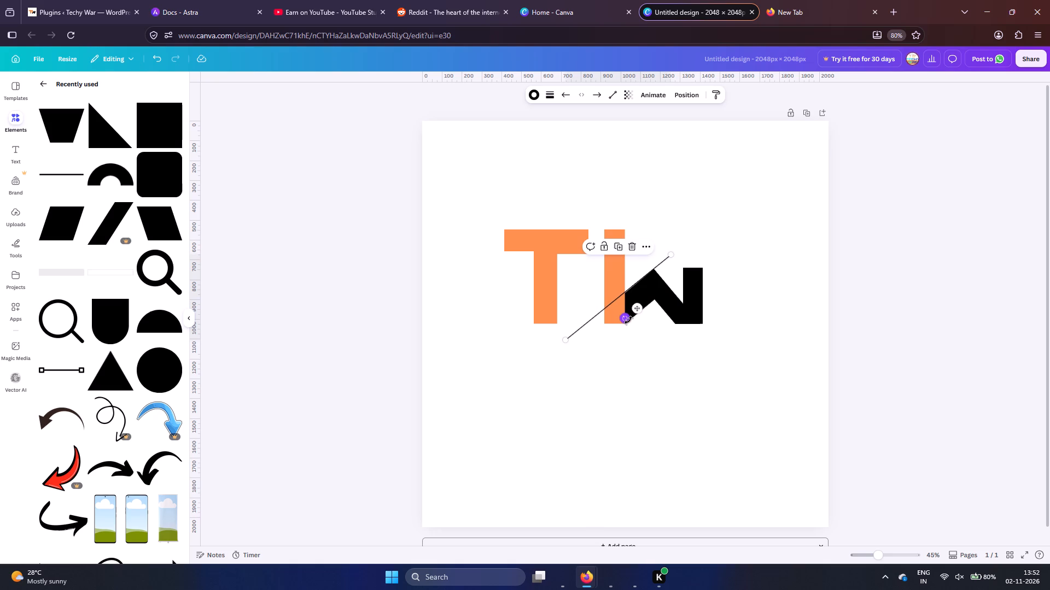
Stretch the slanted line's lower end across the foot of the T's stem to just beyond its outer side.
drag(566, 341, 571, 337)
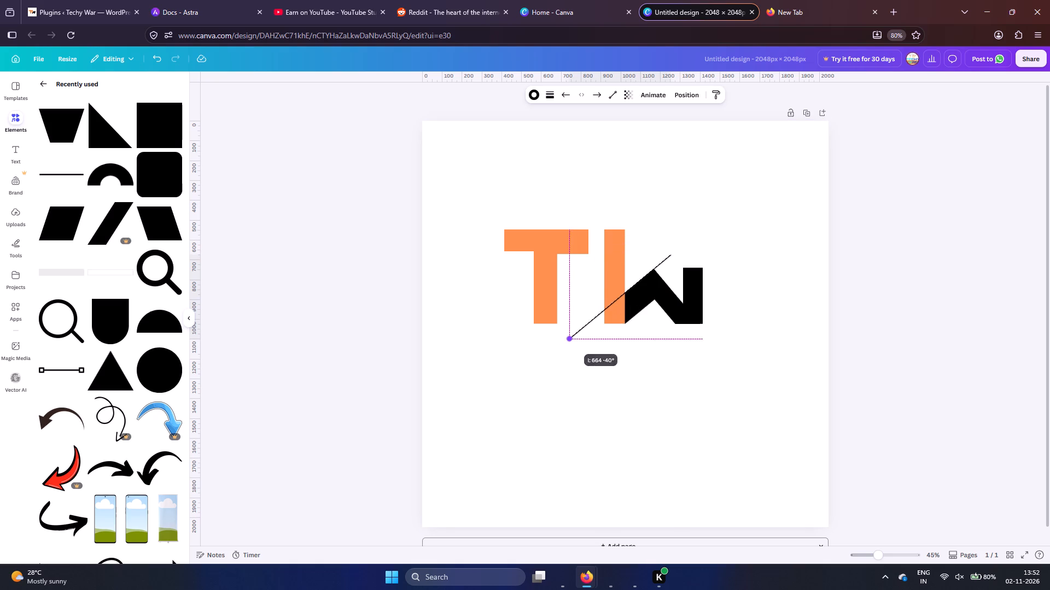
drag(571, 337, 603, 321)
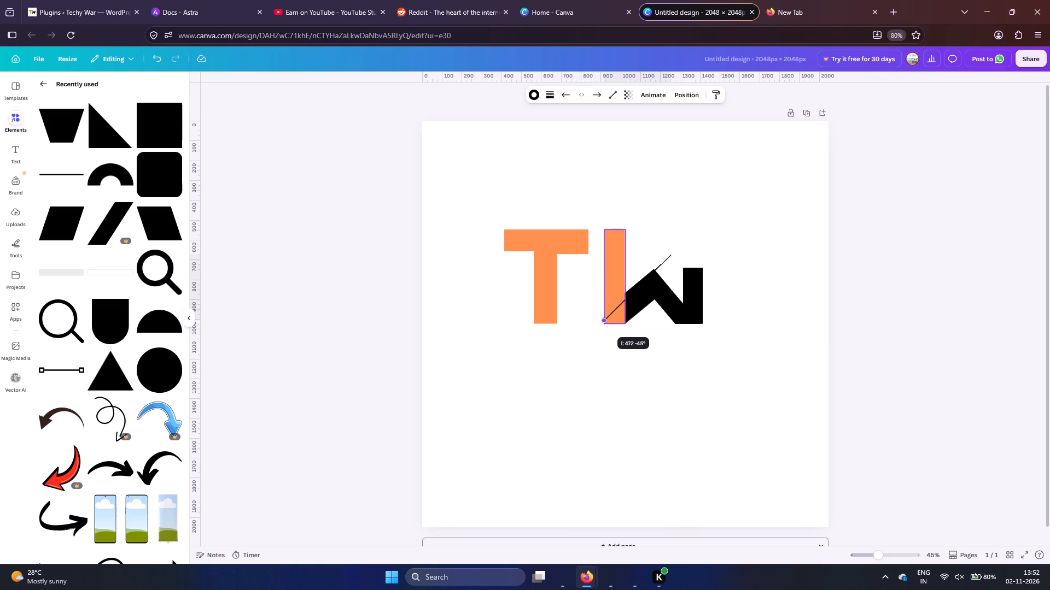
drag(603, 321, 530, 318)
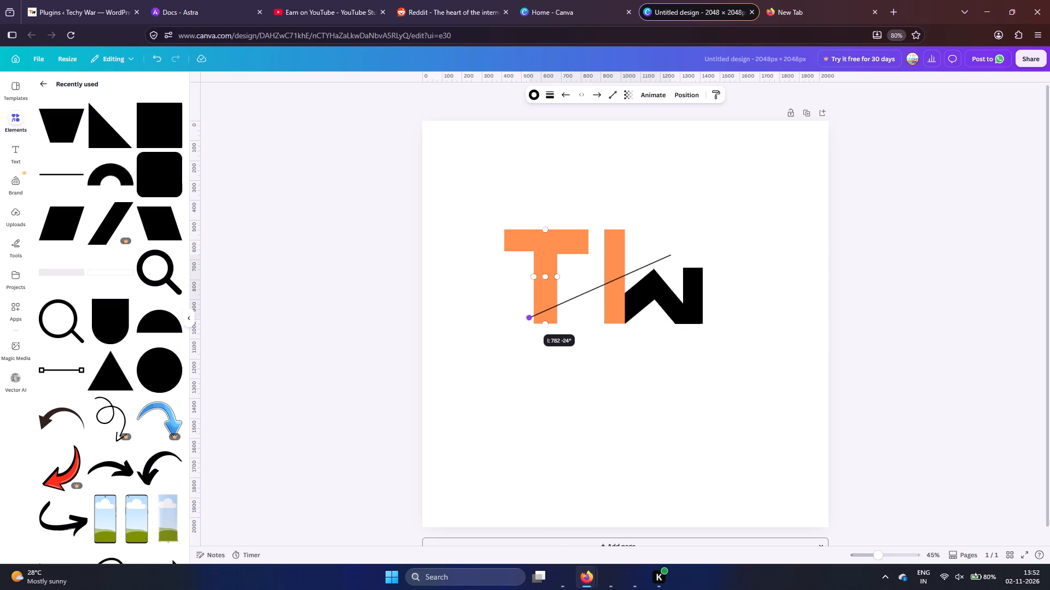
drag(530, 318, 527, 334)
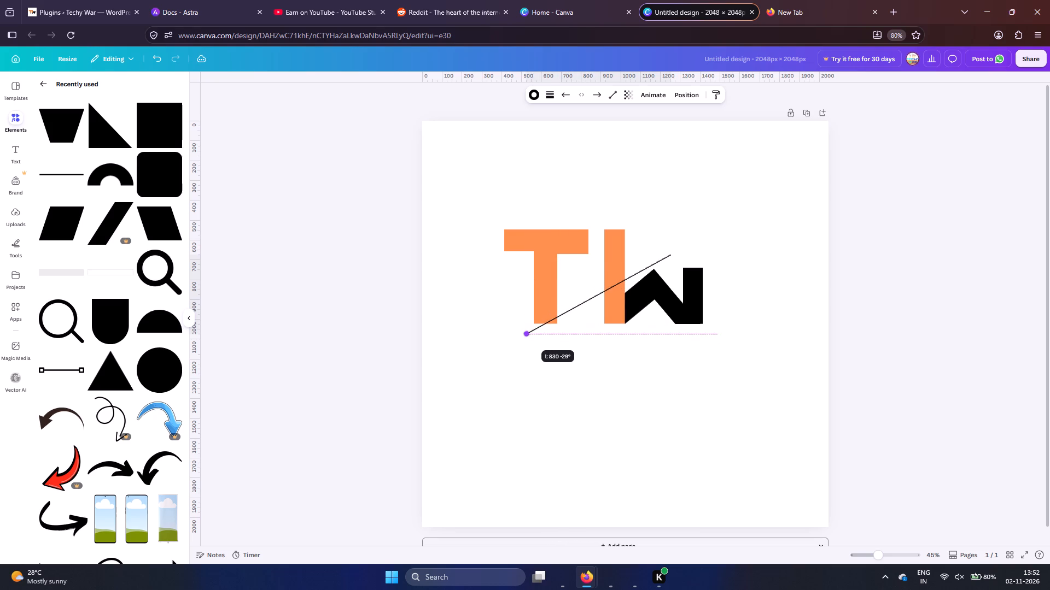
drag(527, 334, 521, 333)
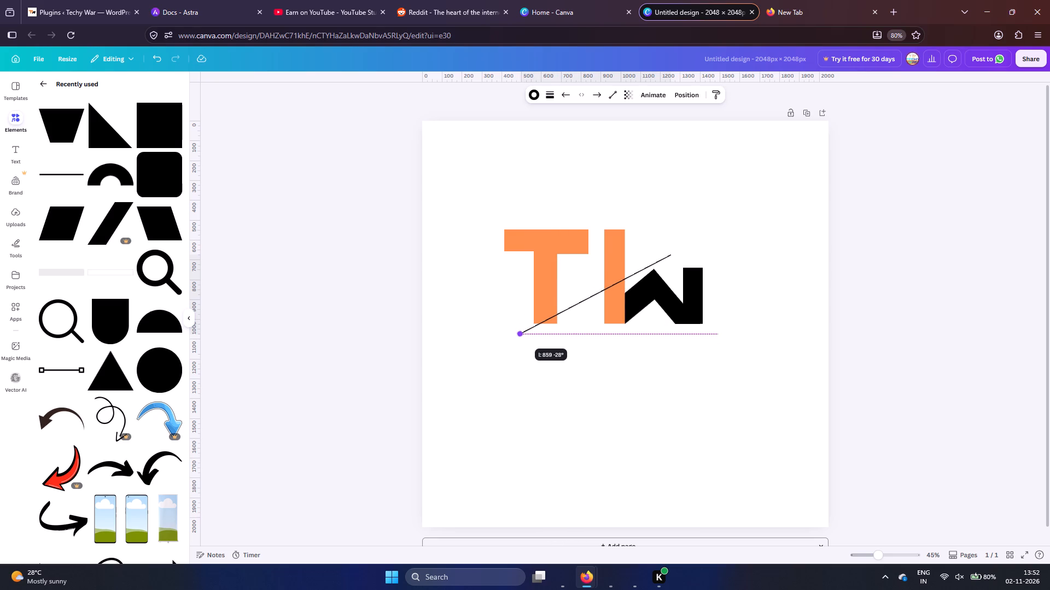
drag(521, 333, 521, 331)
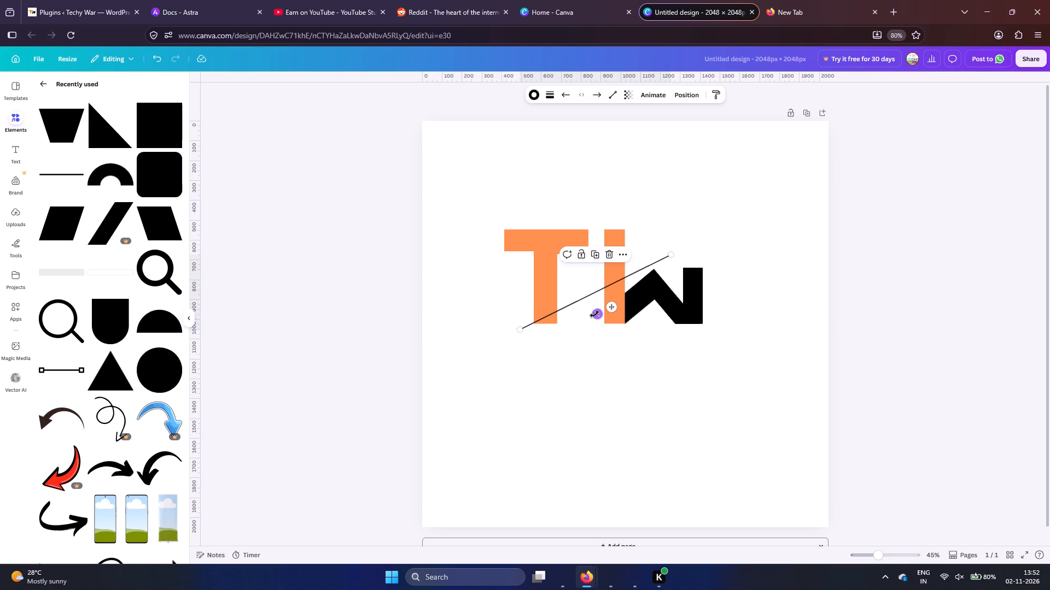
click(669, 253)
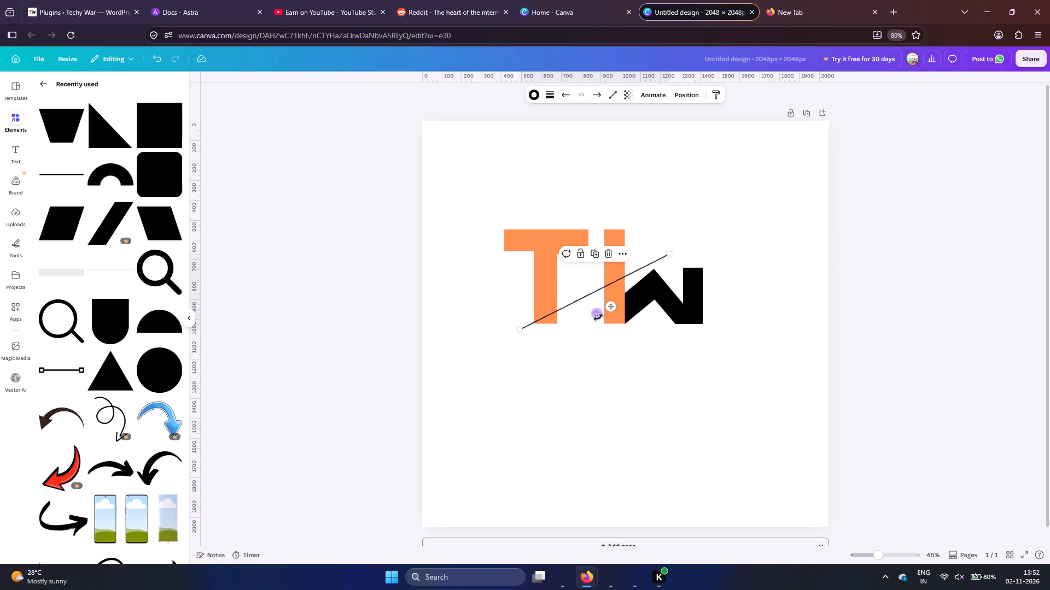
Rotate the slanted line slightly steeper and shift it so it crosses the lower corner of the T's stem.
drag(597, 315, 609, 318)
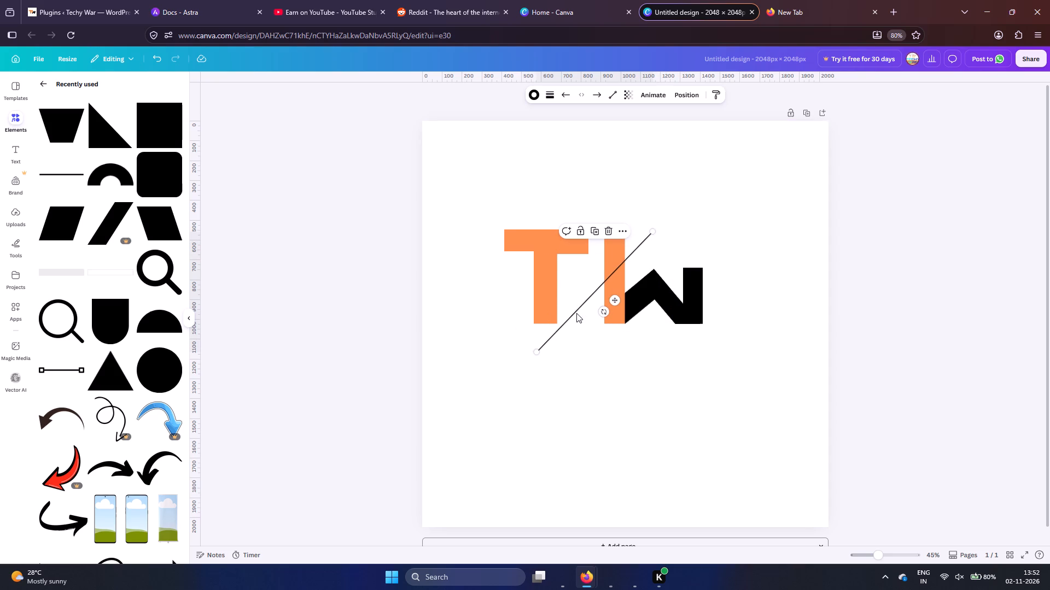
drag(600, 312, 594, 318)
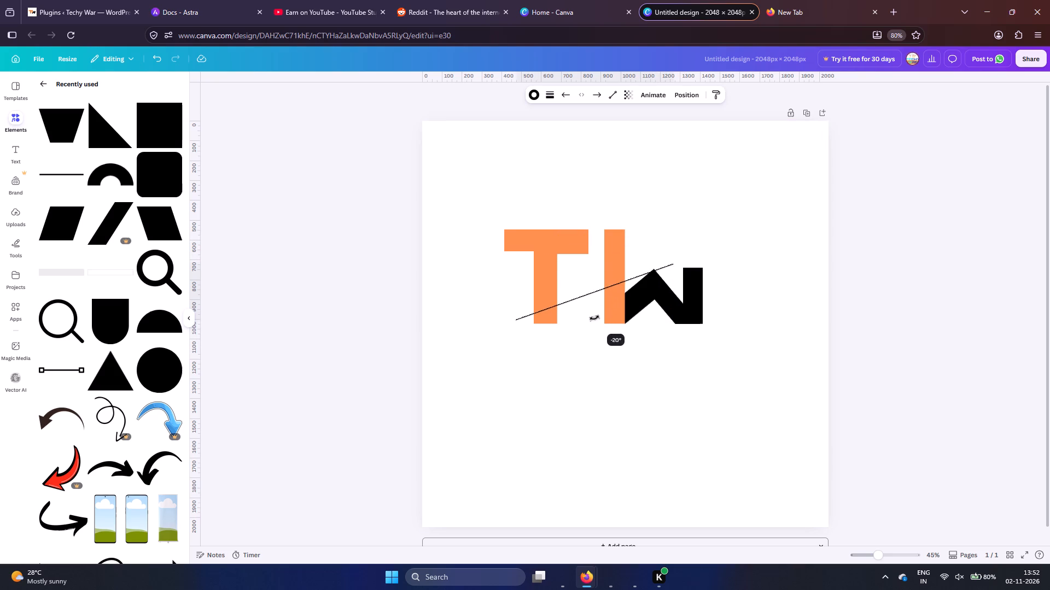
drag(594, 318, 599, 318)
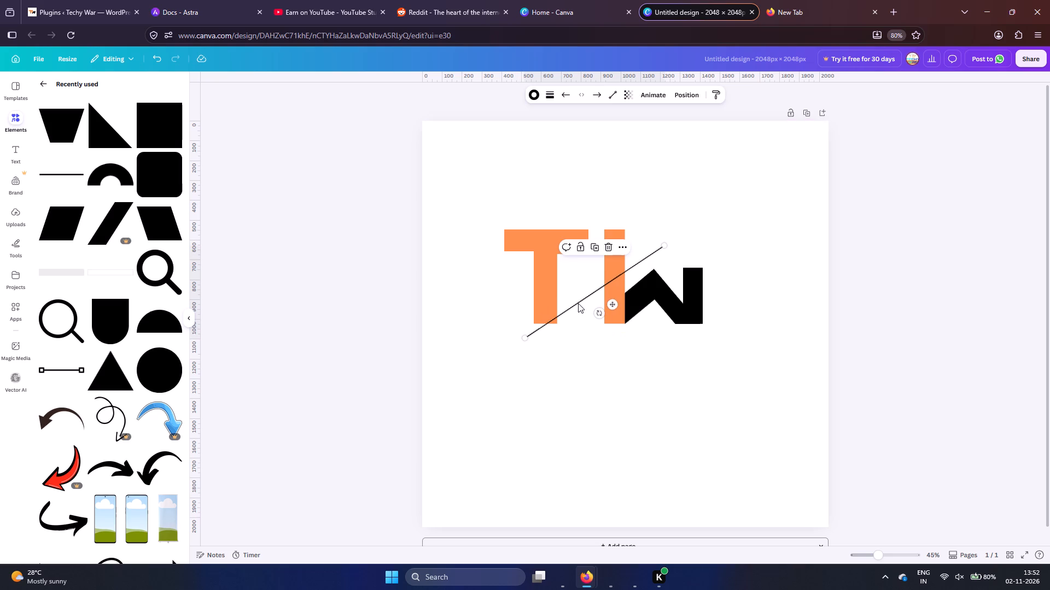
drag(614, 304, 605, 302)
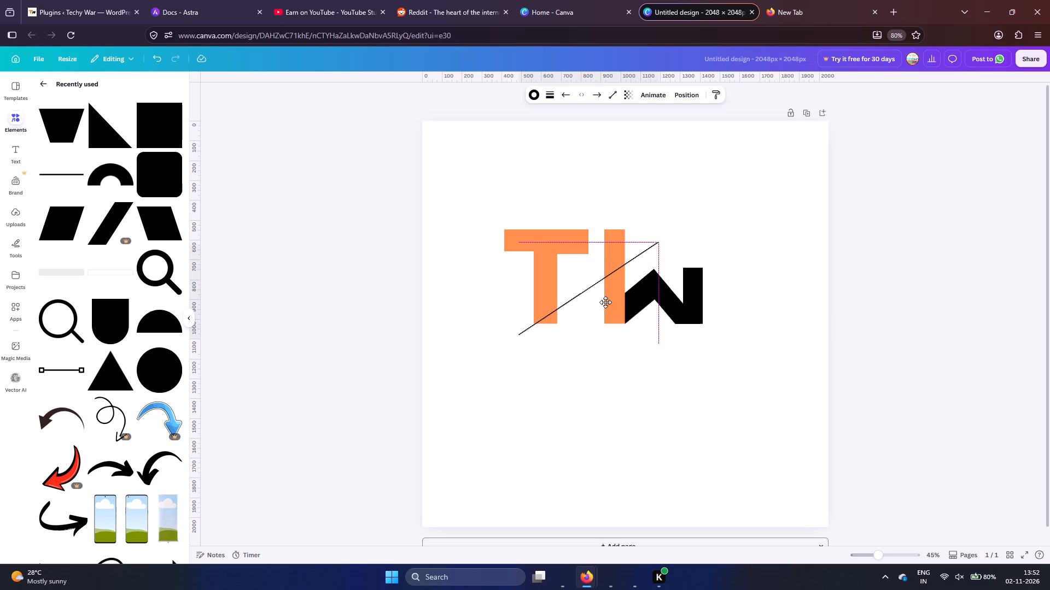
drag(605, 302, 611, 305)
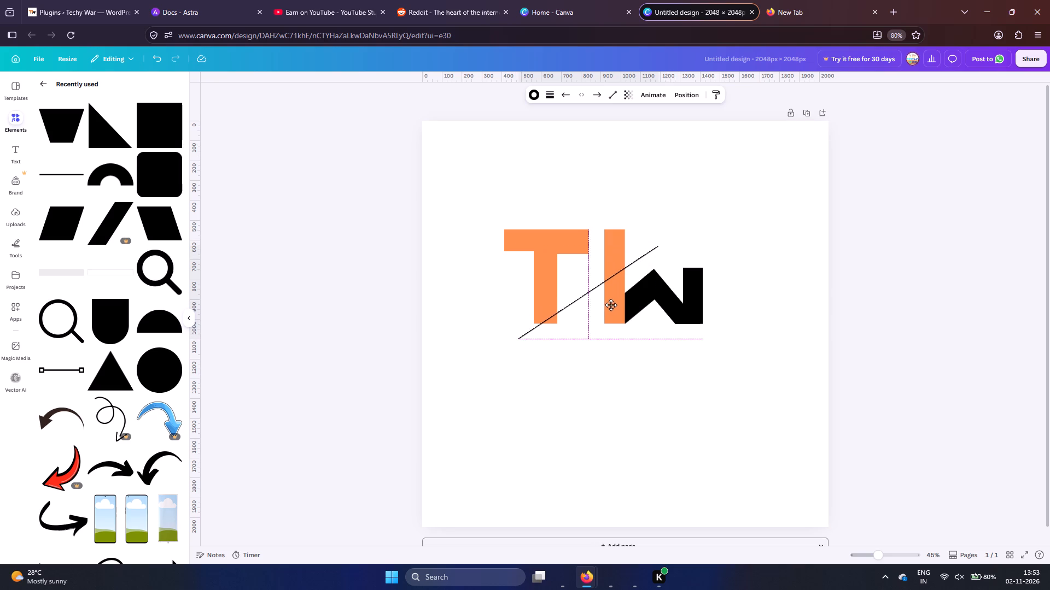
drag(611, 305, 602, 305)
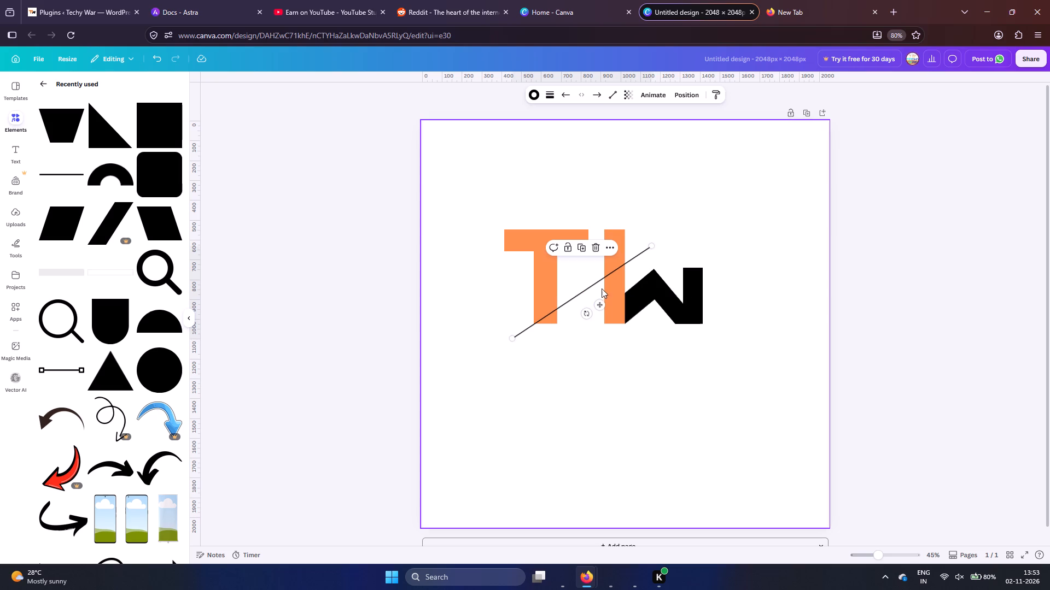
Delete the slanted line.
click(596, 244)
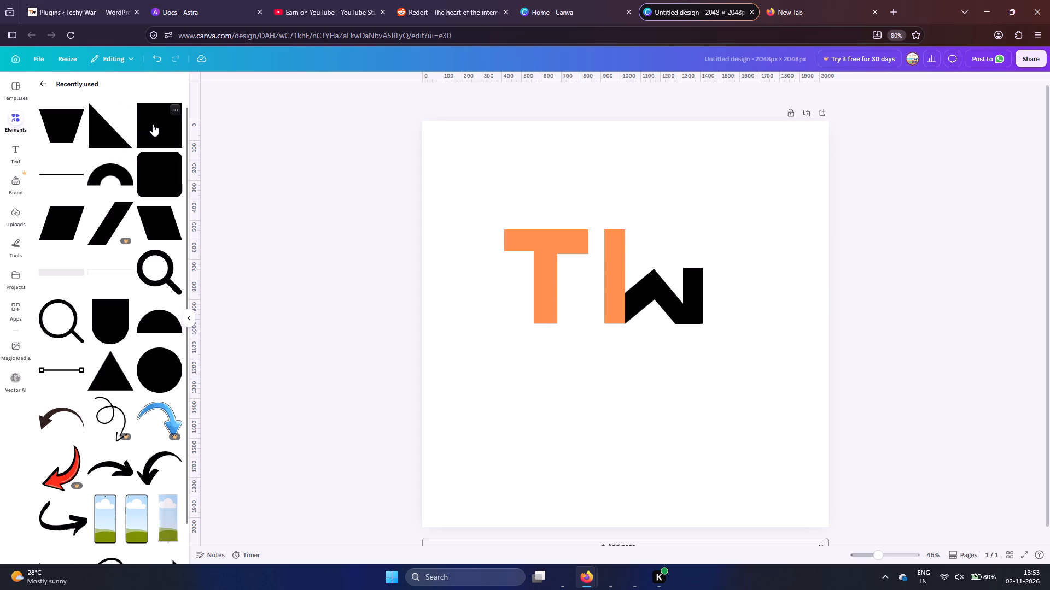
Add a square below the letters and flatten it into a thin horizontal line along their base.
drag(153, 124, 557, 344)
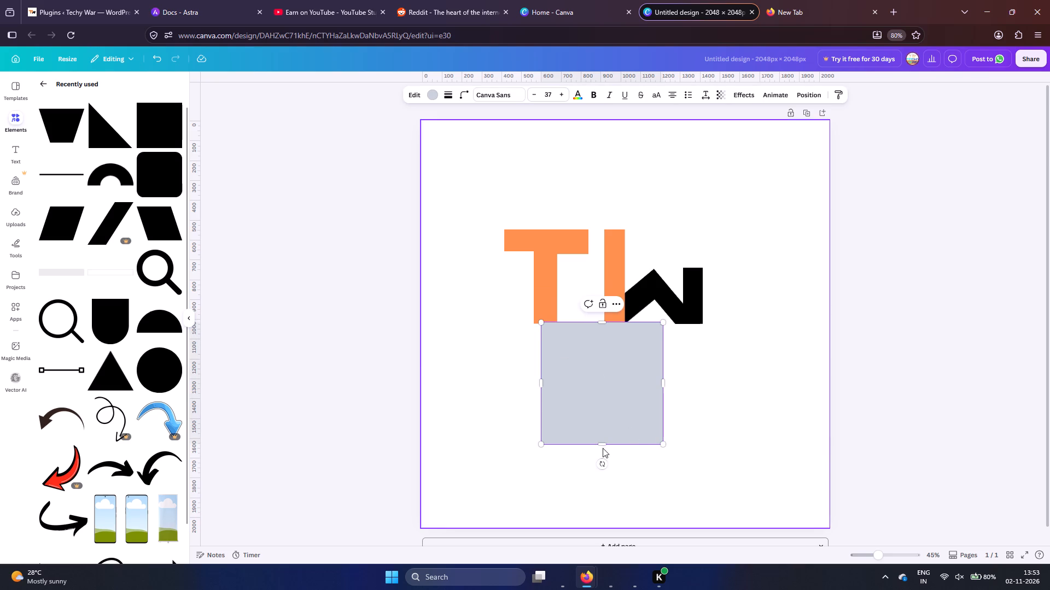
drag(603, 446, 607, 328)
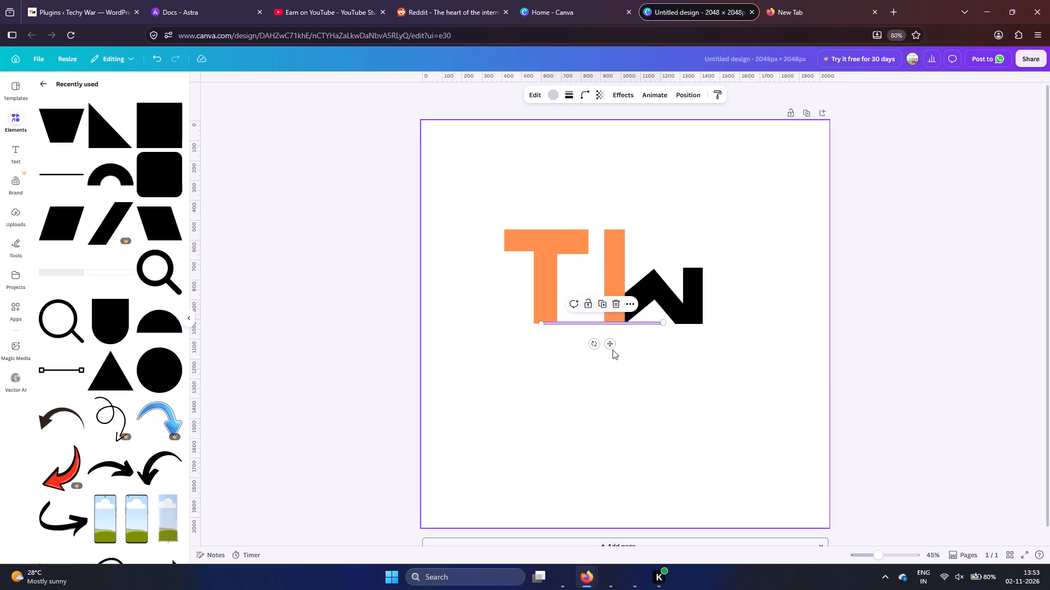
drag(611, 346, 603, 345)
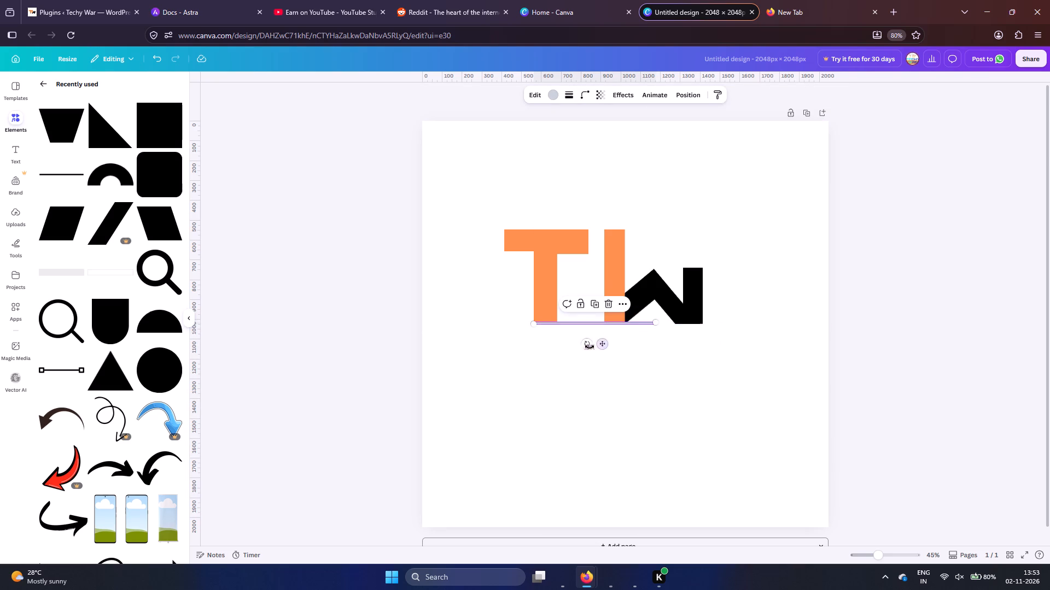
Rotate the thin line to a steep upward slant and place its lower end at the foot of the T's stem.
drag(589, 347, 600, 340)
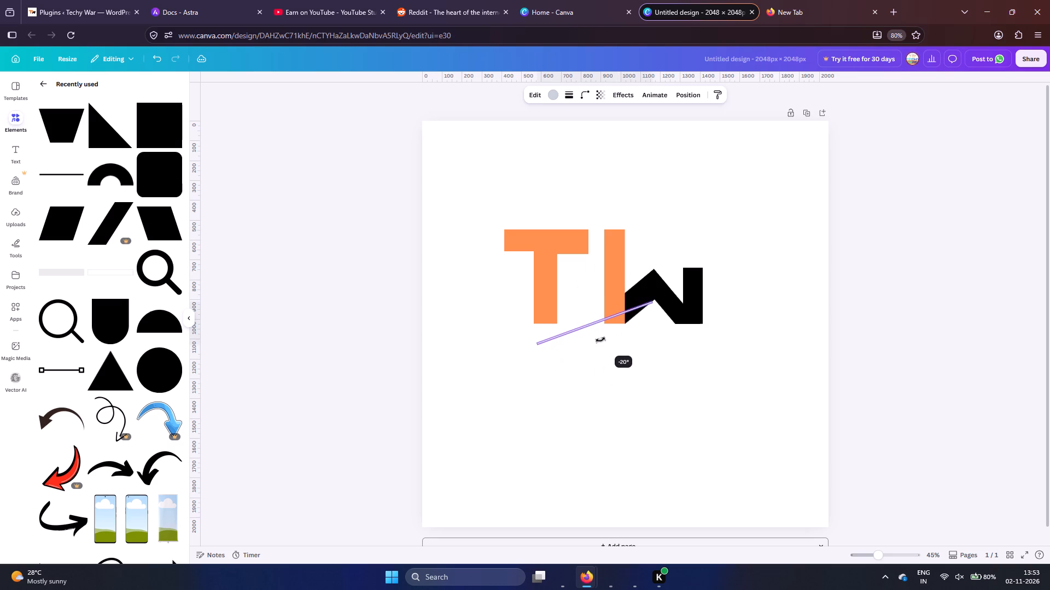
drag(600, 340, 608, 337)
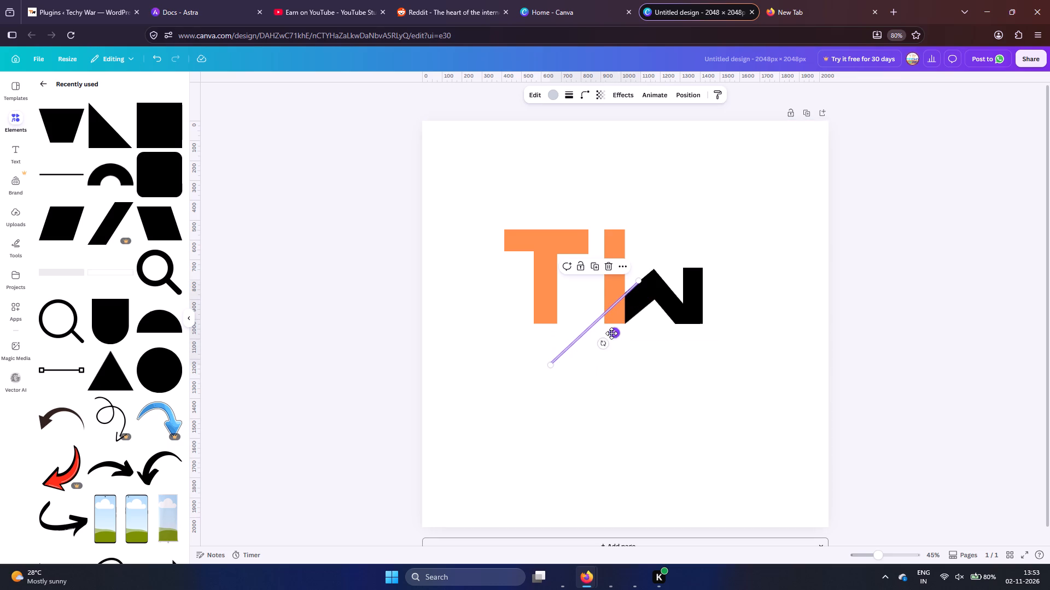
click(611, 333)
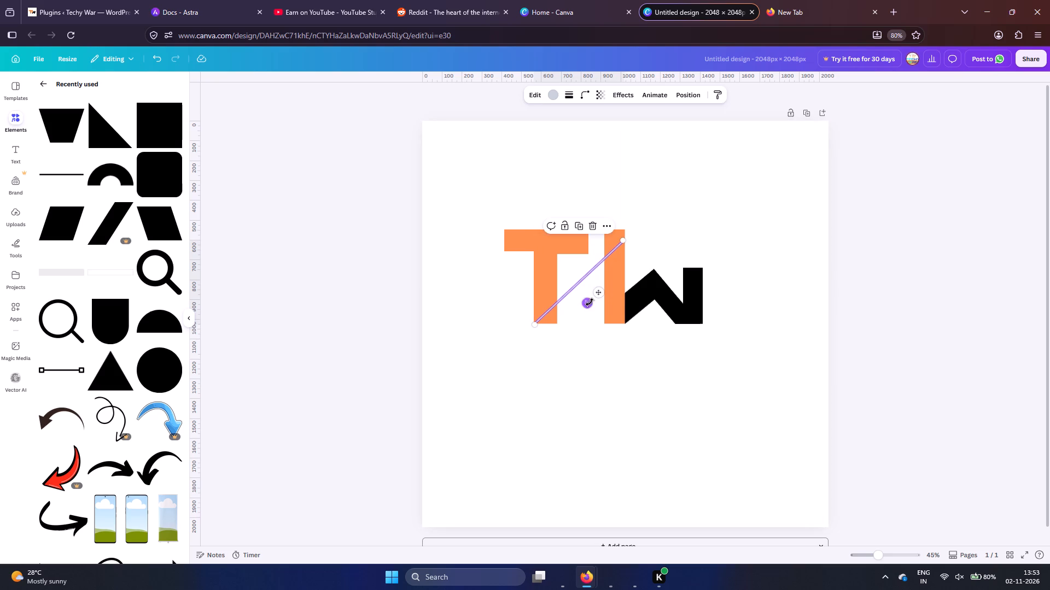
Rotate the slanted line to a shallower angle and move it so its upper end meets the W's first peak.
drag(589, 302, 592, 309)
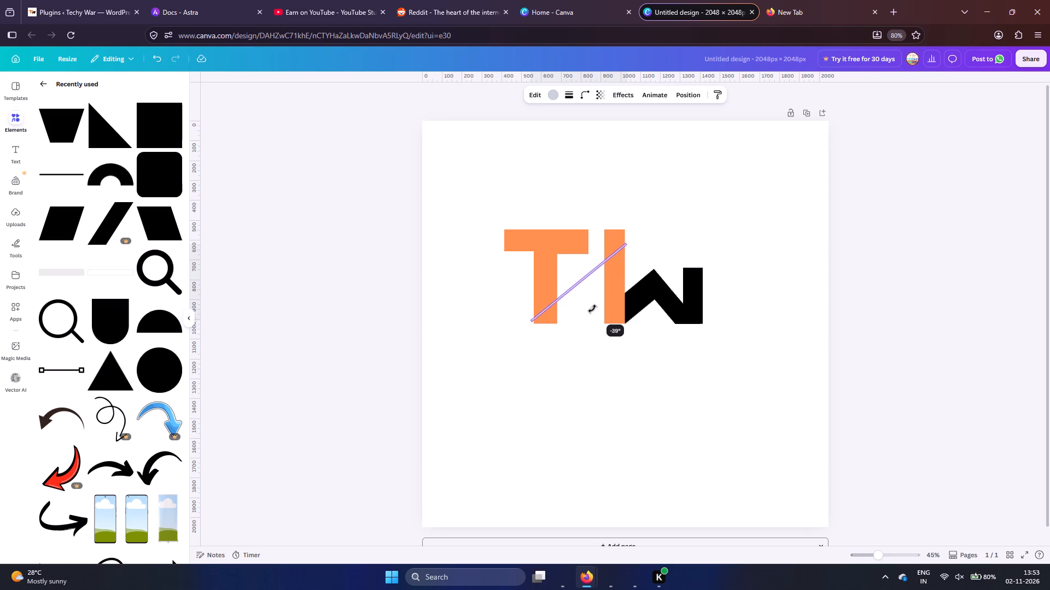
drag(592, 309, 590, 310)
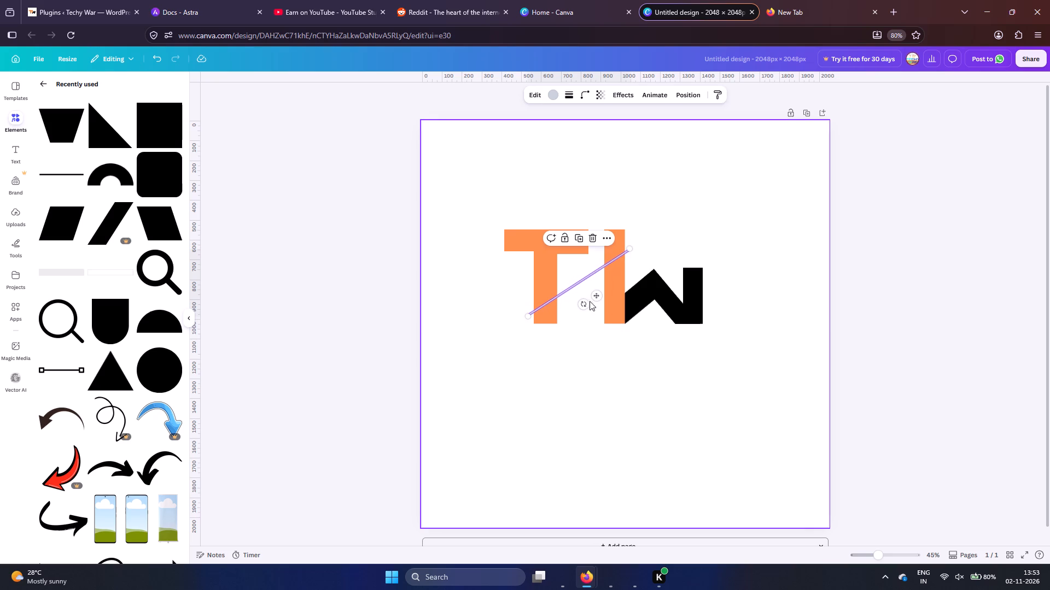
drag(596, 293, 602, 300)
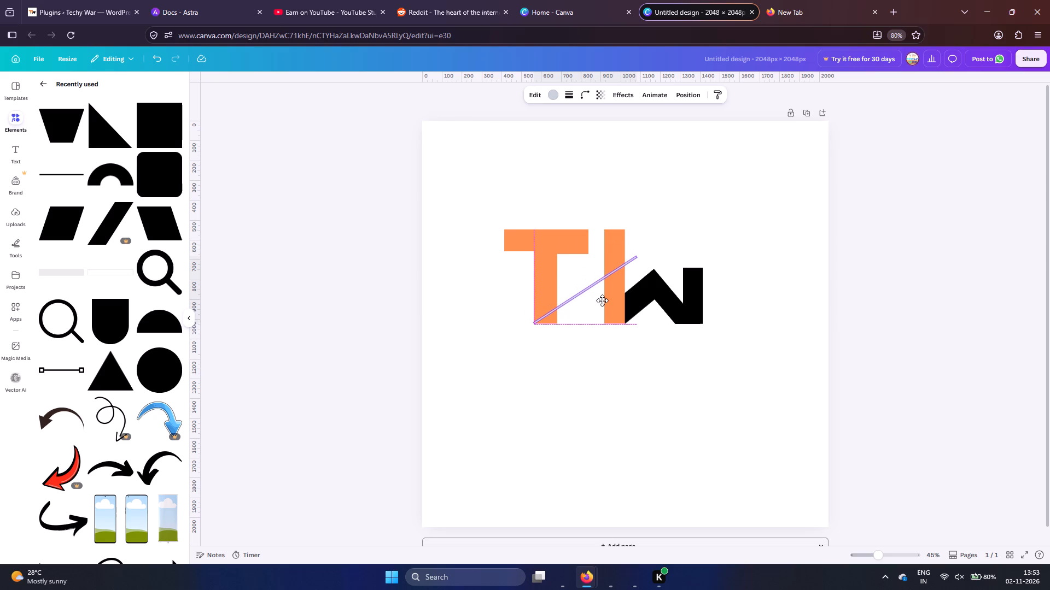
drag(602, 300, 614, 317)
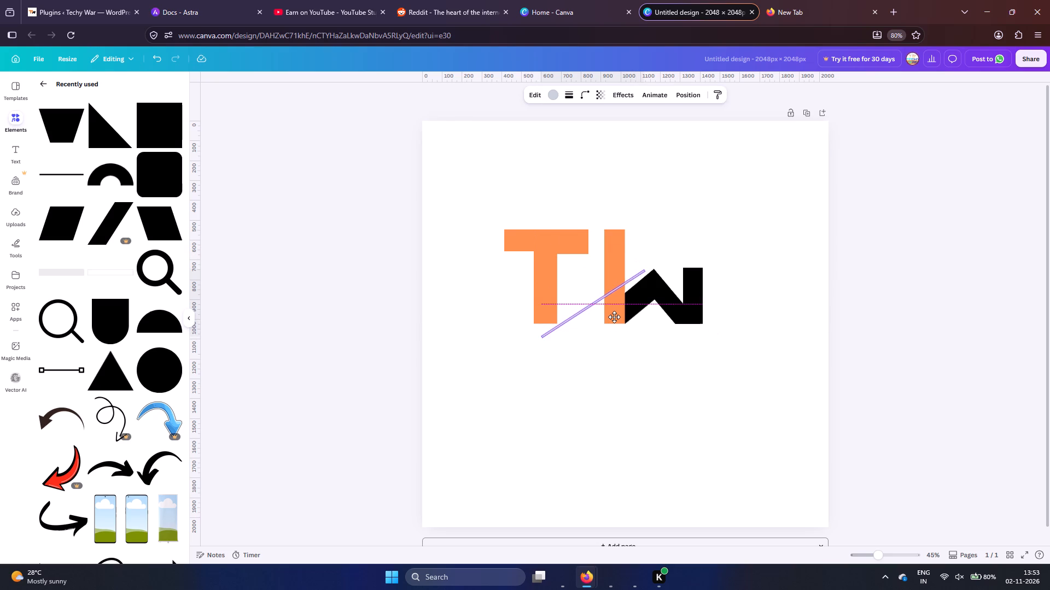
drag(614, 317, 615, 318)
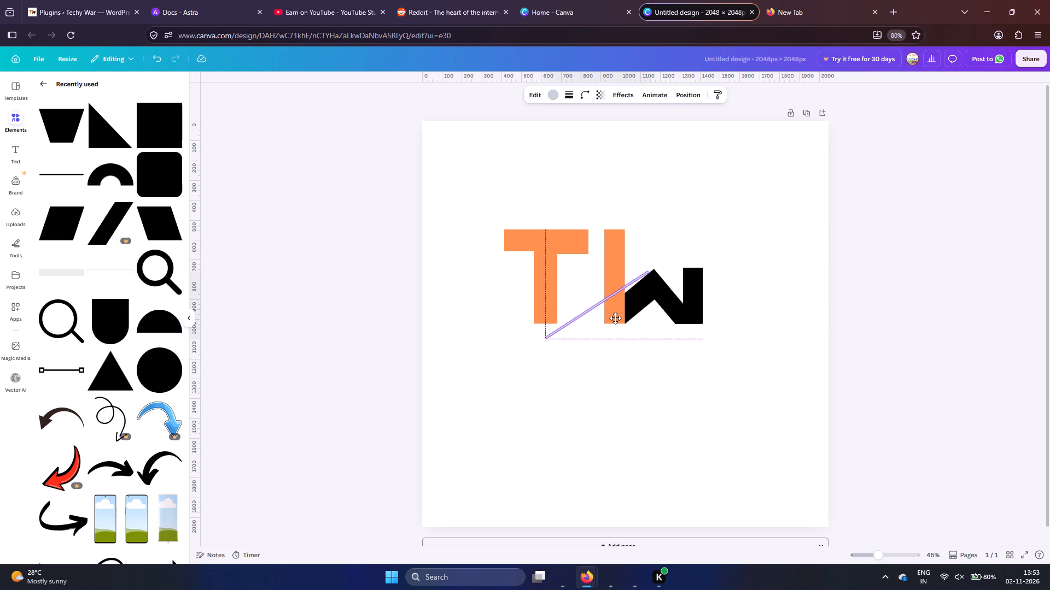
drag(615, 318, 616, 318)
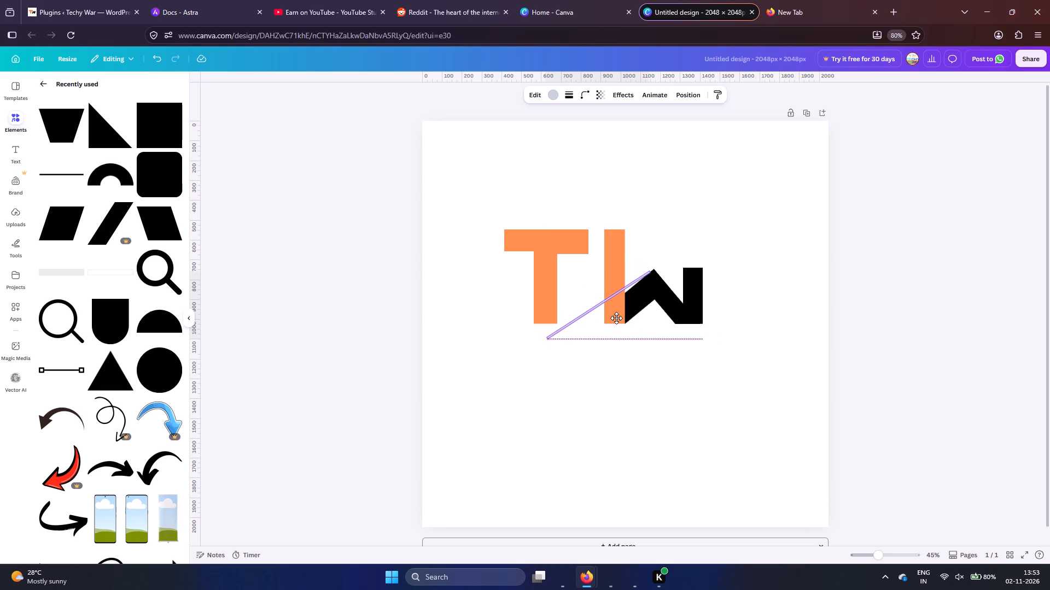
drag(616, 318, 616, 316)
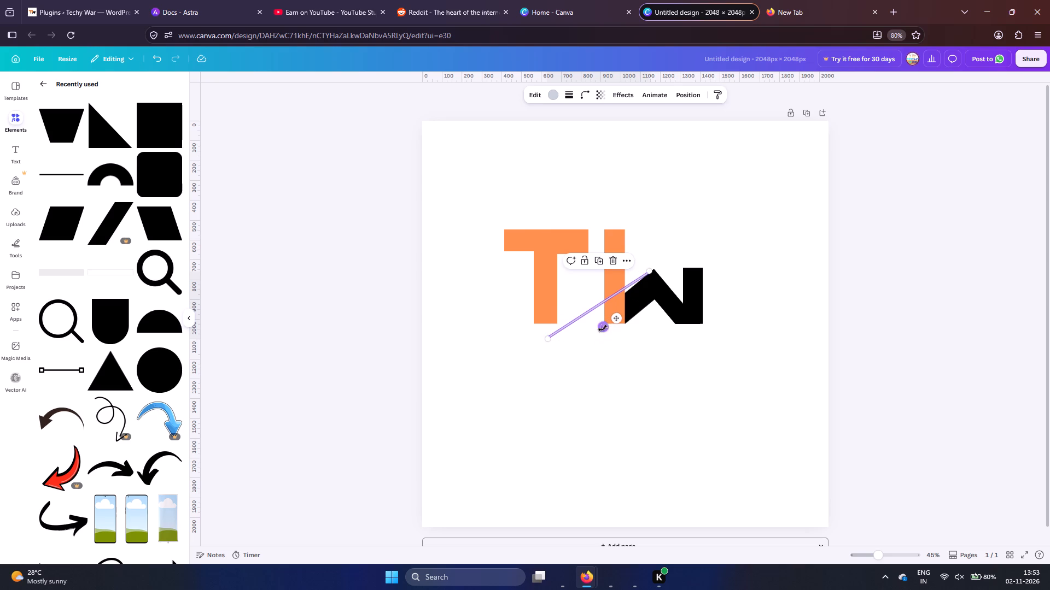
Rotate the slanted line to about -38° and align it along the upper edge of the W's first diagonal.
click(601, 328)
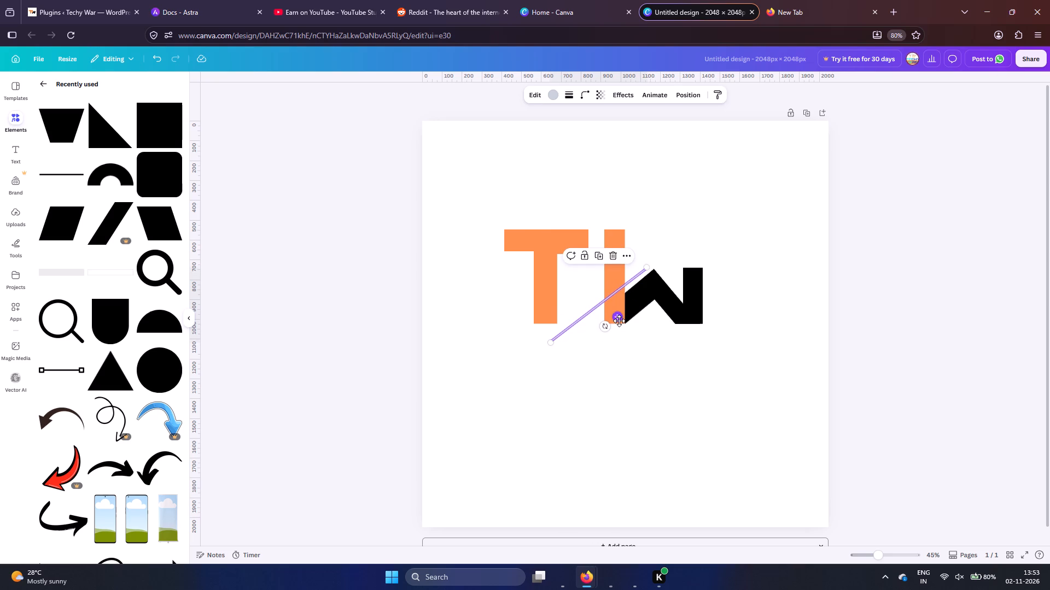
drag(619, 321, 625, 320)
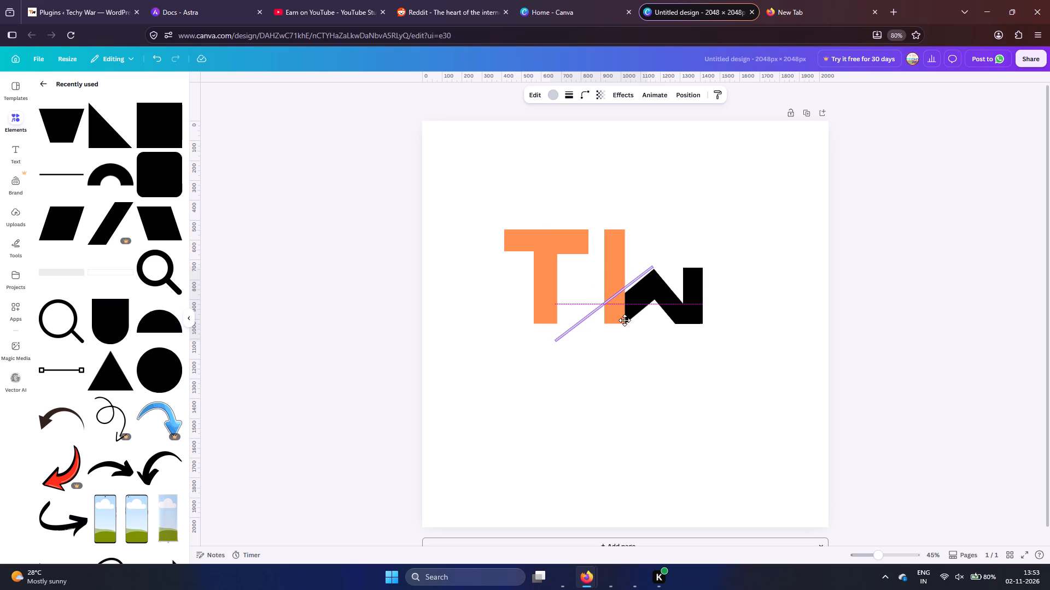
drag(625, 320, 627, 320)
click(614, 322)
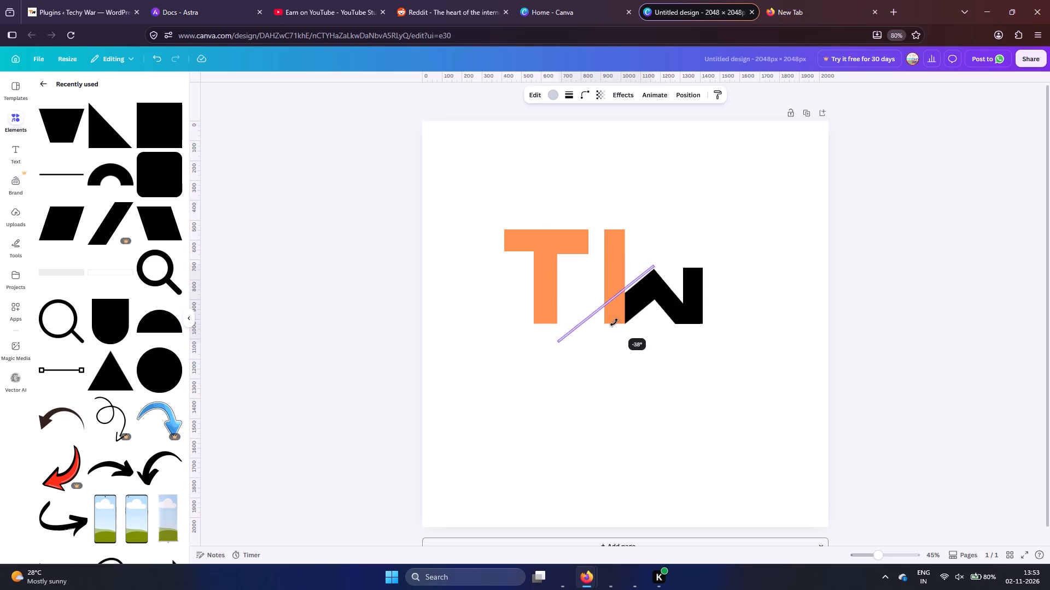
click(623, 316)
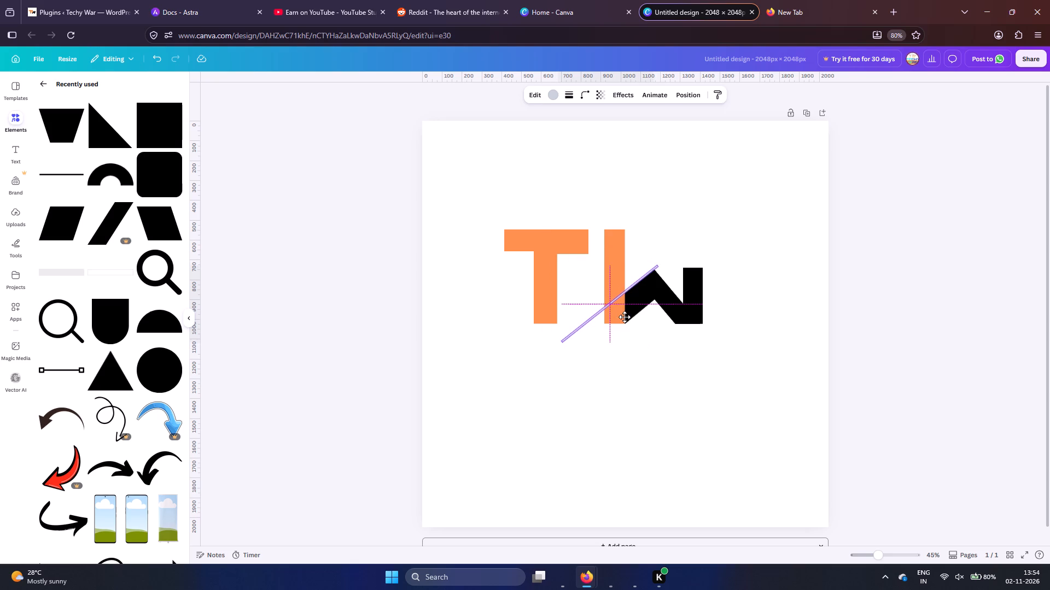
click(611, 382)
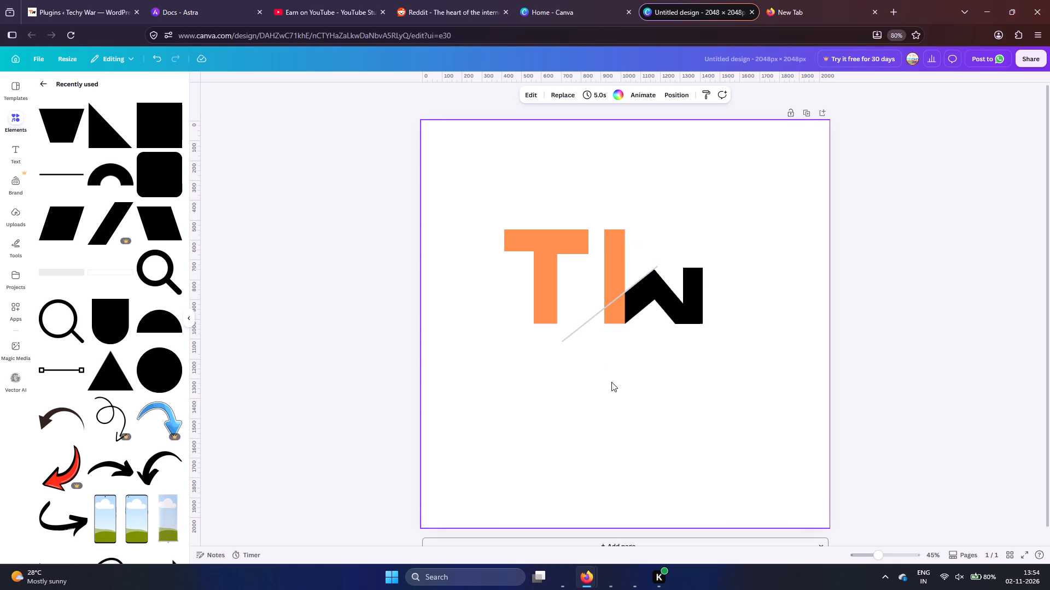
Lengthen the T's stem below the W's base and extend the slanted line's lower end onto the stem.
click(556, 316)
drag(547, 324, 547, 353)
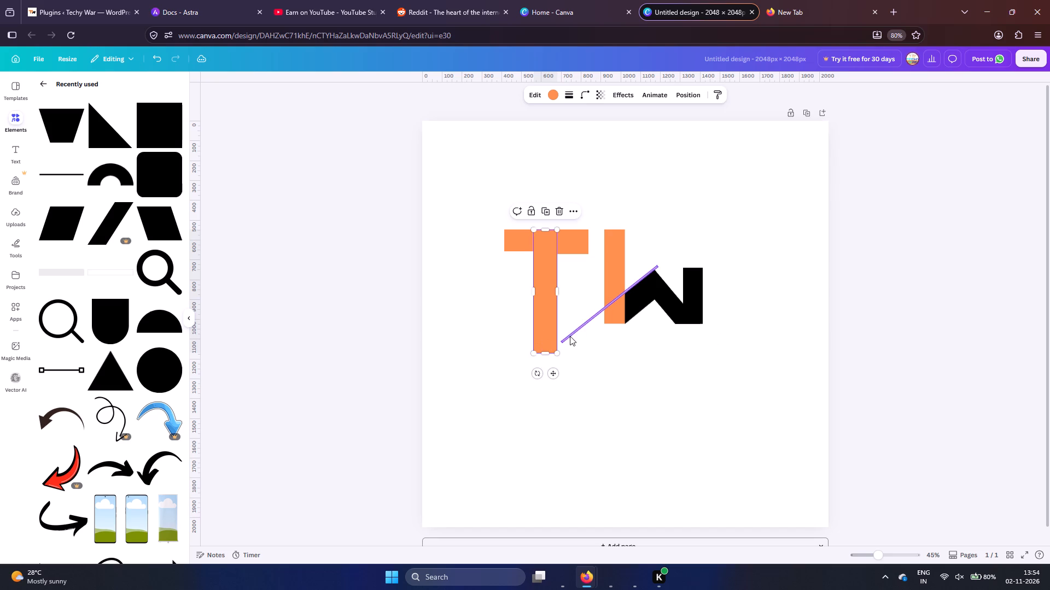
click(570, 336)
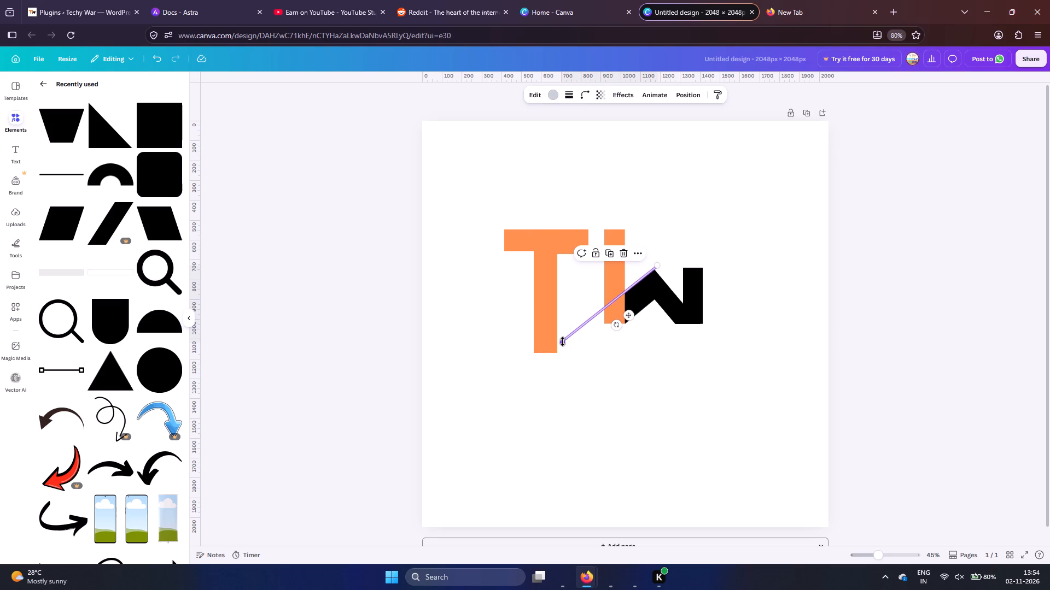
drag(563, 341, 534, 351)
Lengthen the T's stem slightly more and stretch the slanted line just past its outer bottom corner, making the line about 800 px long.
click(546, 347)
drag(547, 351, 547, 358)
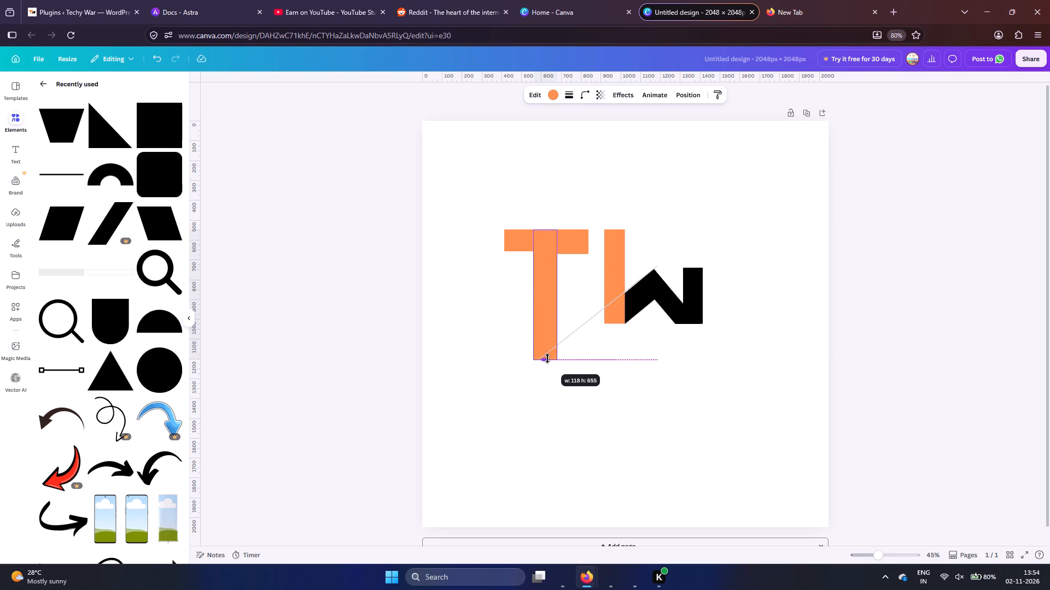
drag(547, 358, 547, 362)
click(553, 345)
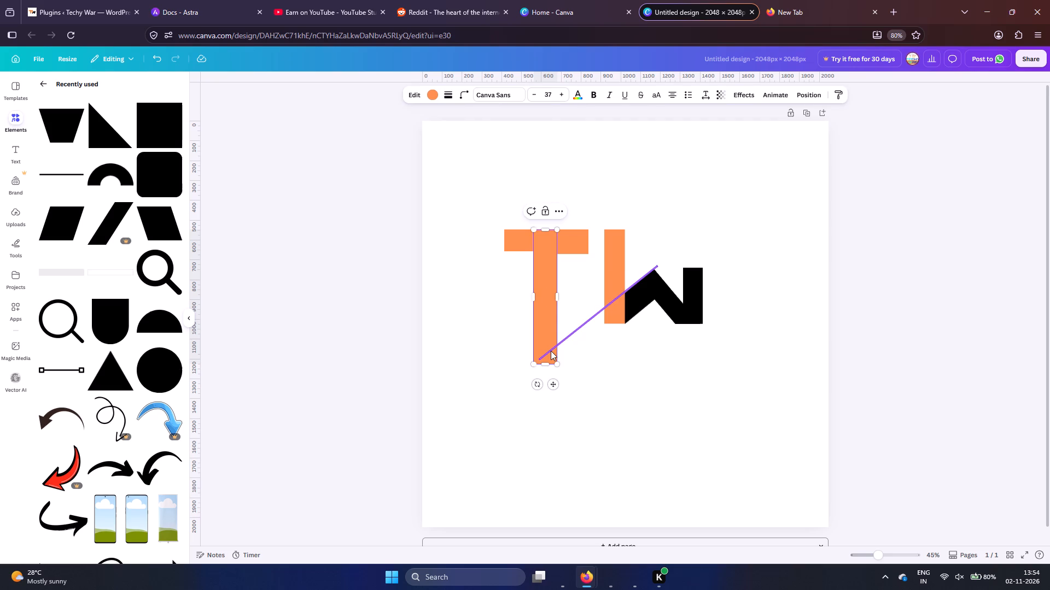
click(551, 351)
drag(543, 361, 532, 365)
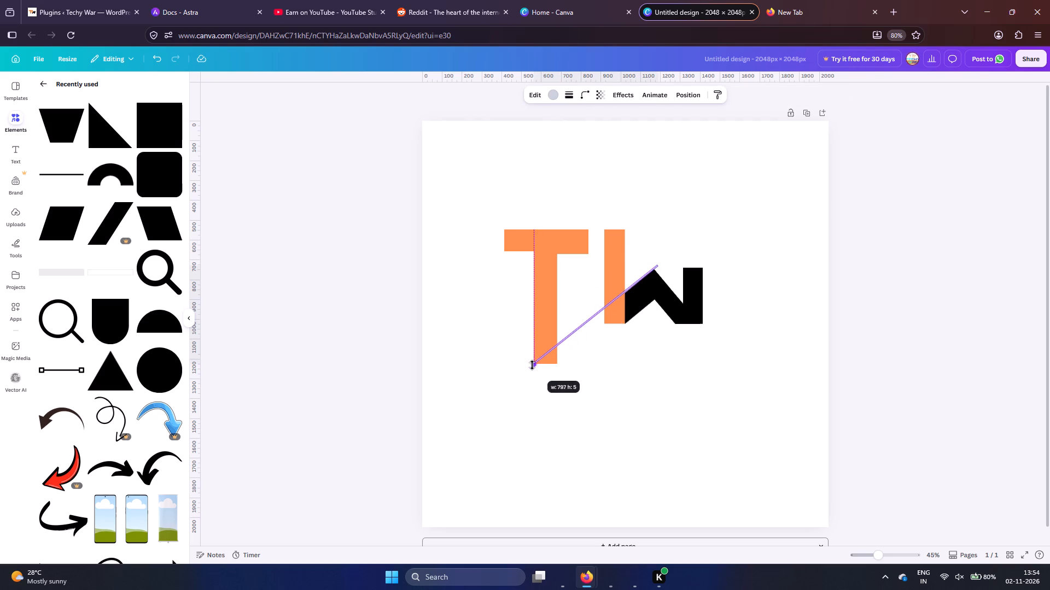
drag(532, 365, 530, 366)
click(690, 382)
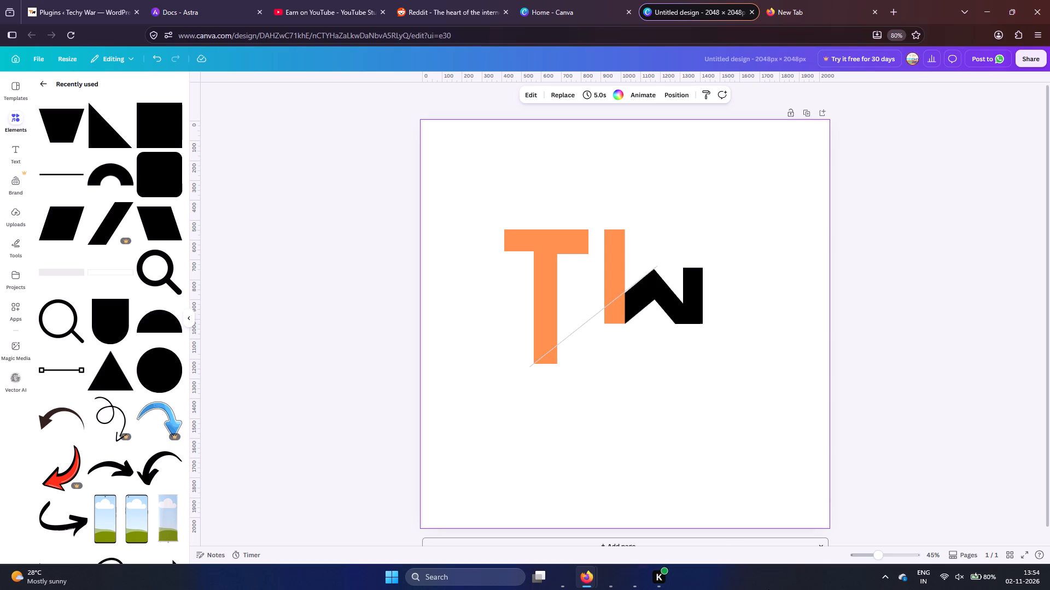
Delete all the letter shapes and the slanted line from the page.
drag(434, 188, 587, 292)
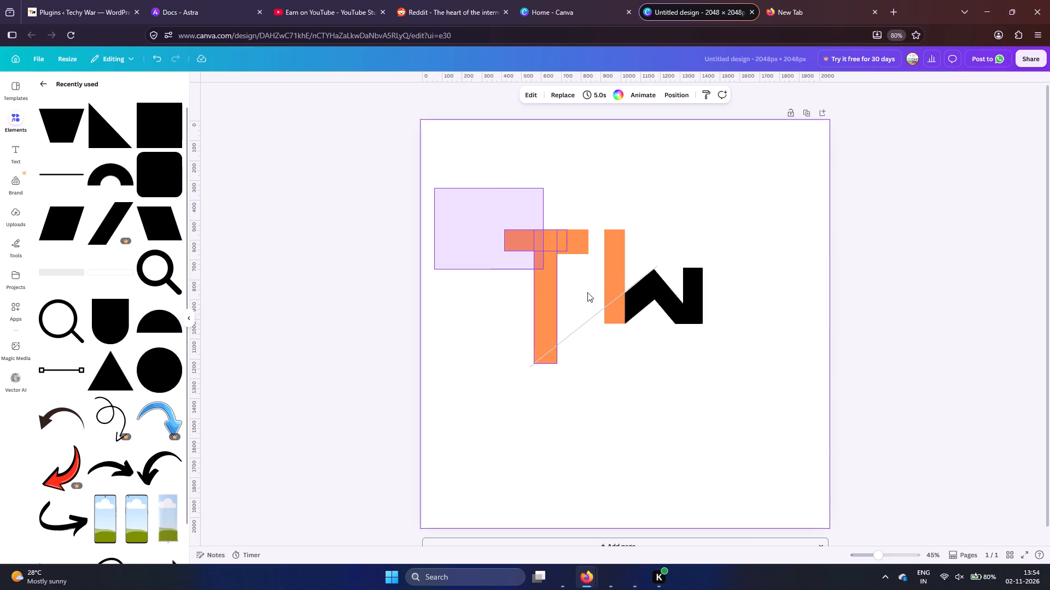
drag(587, 292, 794, 424)
key(Delete)
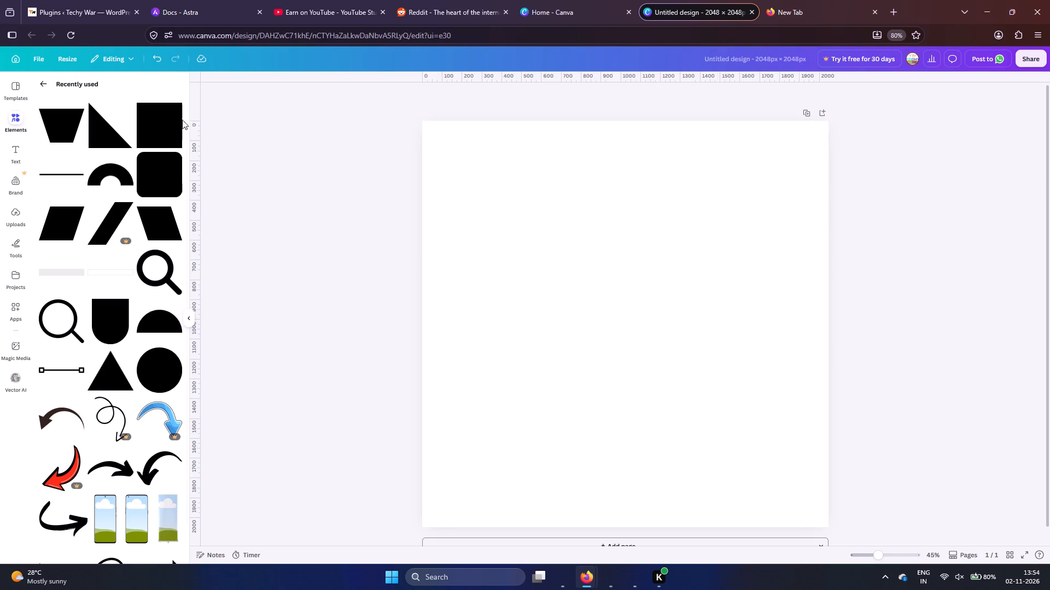
Add a square to the upper half of the empty page and narrow it to an upright rectangle about 196 px wide.
drag(164, 120, 538, 210)
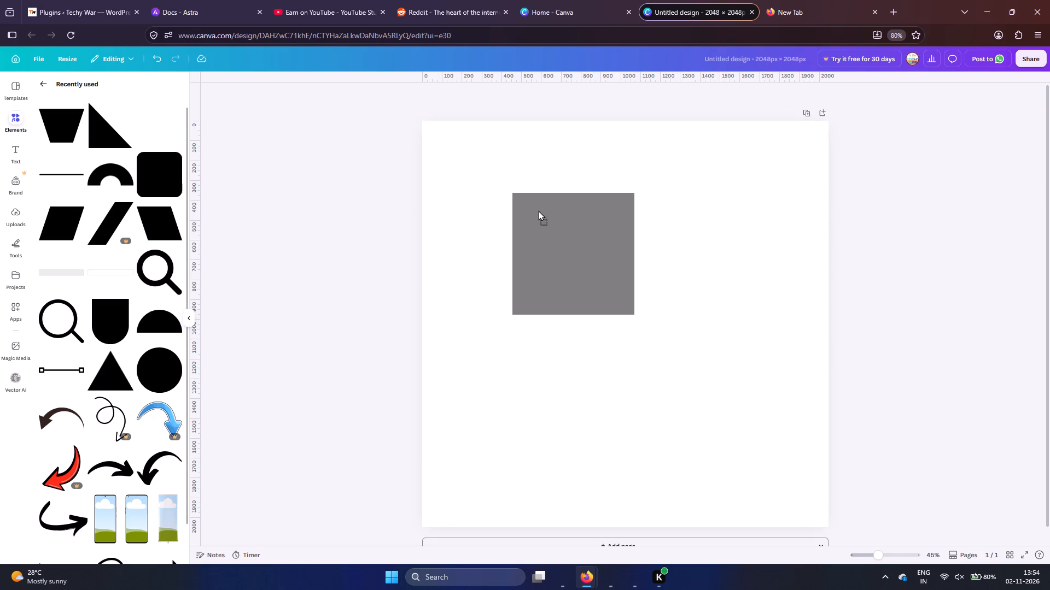
drag(538, 210, 527, 217)
click(626, 261)
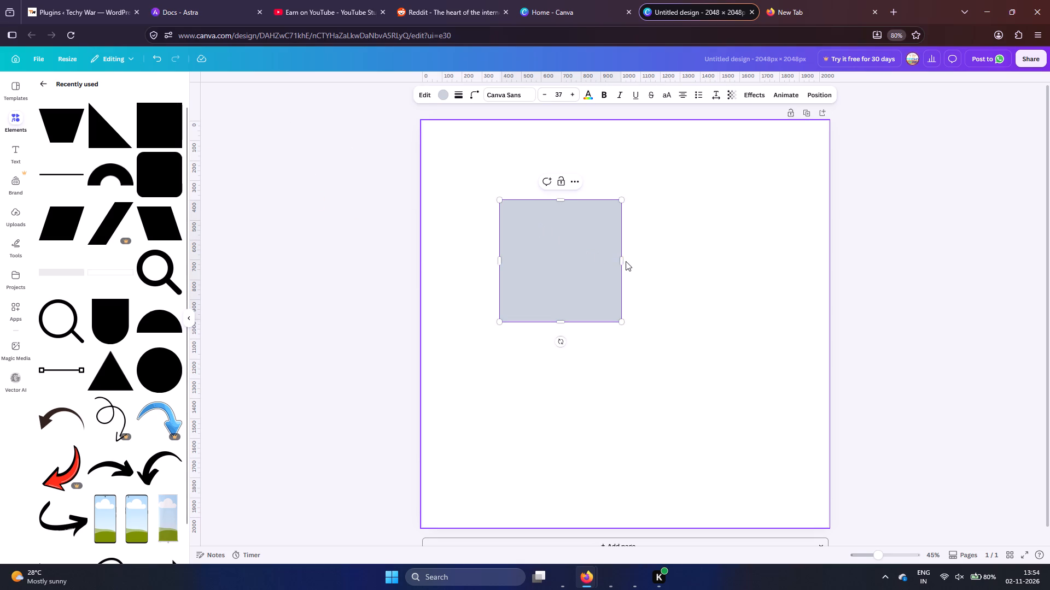
click(592, 246)
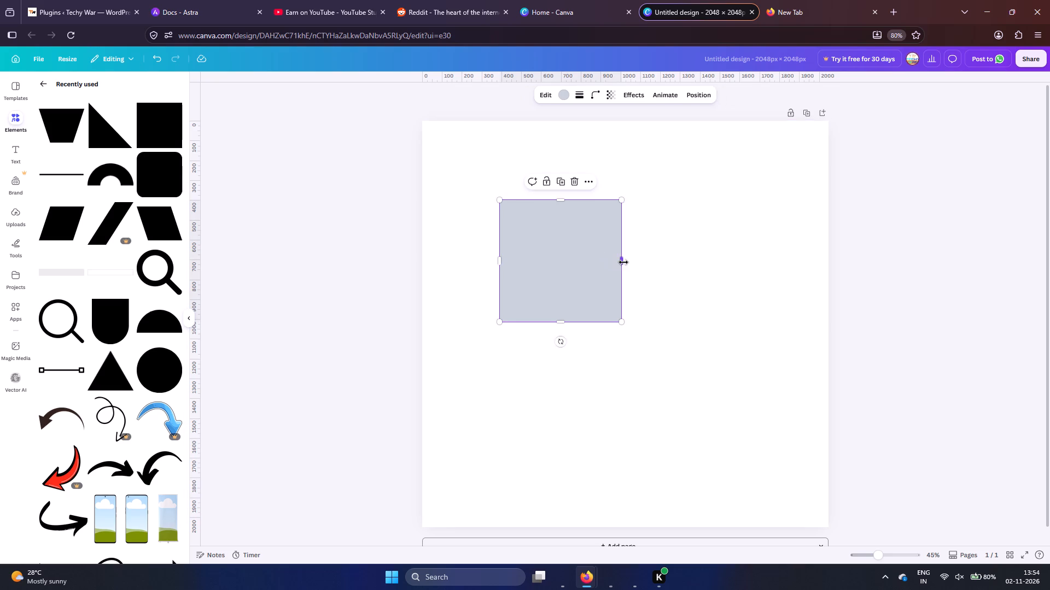
drag(623, 262, 550, 262)
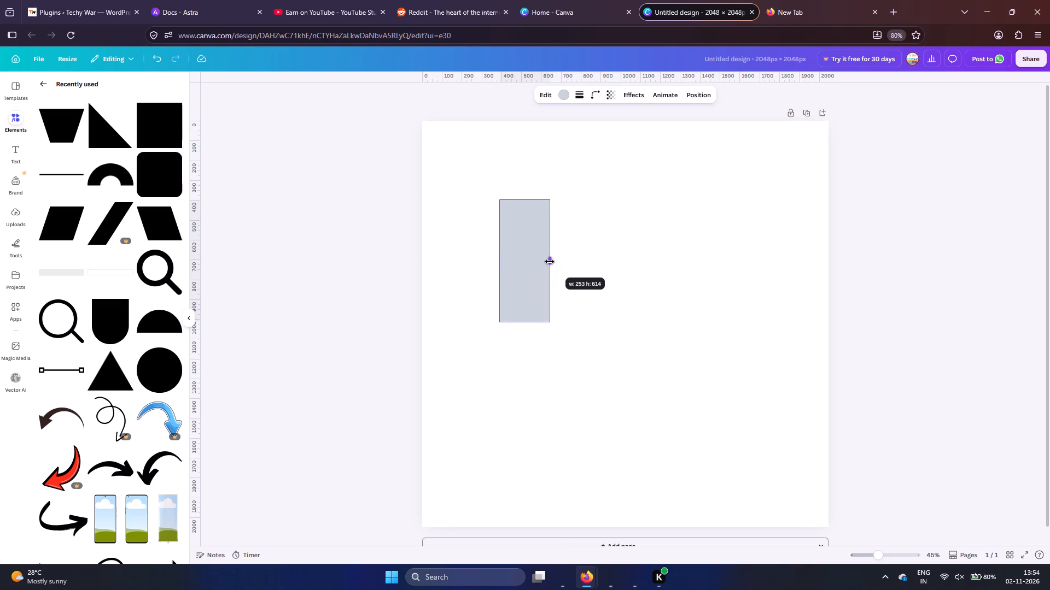
drag(550, 262, 540, 262)
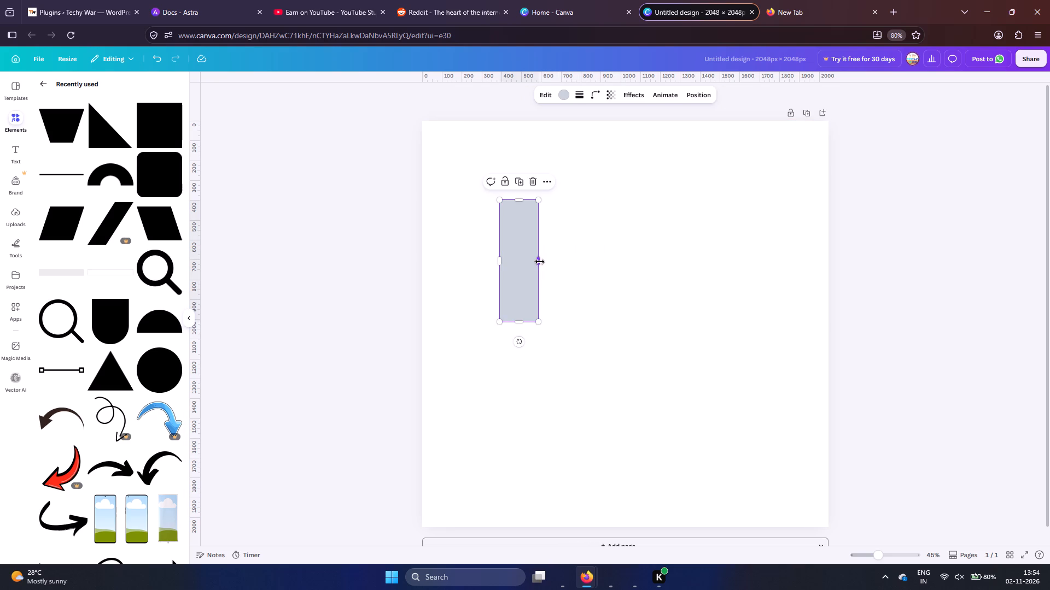
Reposition the upright rectangle in the page's upper half and resize it to about 182 × 553 px as the T's stem.
drag(522, 258, 531, 262)
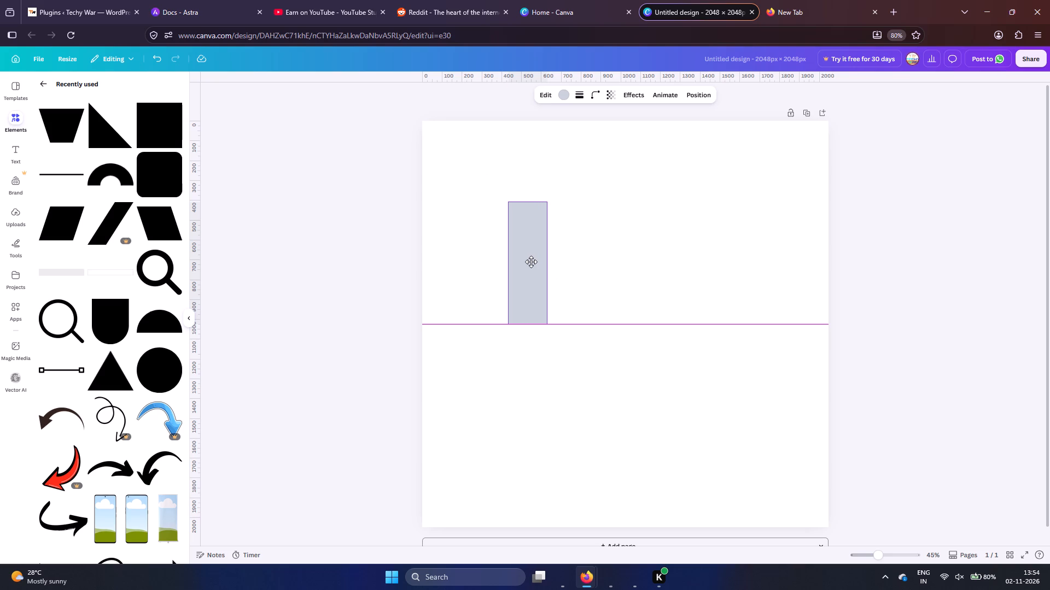
drag(531, 262, 551, 263)
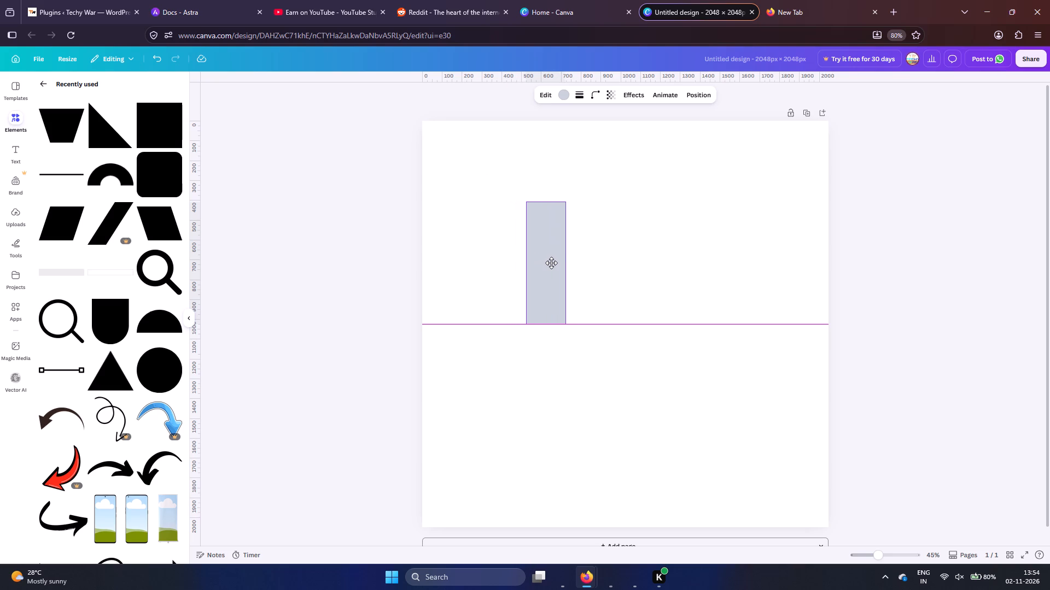
drag(551, 263, 552, 247)
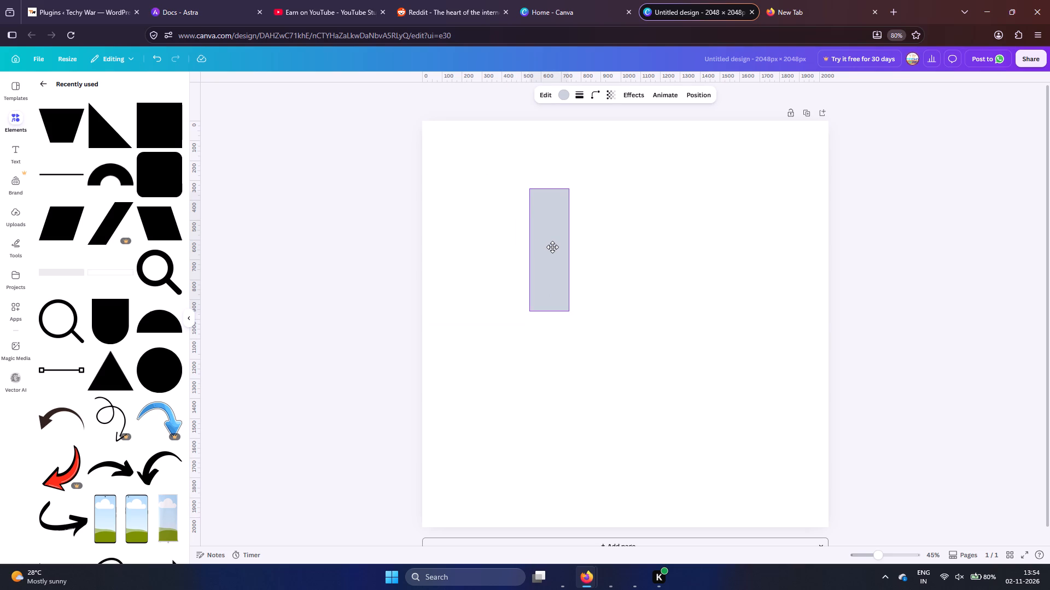
drag(552, 247, 553, 255)
drag(555, 316, 553, 292)
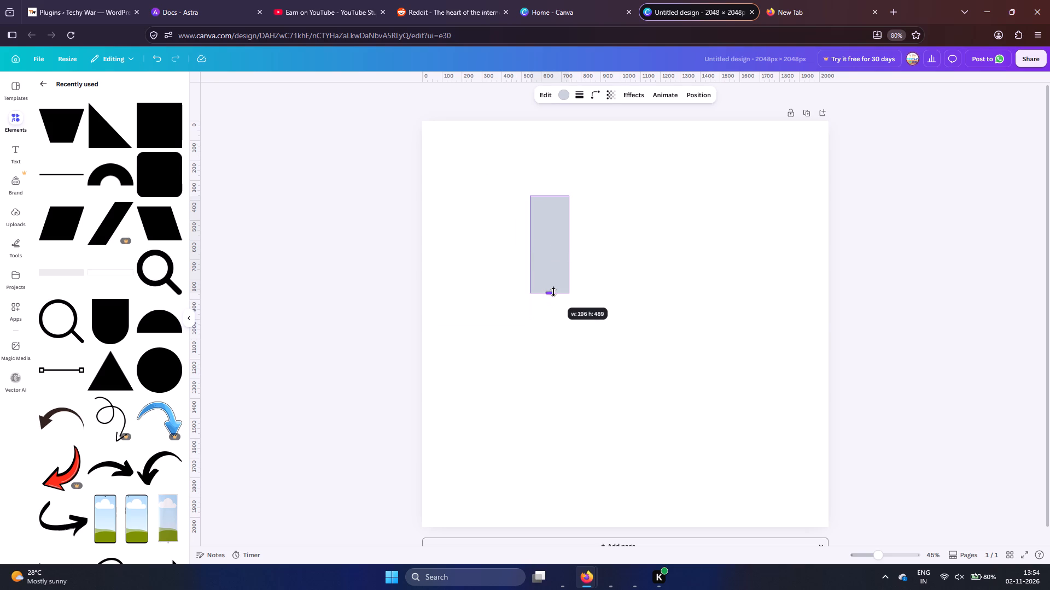
drag(553, 292, 553, 304)
click(567, 255)
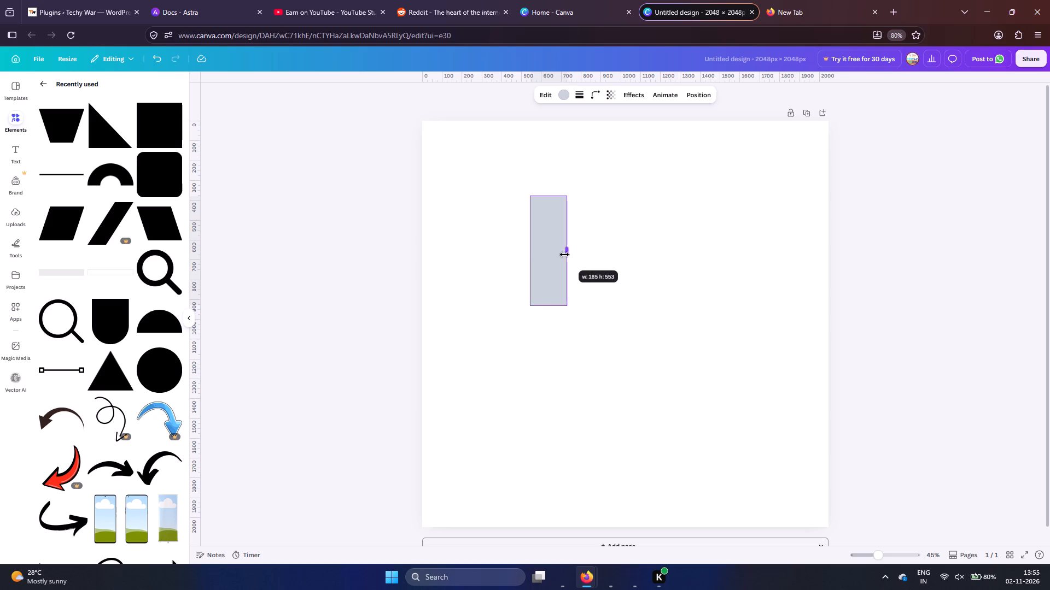
click(552, 247)
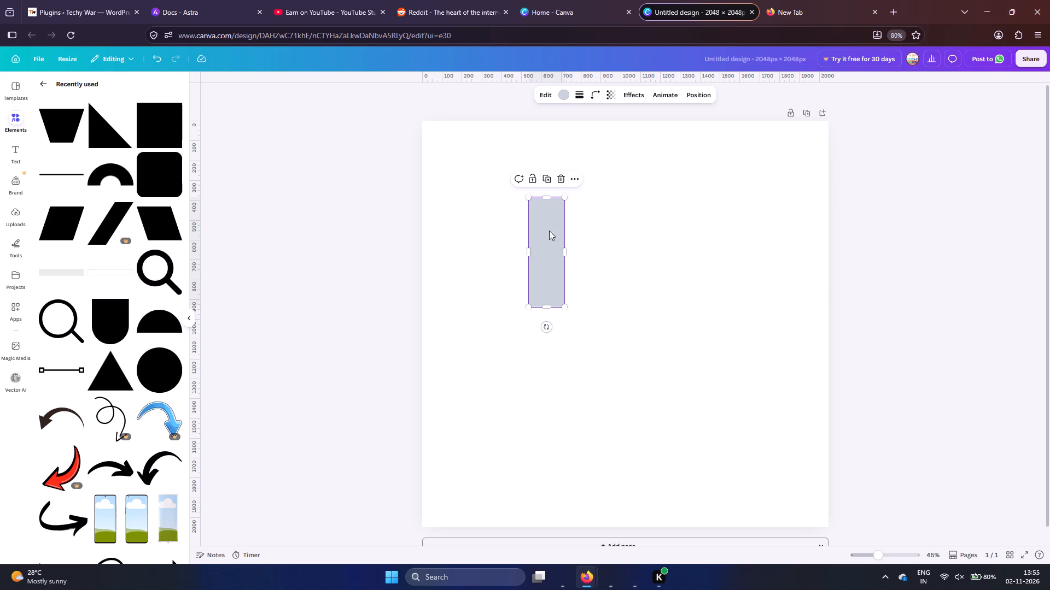
Duplicate the stem, rotate the copy to horizontal, align it with the stem's top and right edges, and shorten it as the T's left arm.
click(543, 178)
drag(551, 235, 568, 241)
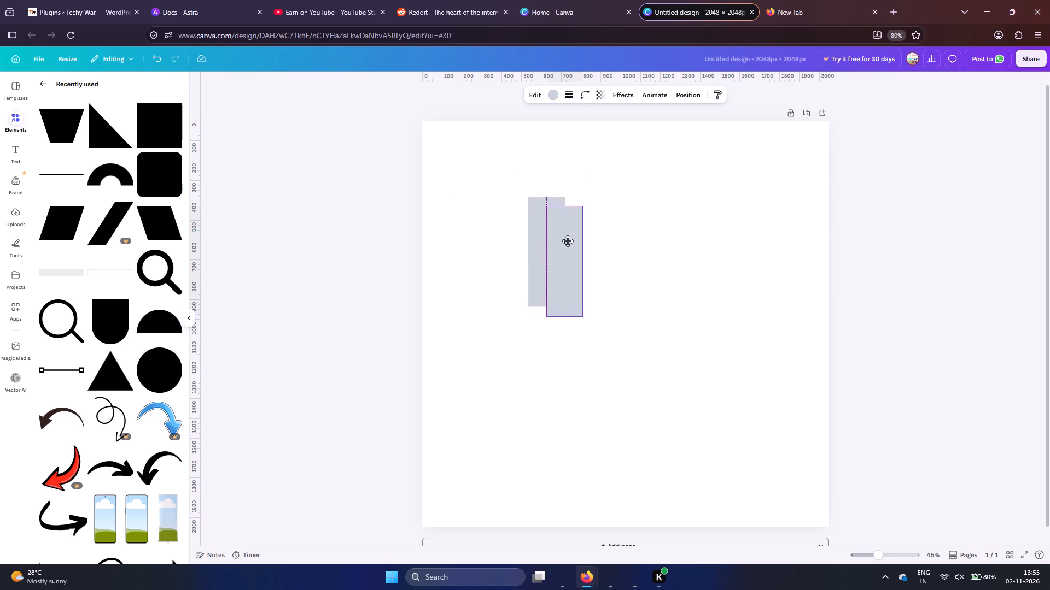
drag(568, 241, 506, 232)
drag(503, 327, 424, 267)
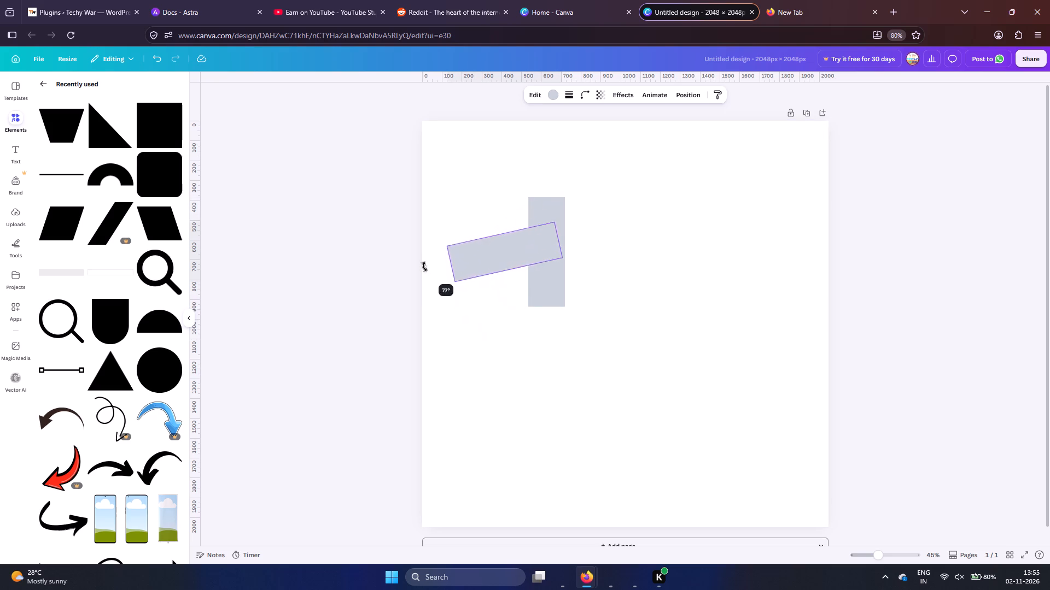
drag(424, 267, 429, 250)
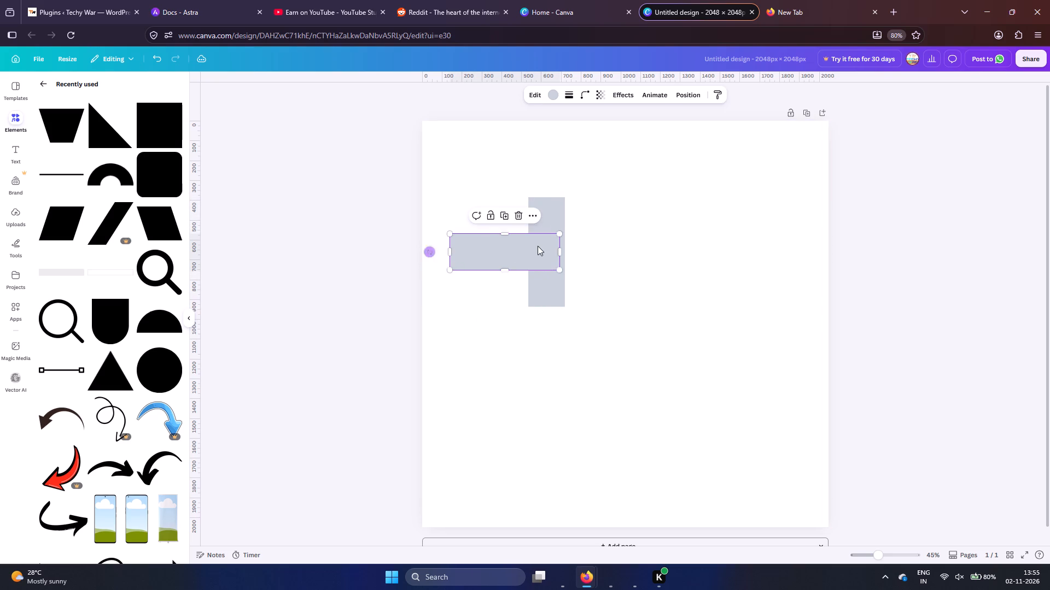
drag(539, 246, 545, 210)
drag(456, 215, 489, 215)
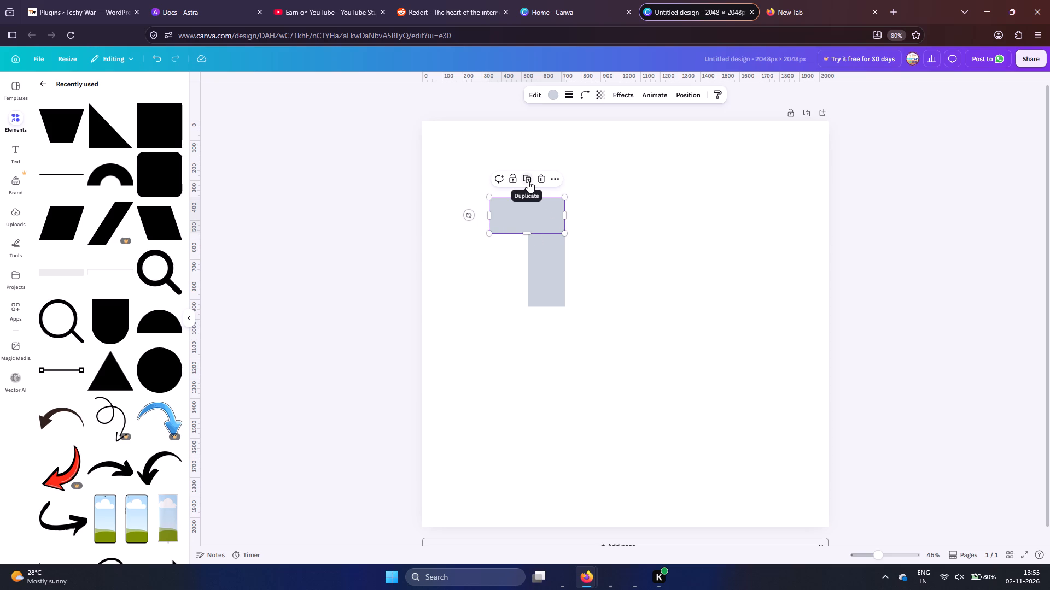
Duplicate the T's horizontal bar, align the copy with the stem's left edge extending to the right, and shorten it slightly.
click(528, 181)
drag(527, 195, 585, 215)
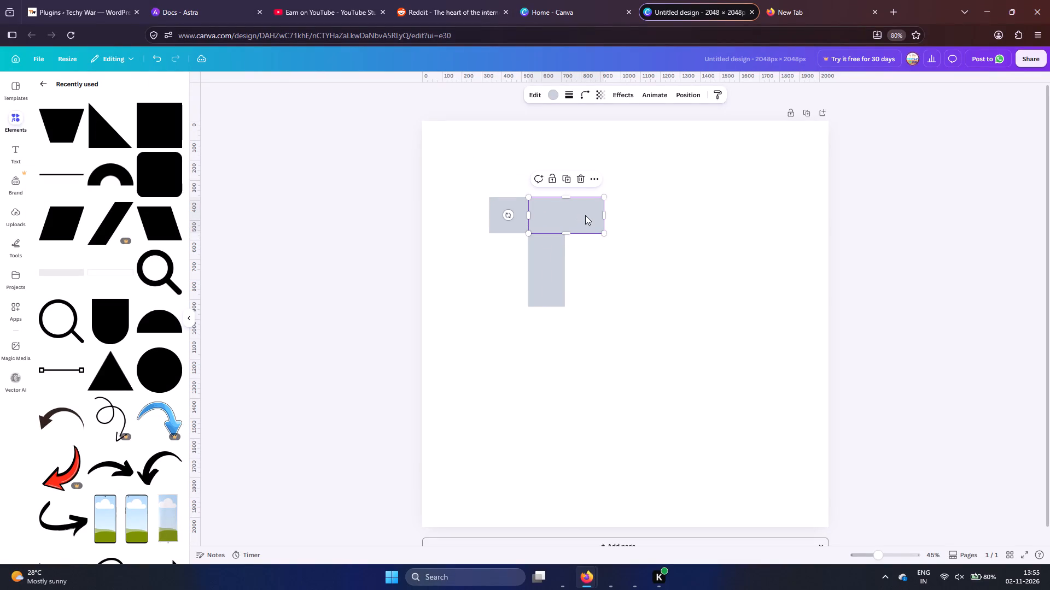
drag(607, 217, 600, 217)
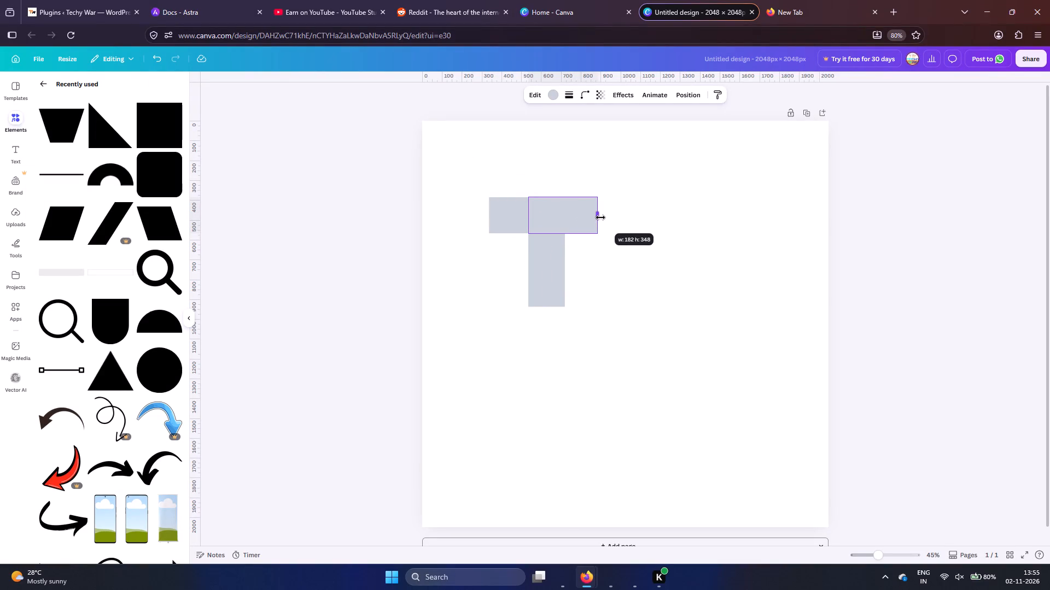
drag(600, 217, 599, 217)
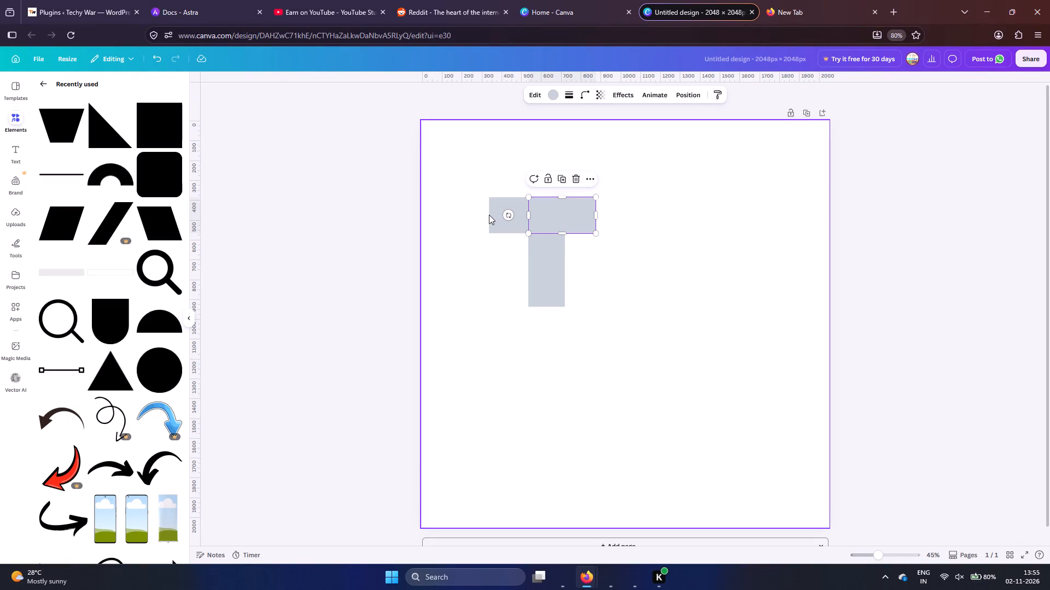
Shorten the outer ends of the T's left and right bars to make the arms nearly equal.
click(489, 215)
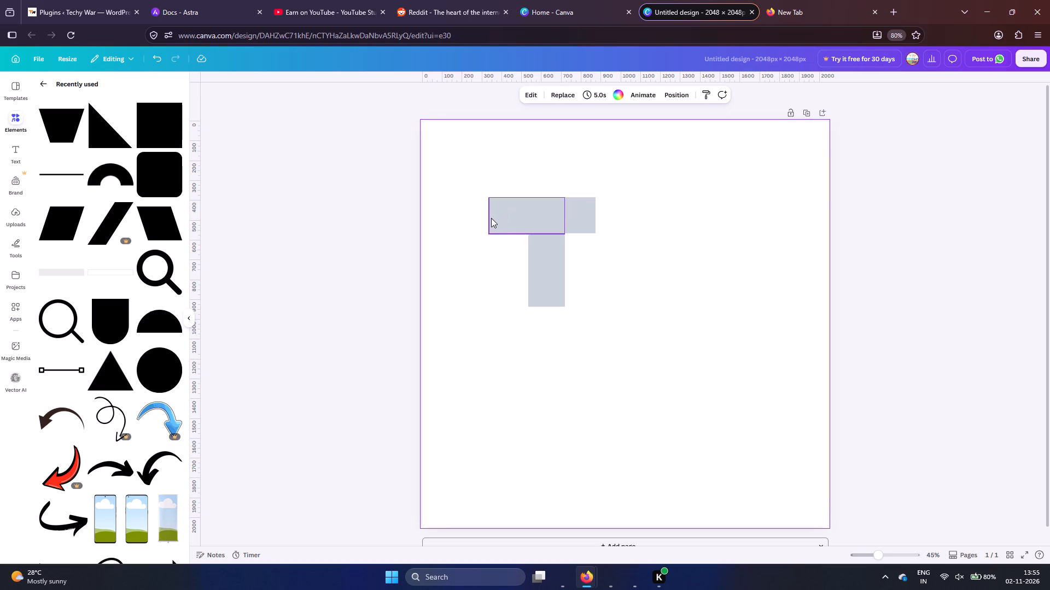
click(493, 217)
drag(491, 217, 500, 217)
click(667, 234)
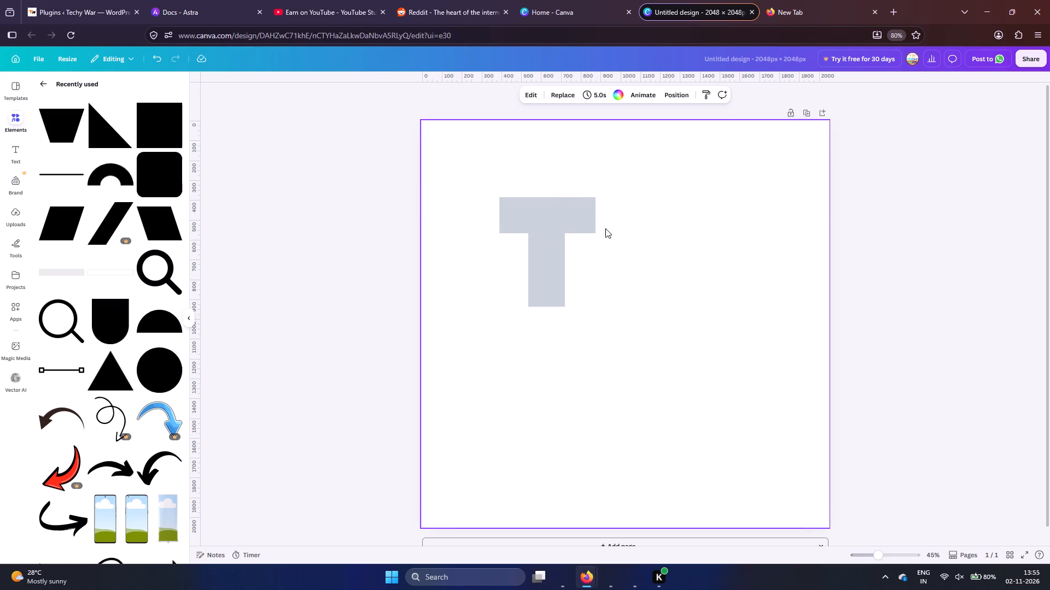
click(588, 218)
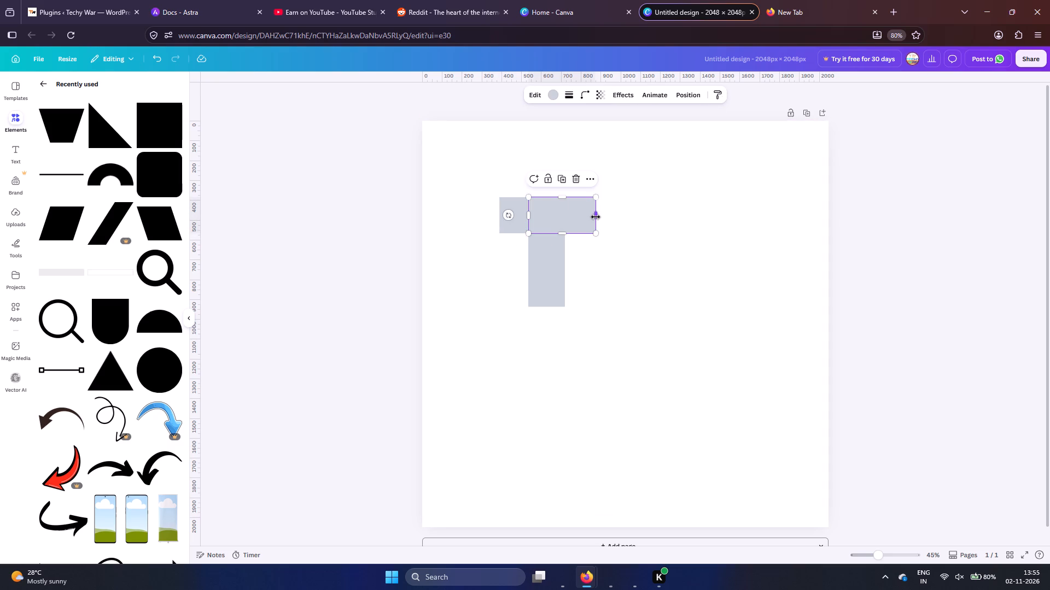
drag(596, 217, 591, 217)
click(688, 252)
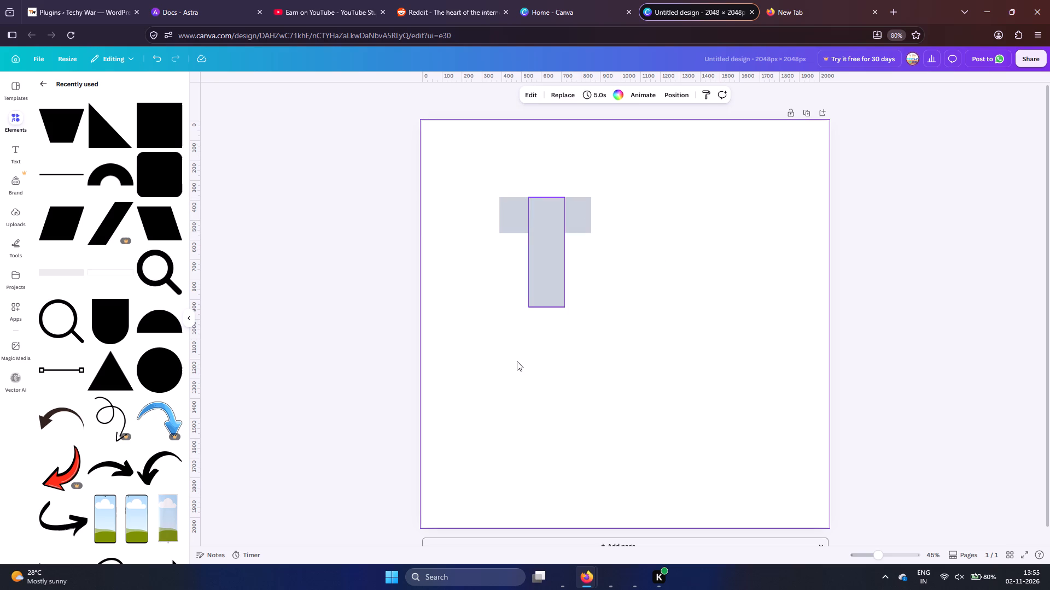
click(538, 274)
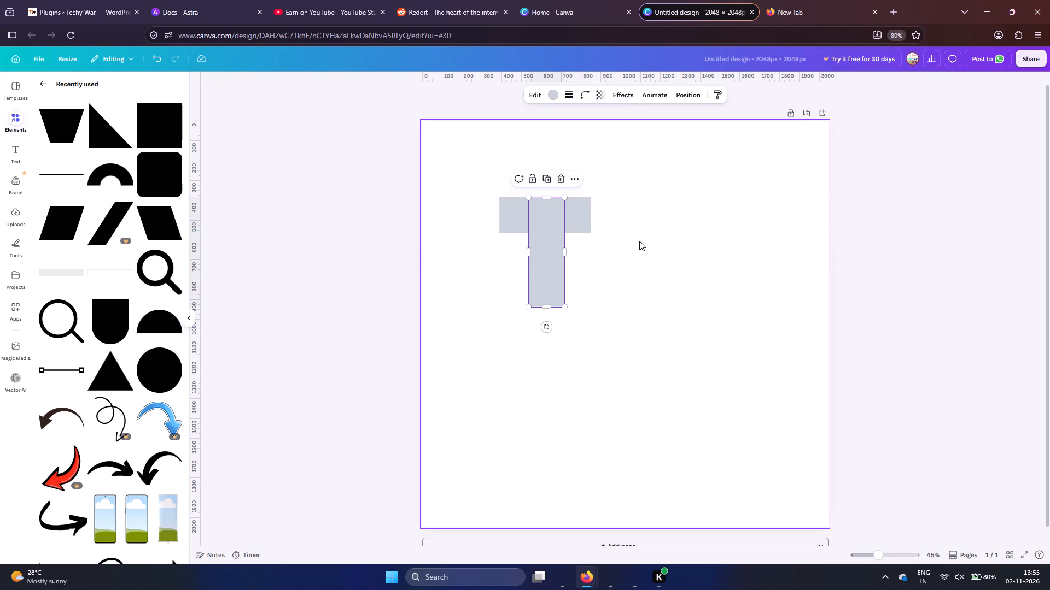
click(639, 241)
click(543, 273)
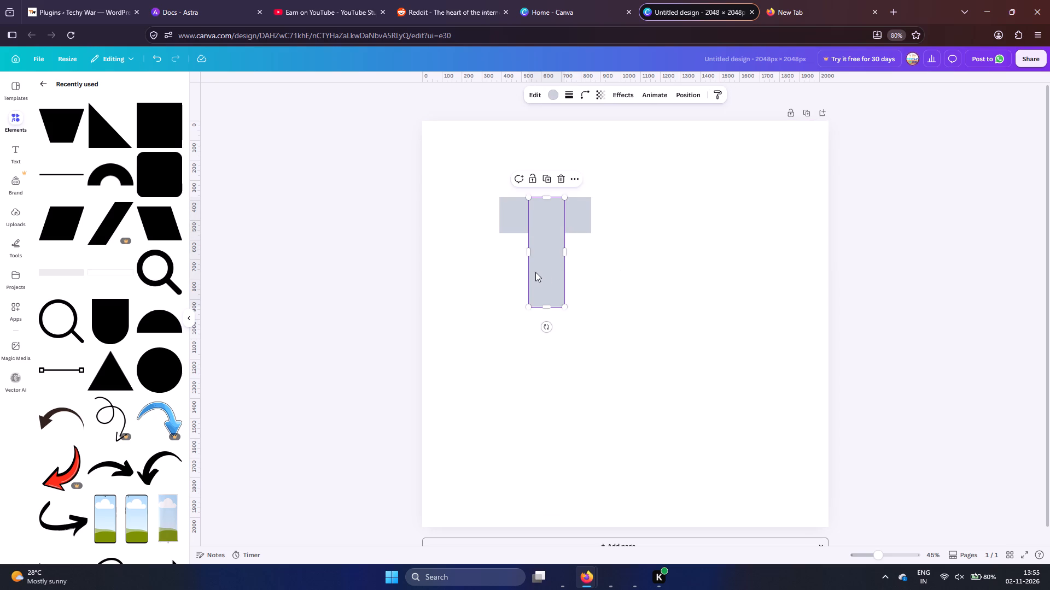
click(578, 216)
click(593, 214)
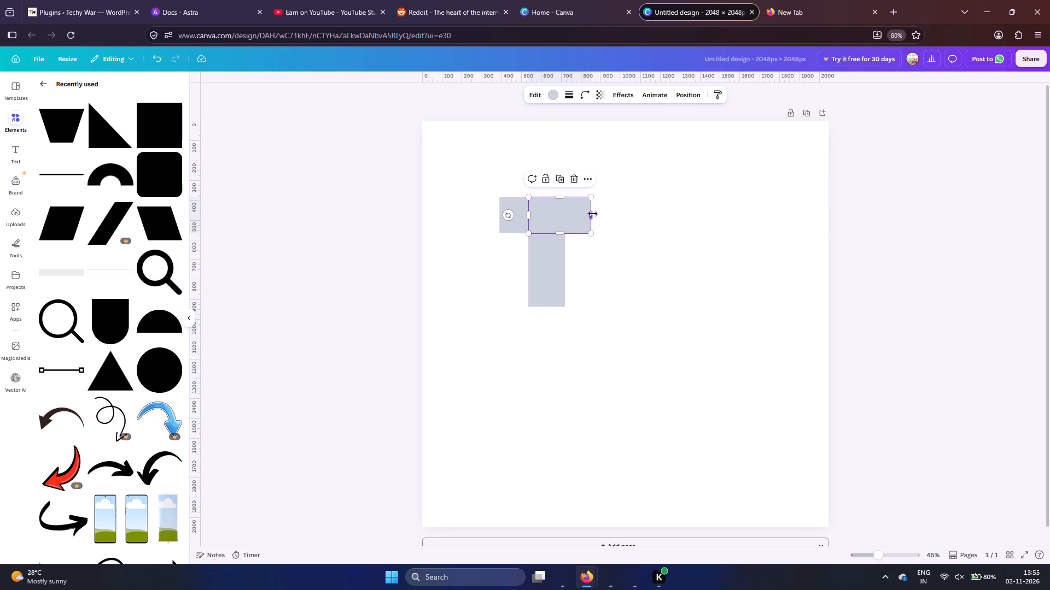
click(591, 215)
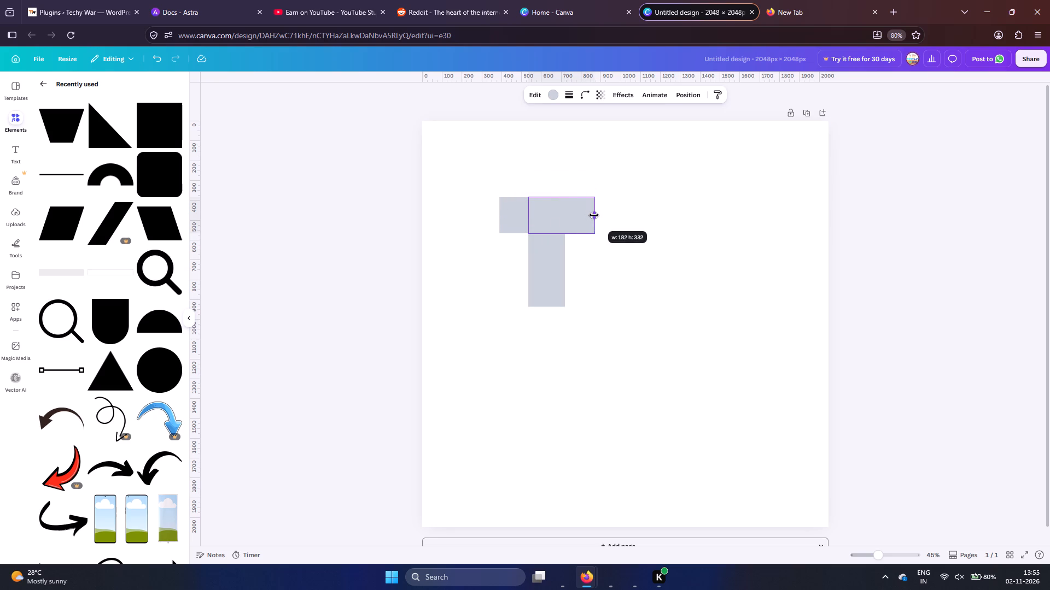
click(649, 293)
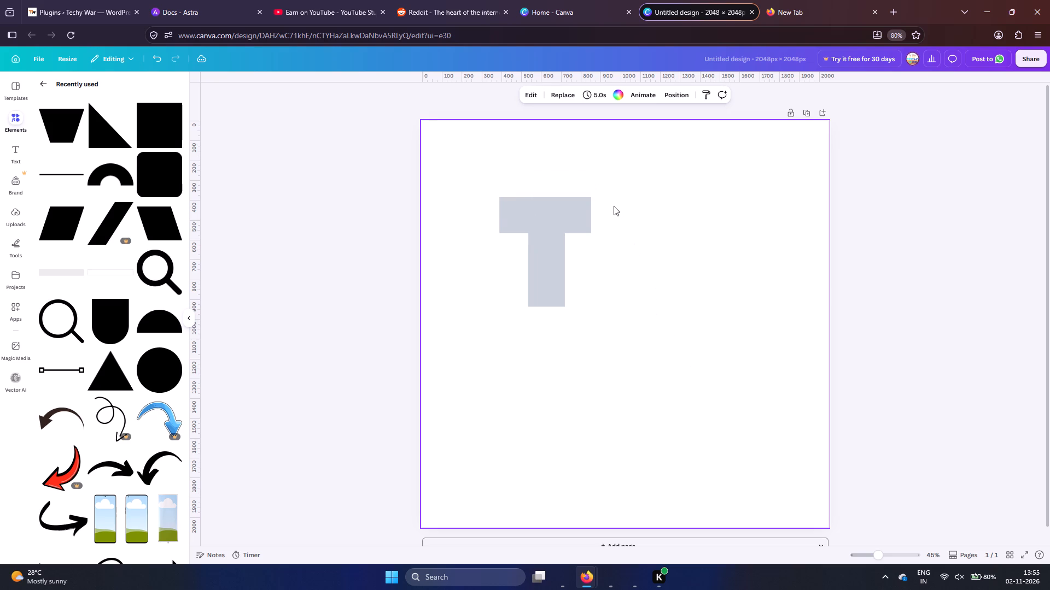
Duplicate the T's stem and place the copy level with it, just right of the T, as the next letter's left stroke.
click(550, 257)
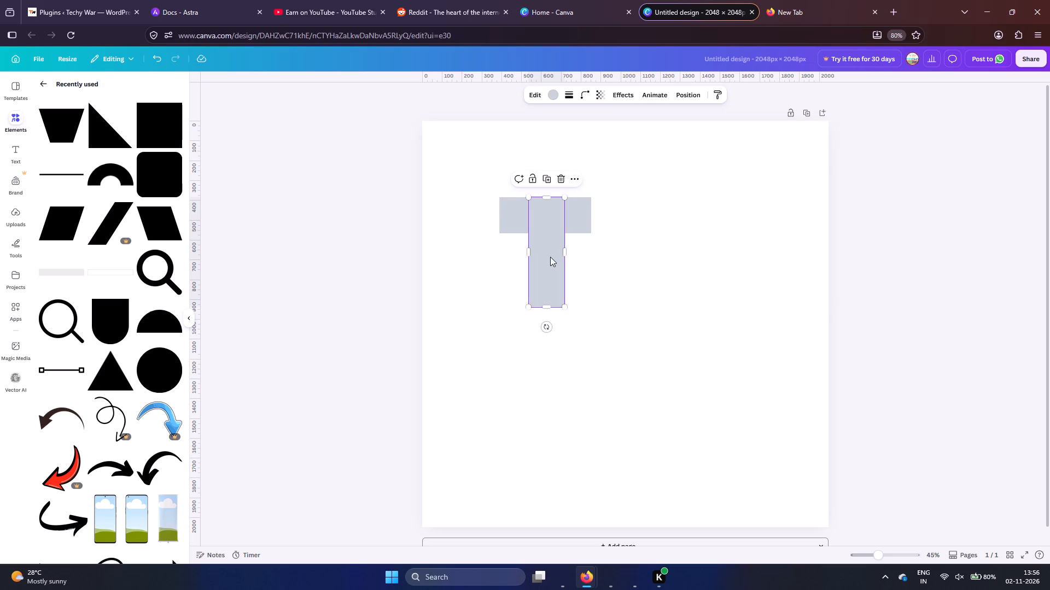
click(553, 175)
click(547, 179)
drag(546, 247, 622, 246)
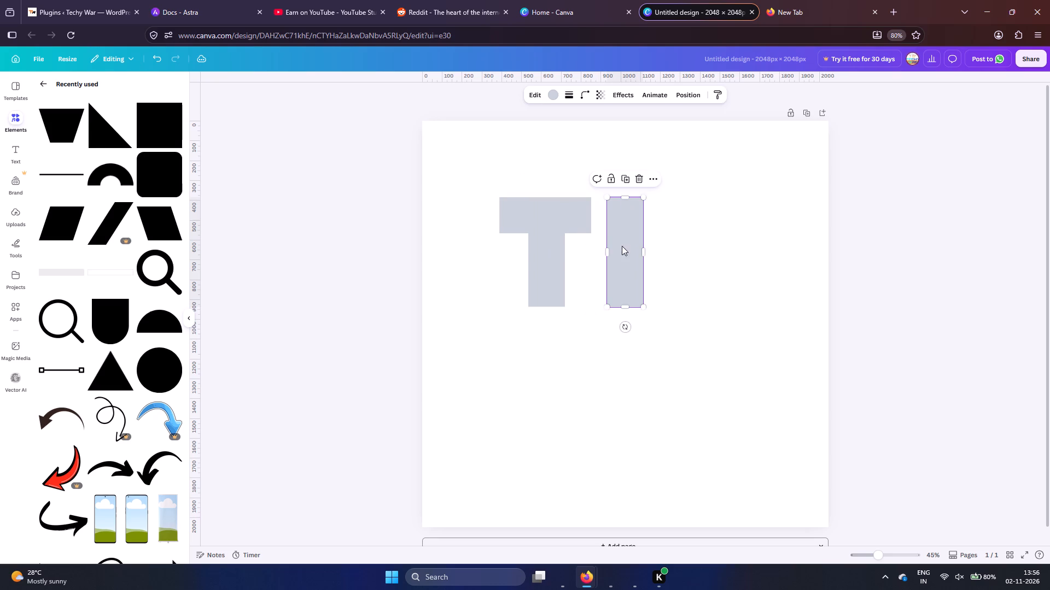
click(667, 320)
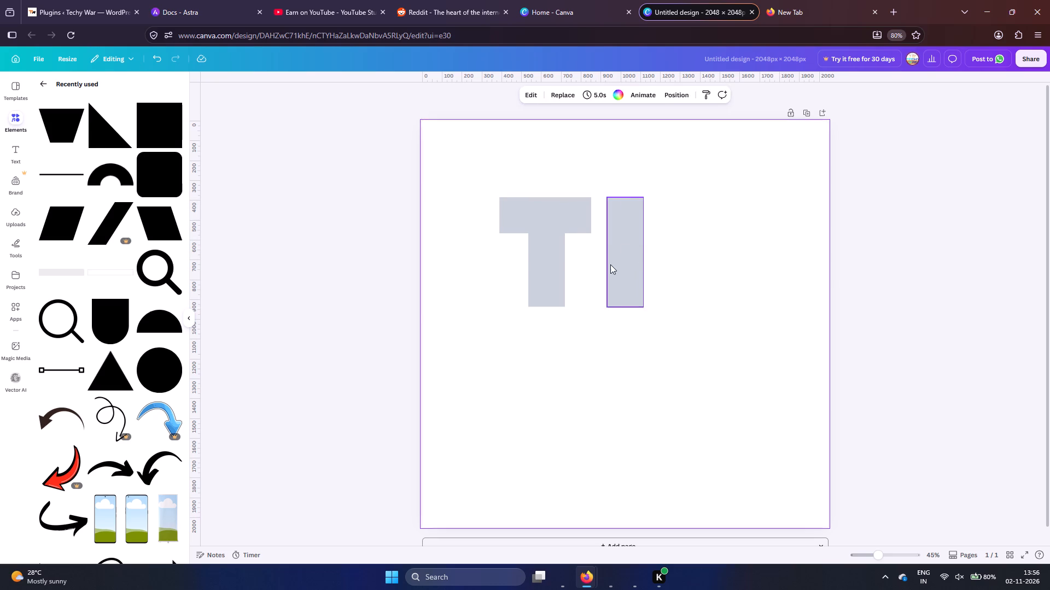
Duplicate the left stroke, rotate the copy to horizontal, align it with the stroke's bottom-left corner as a base bar, and lengthen it slightly.
click(610, 264)
click(623, 182)
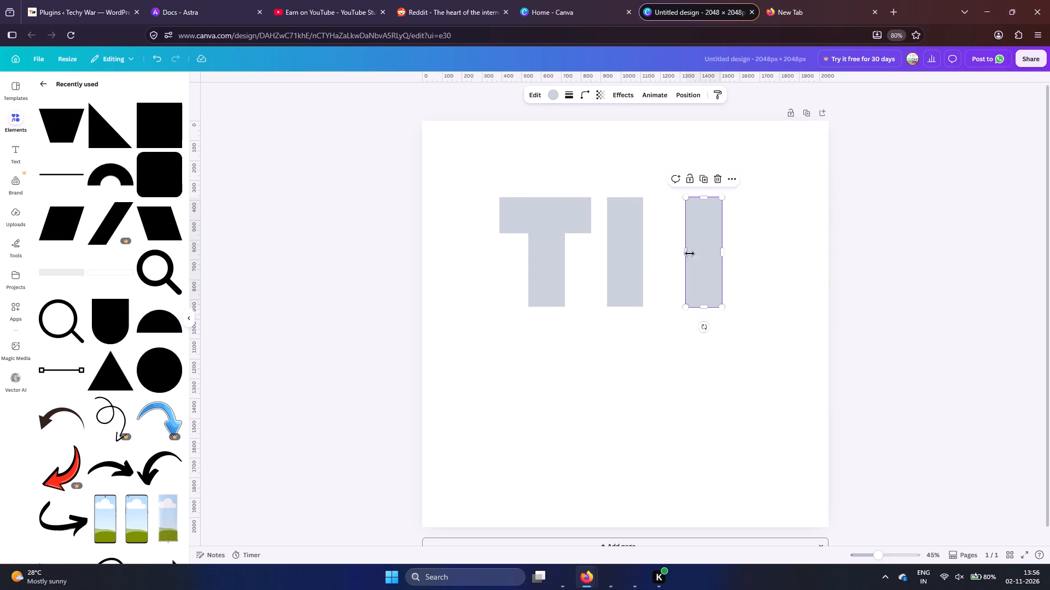
drag(702, 326, 658, 310)
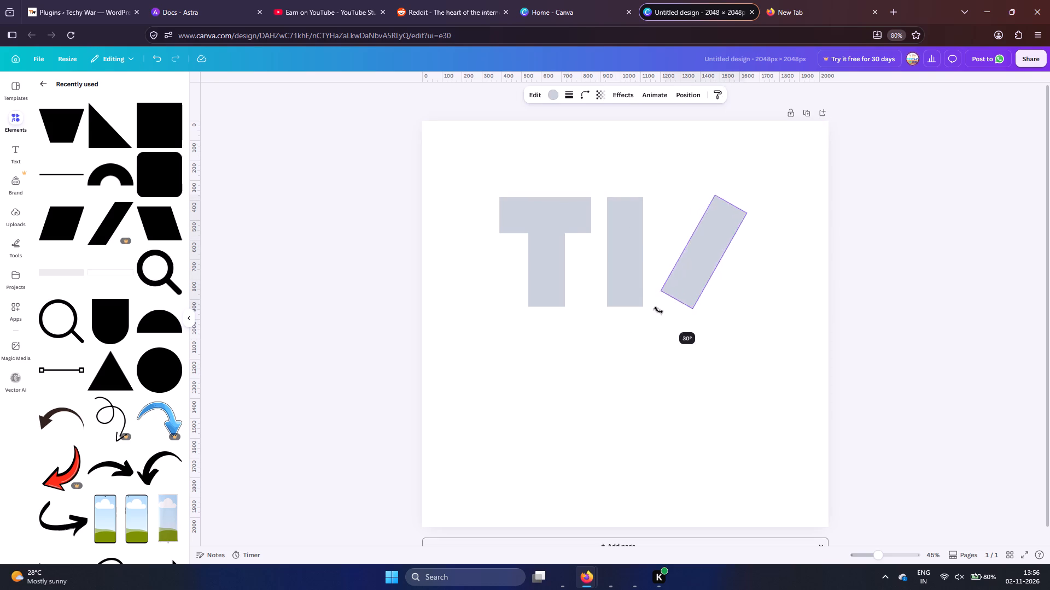
drag(658, 310, 647, 252)
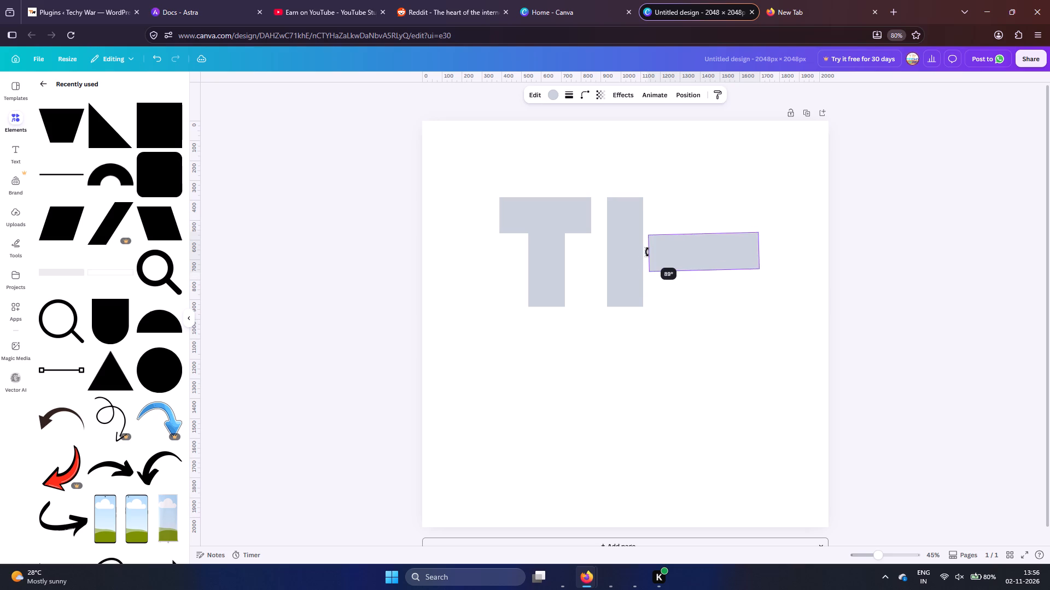
drag(647, 252, 648, 251)
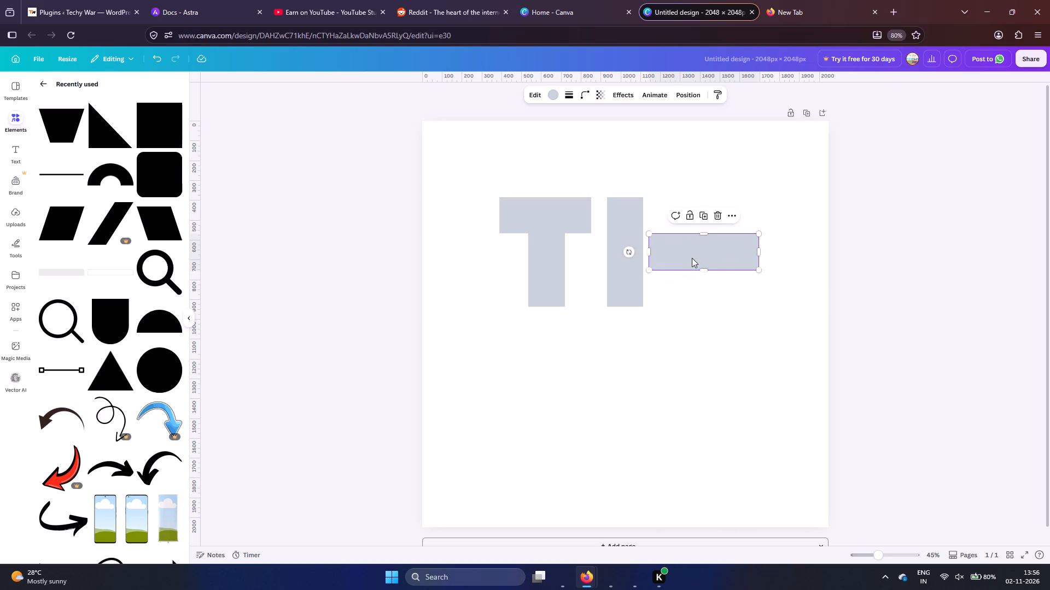
drag(700, 252, 659, 291)
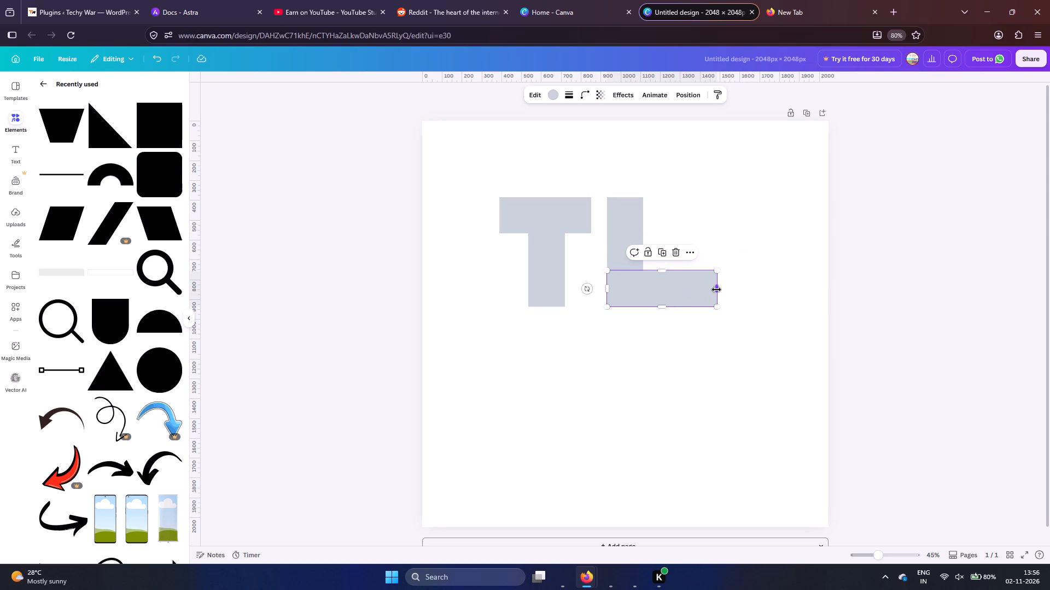
drag(716, 290, 728, 290)
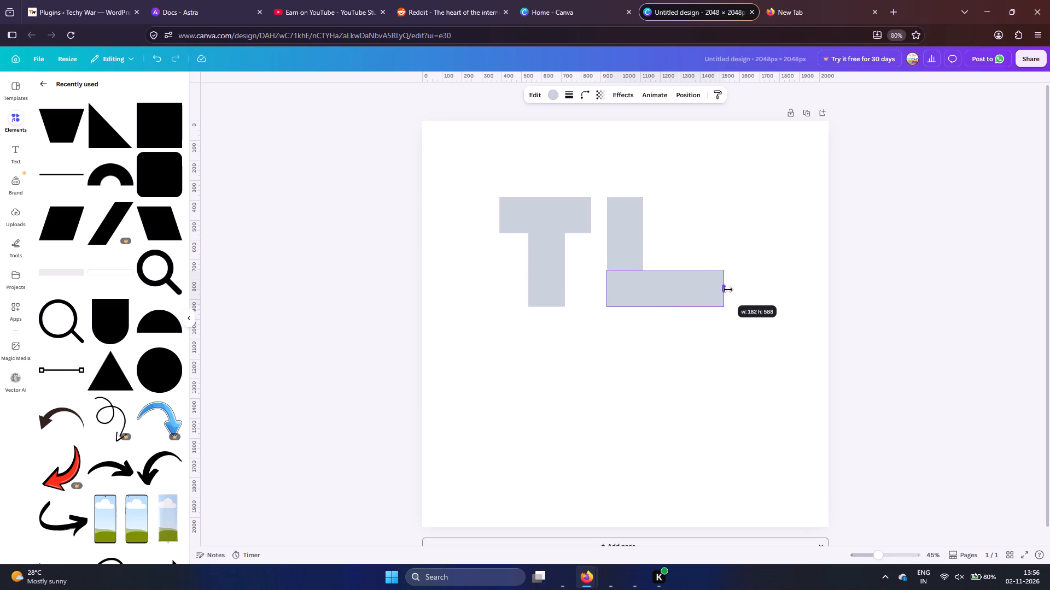
drag(728, 290, 729, 290)
Duplicate the base bar, rotate the copy upright as the W's middle stroke, and shorten its top level with the left stroke.
click(669, 287)
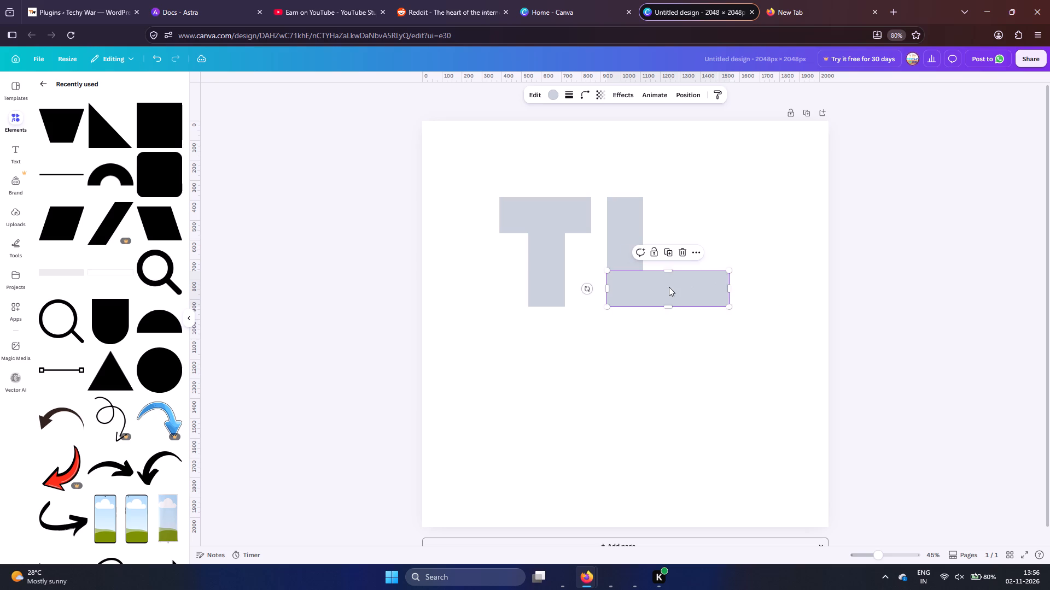
click(668, 257)
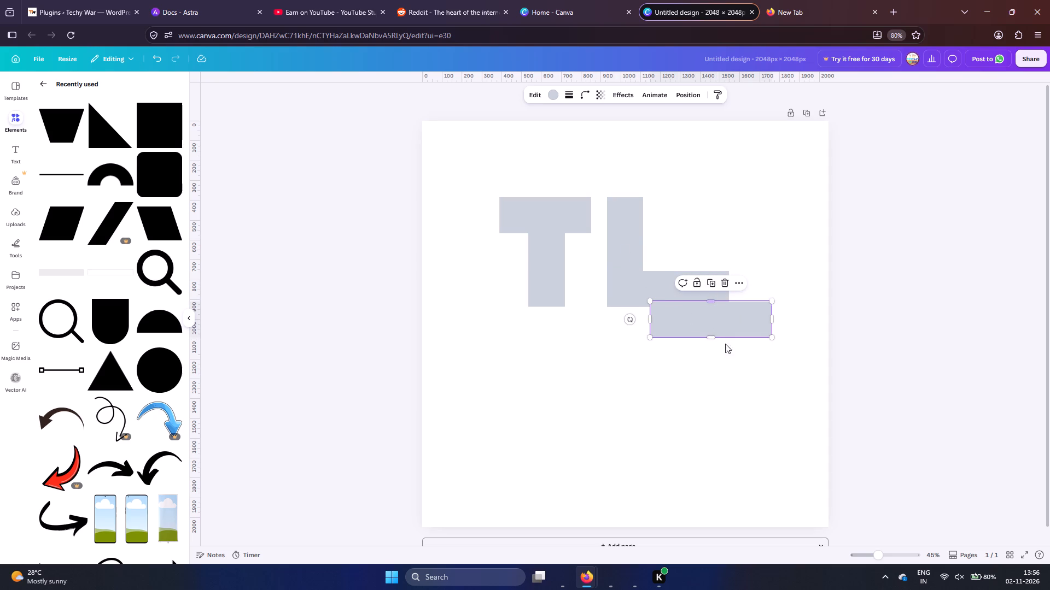
drag(628, 319, 733, 343)
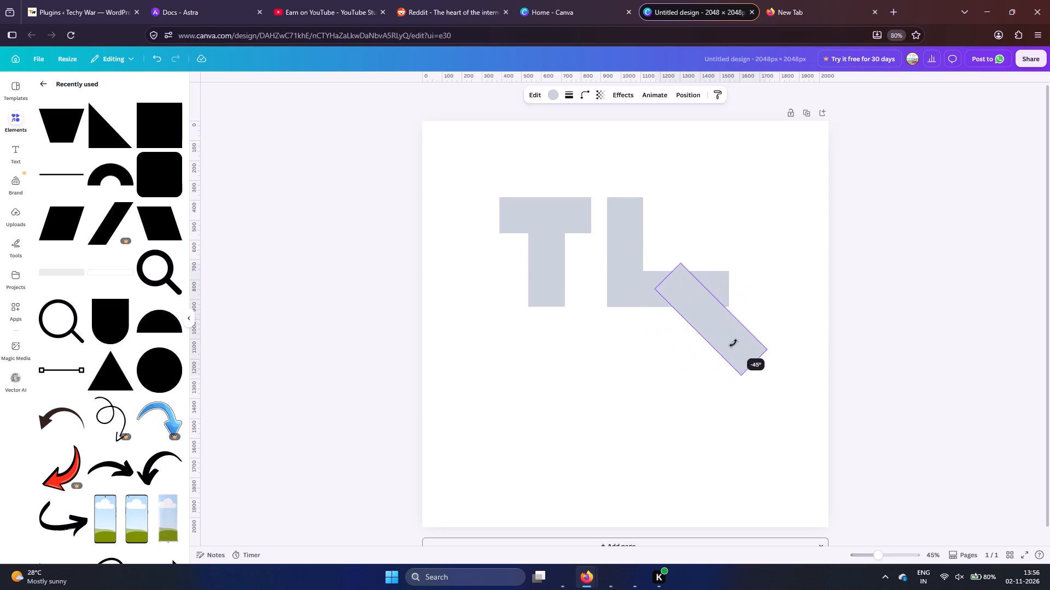
drag(733, 343, 713, 361)
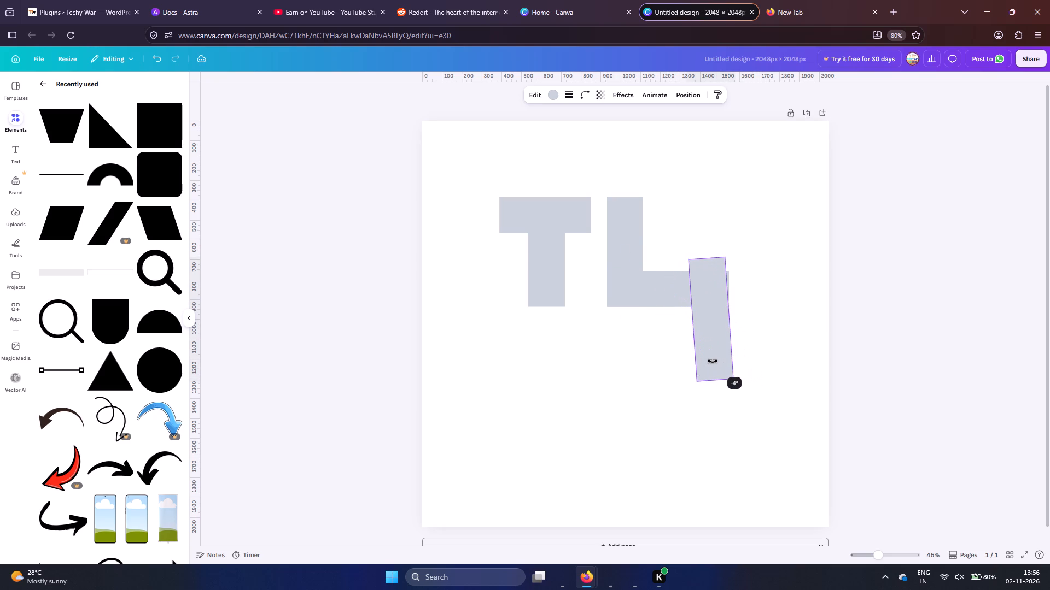
drag(713, 361, 710, 362)
drag(719, 328, 702, 283)
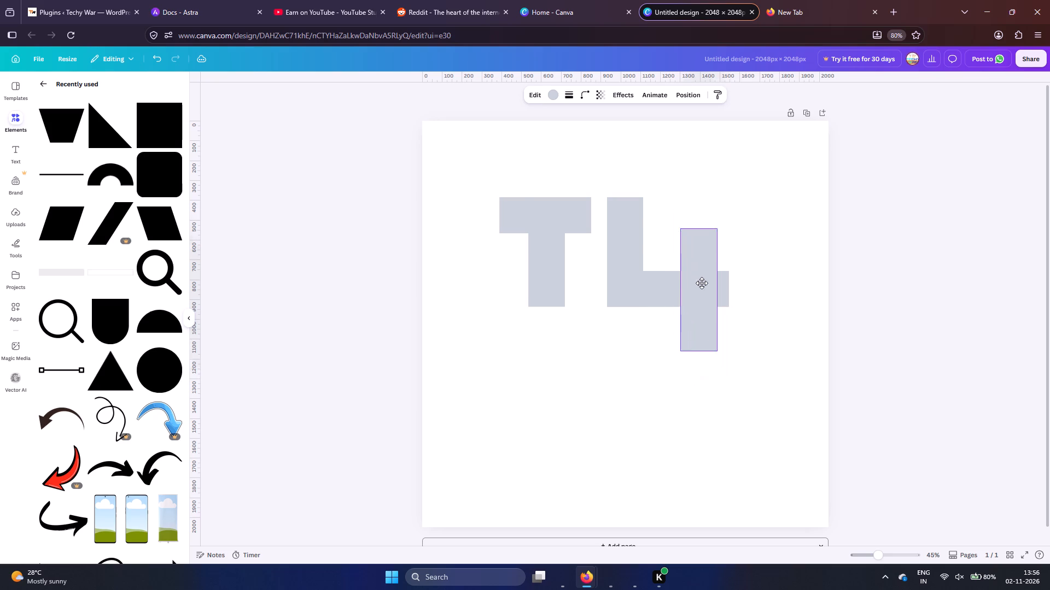
drag(702, 283, 692, 253)
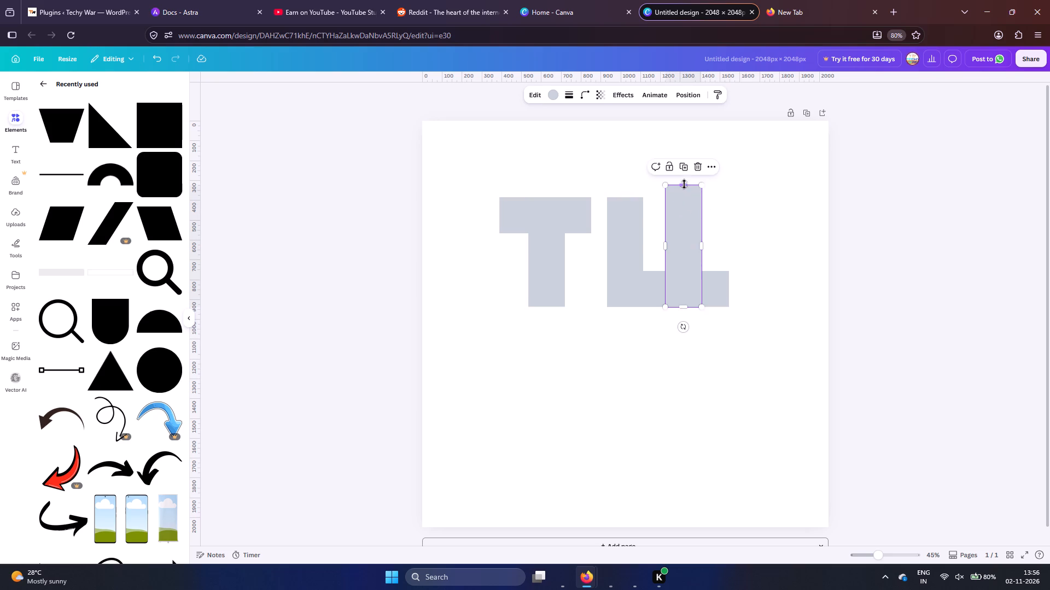
click(684, 181)
drag(684, 184, 680, 200)
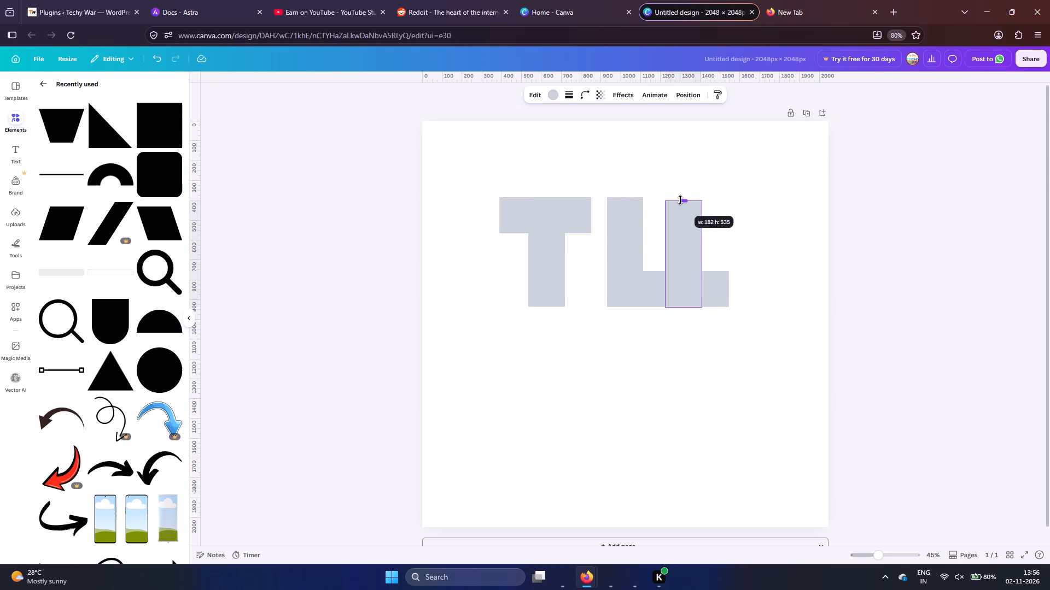
drag(680, 200, 680, 198)
Duplicate the W's left stroke and place the copy level with it at the base bar's right end as the right stroke.
click(640, 222)
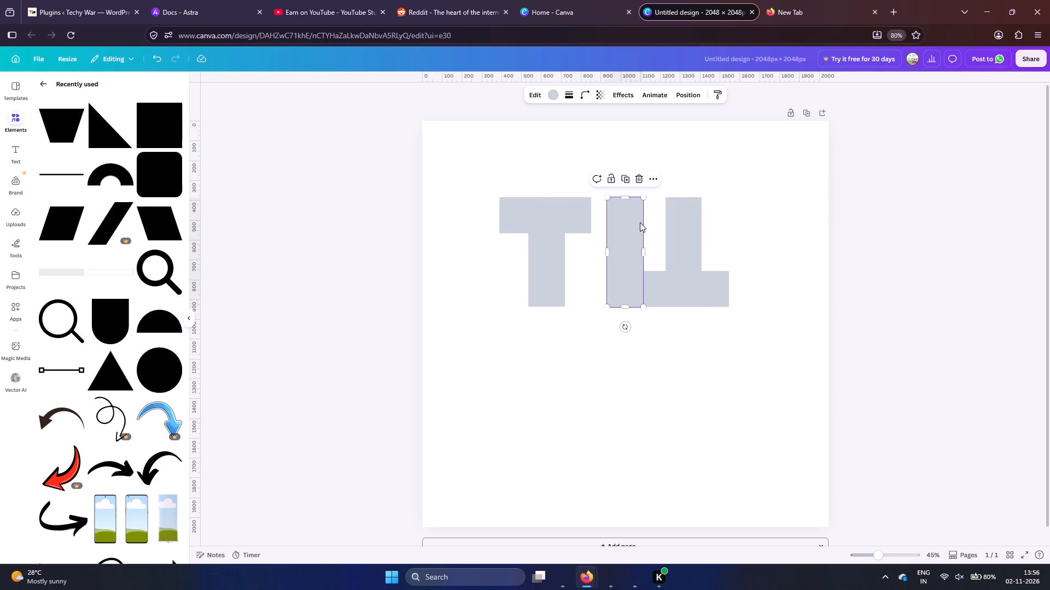
click(628, 179)
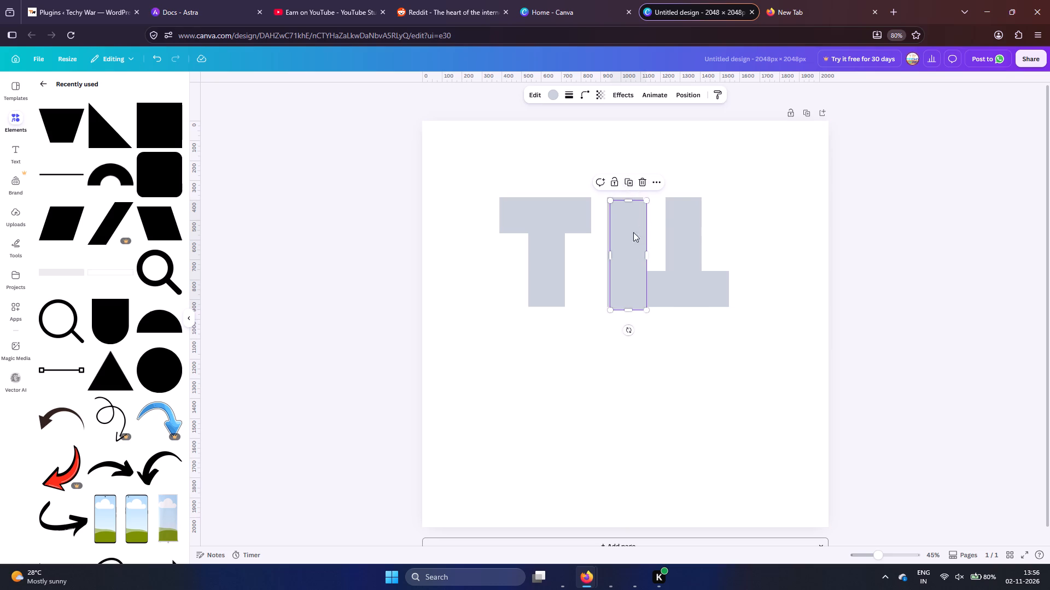
drag(625, 247, 740, 242)
click(755, 326)
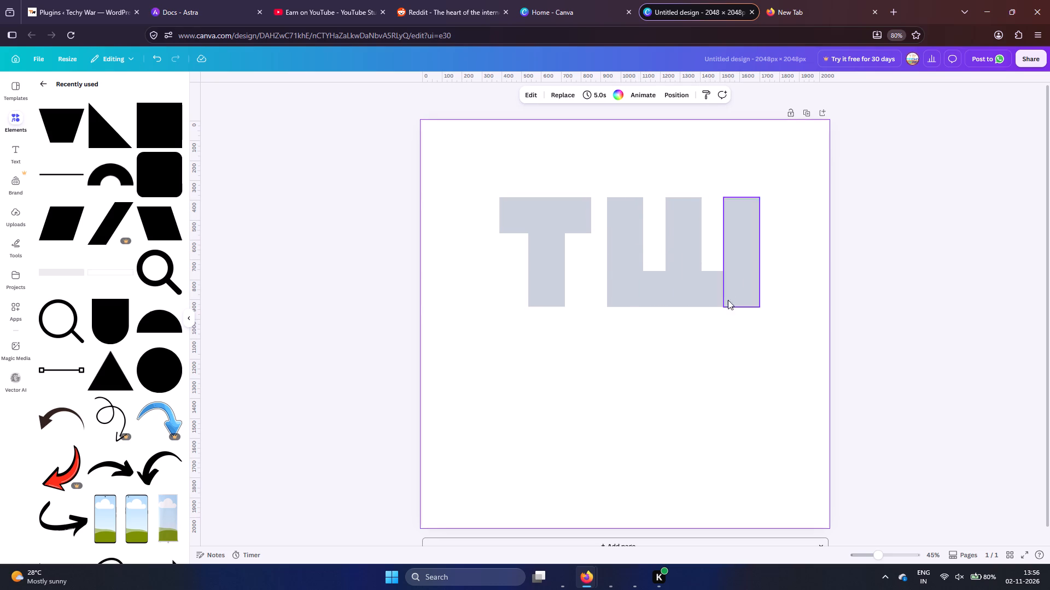
Lengthen the W's base bar to reach the right stroke's outer edge.
click(724, 286)
drag(728, 287, 756, 287)
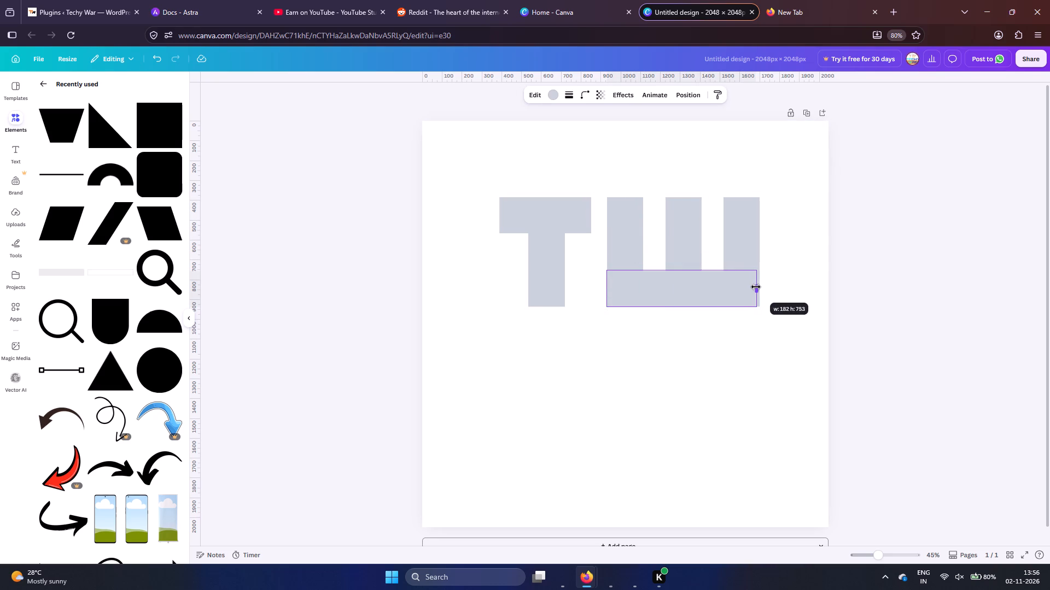
drag(756, 287, 759, 287)
click(789, 388)
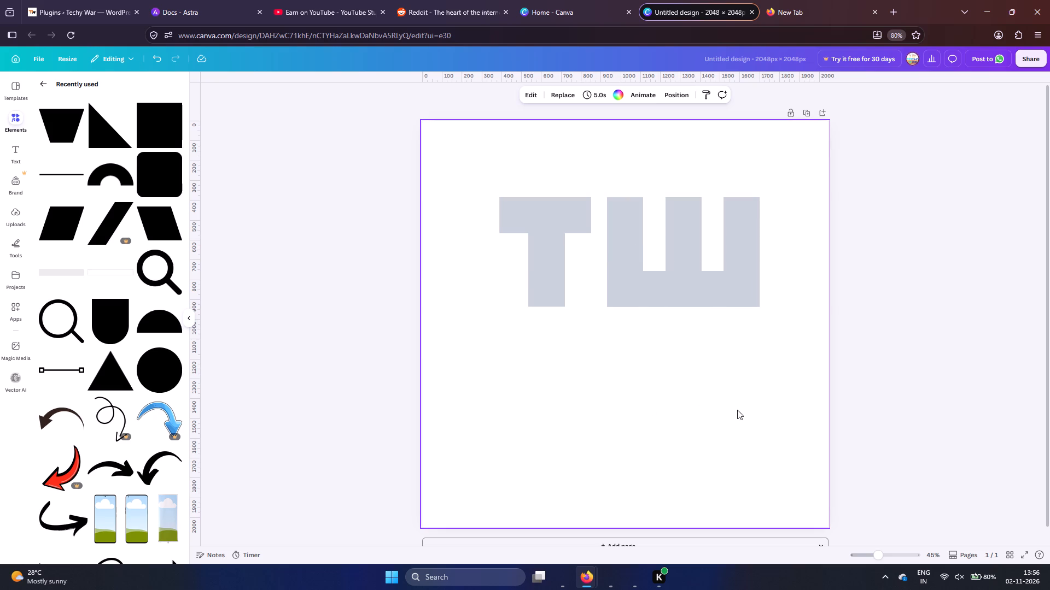
Replace the T's right arm with a duplicate of its left bar, aligned with the stem's left edge and extending right.
ctrl+scroll(737, 410, down, 5)
ctrl+scroll(737, 410, up, 5)
ctrl+scroll(710, 365, up, 2)
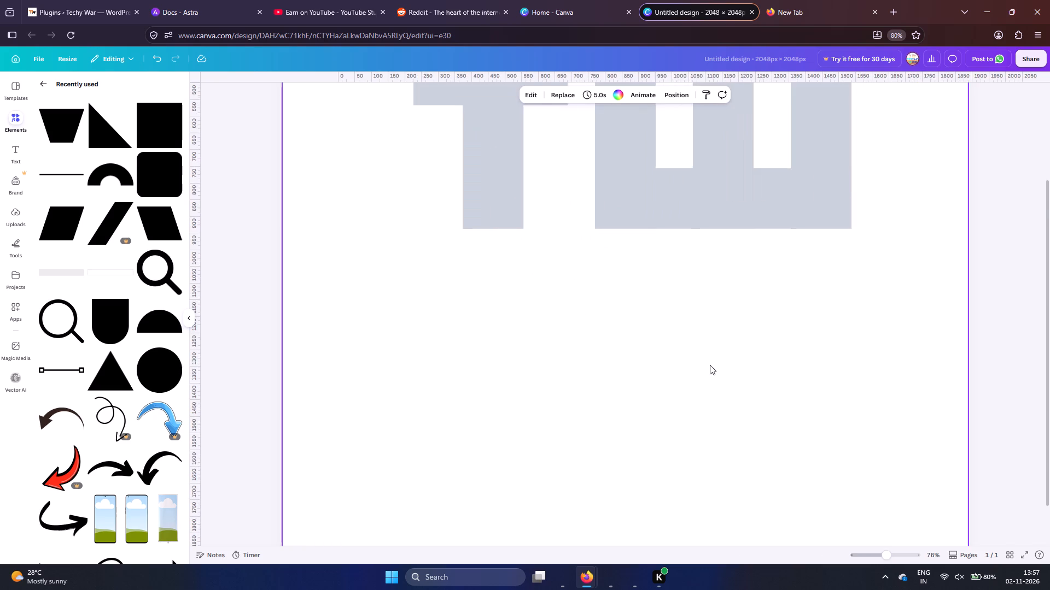
ctrl+scroll(710, 365, down, 6)
ctrl+scroll(761, 242, up, 4)
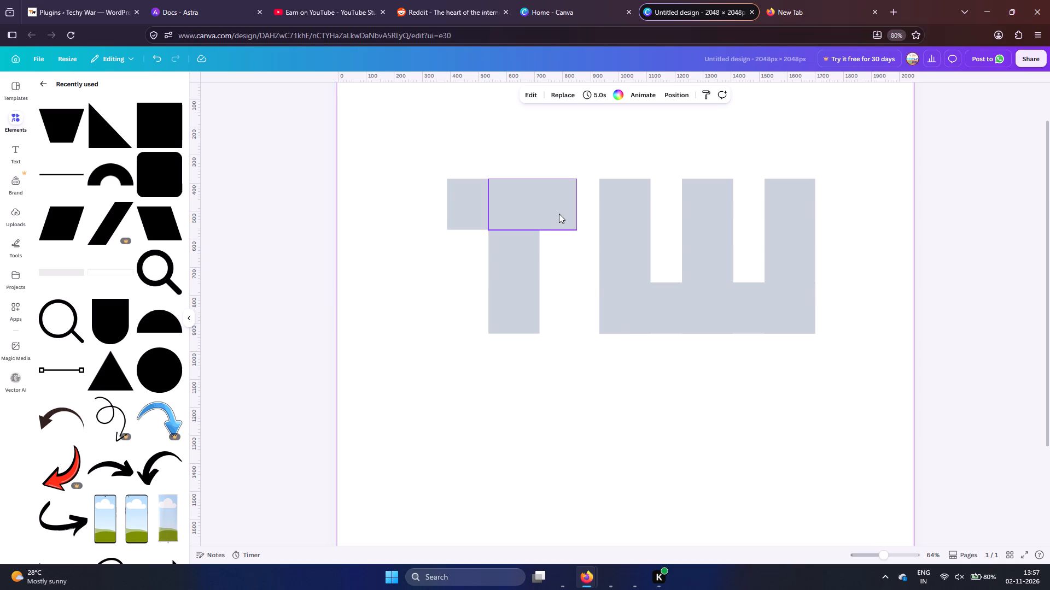
click(536, 211)
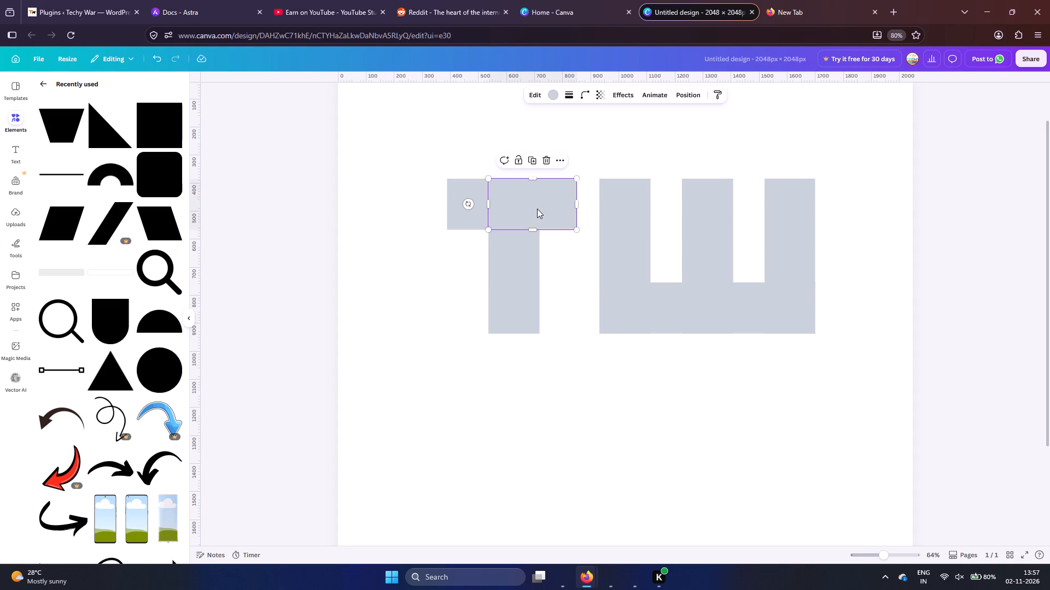
click(549, 158)
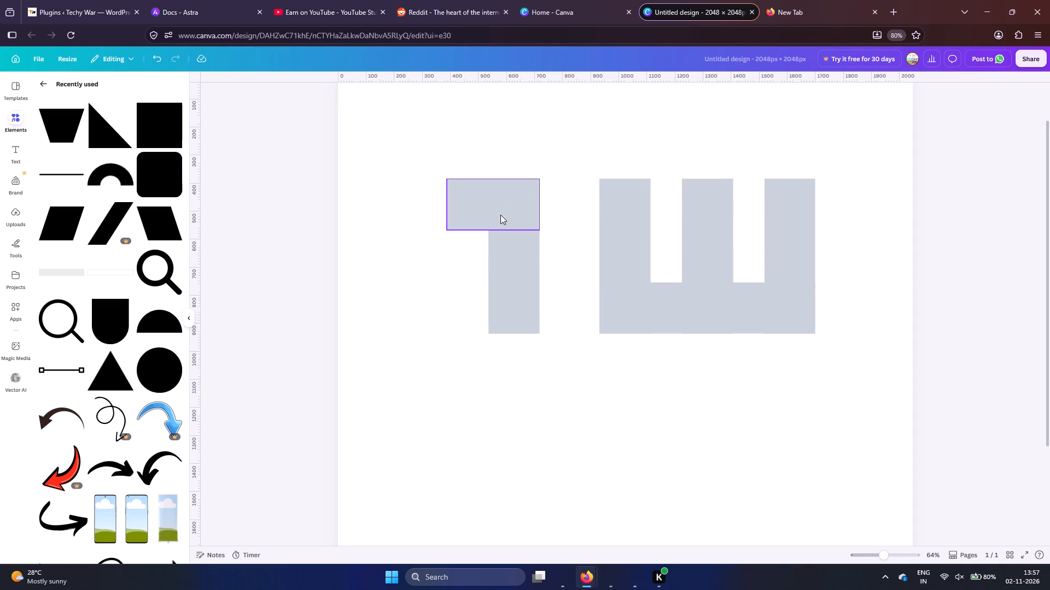
click(500, 215)
click(498, 162)
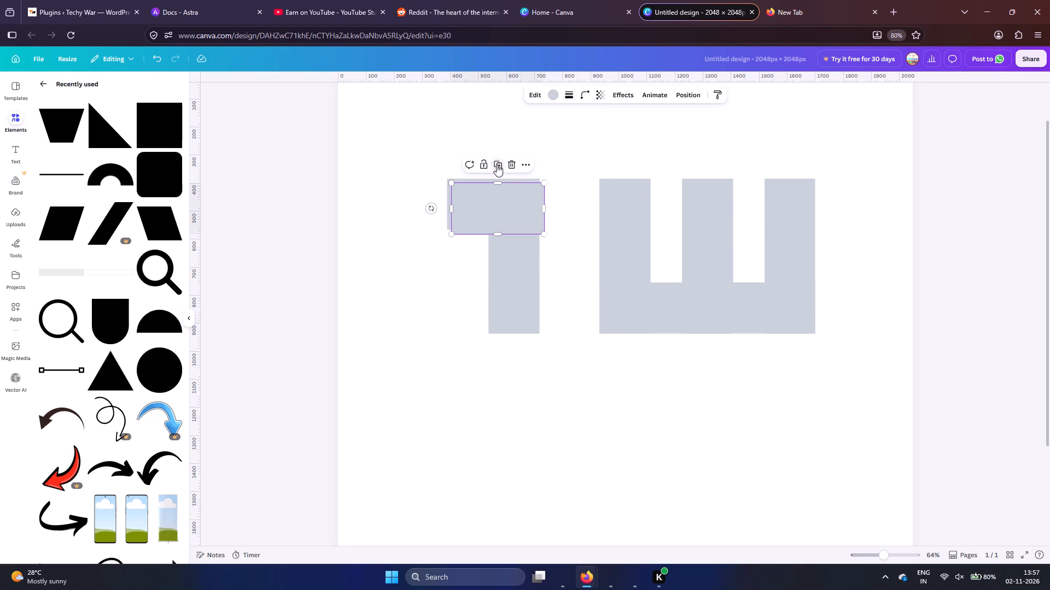
drag(492, 198, 530, 196)
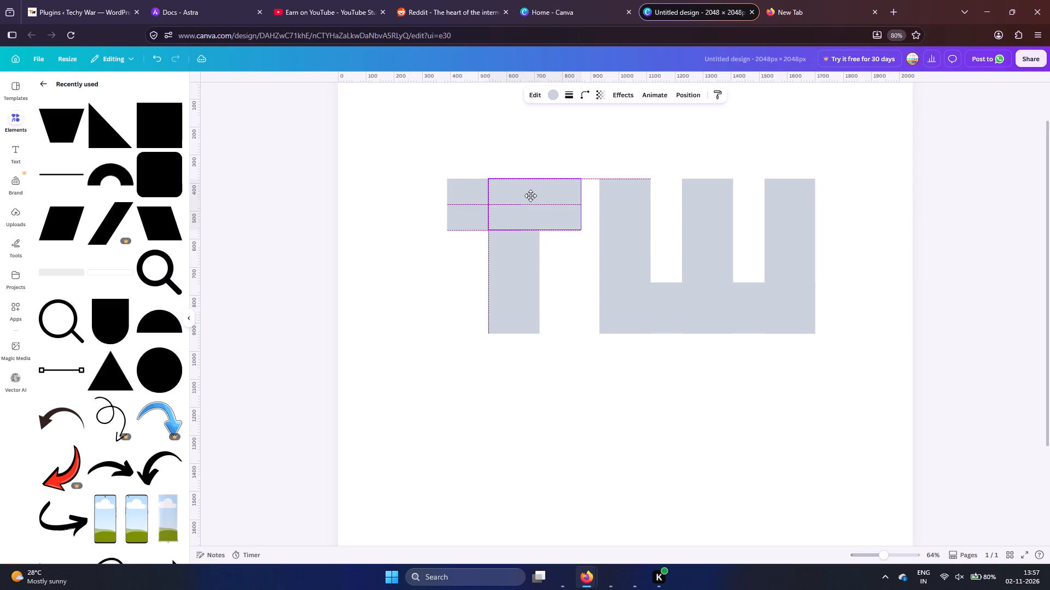
drag(530, 196, 530, 195)
click(530, 444)
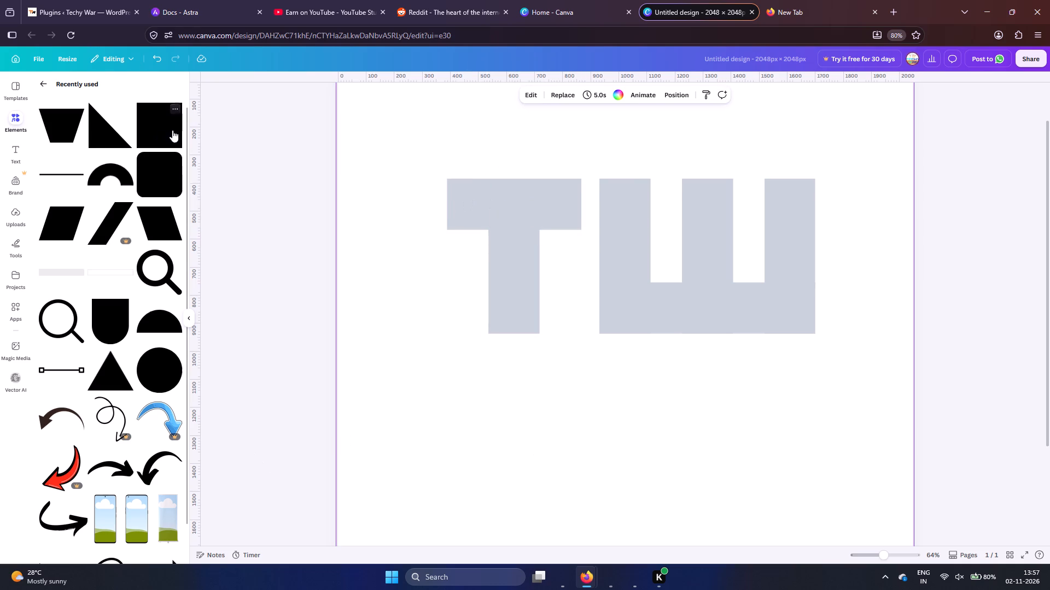
Add a square below the T, flatten it into a strip about 36 px thick, and rotate it to an upward diagonal.
drag(170, 129, 521, 353)
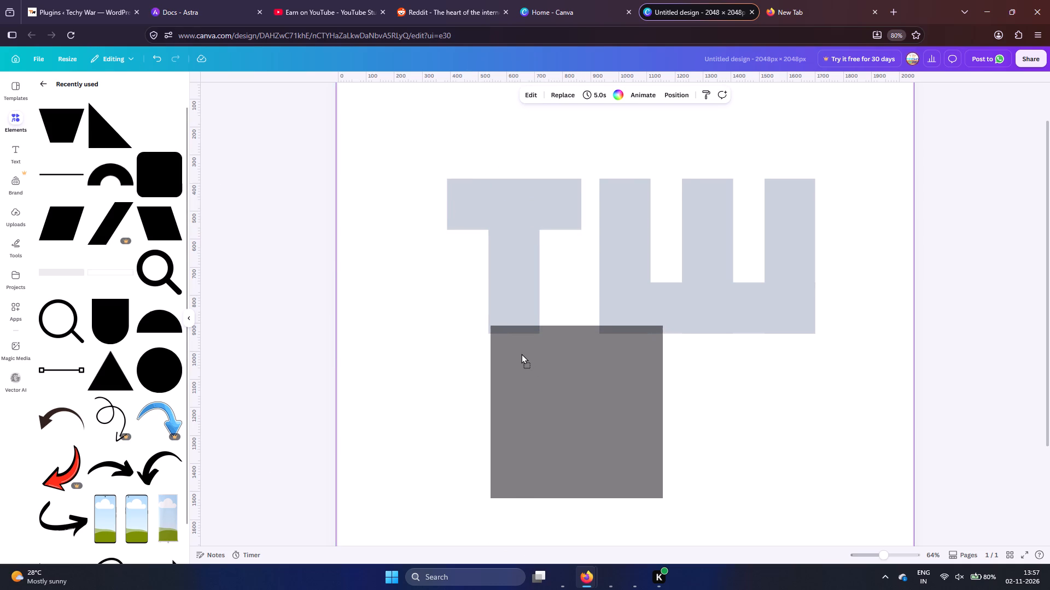
drag(521, 353, 523, 358)
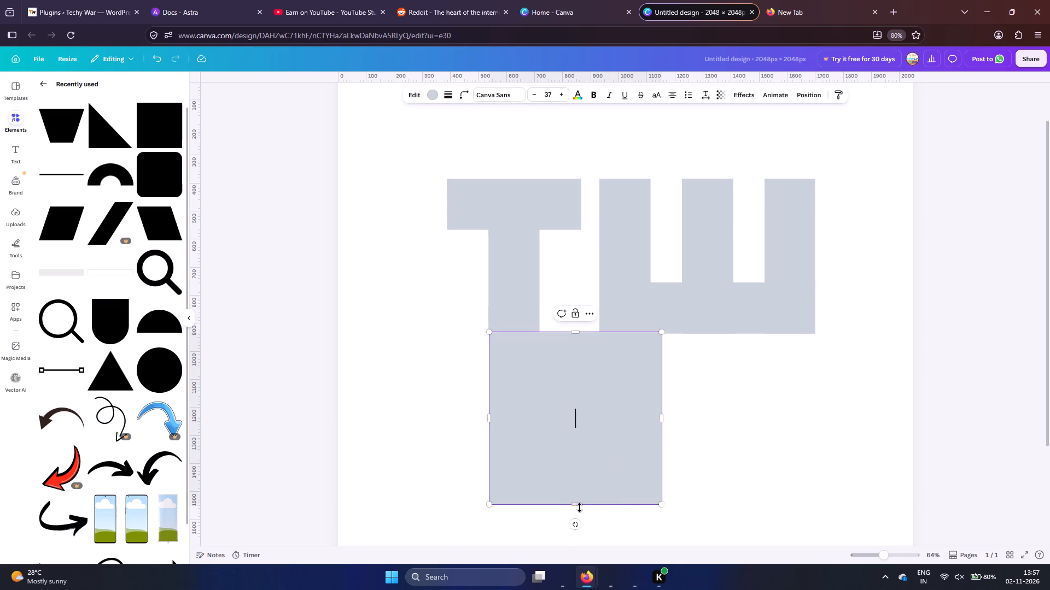
drag(581, 506, 573, 344)
drag(570, 364, 600, 368)
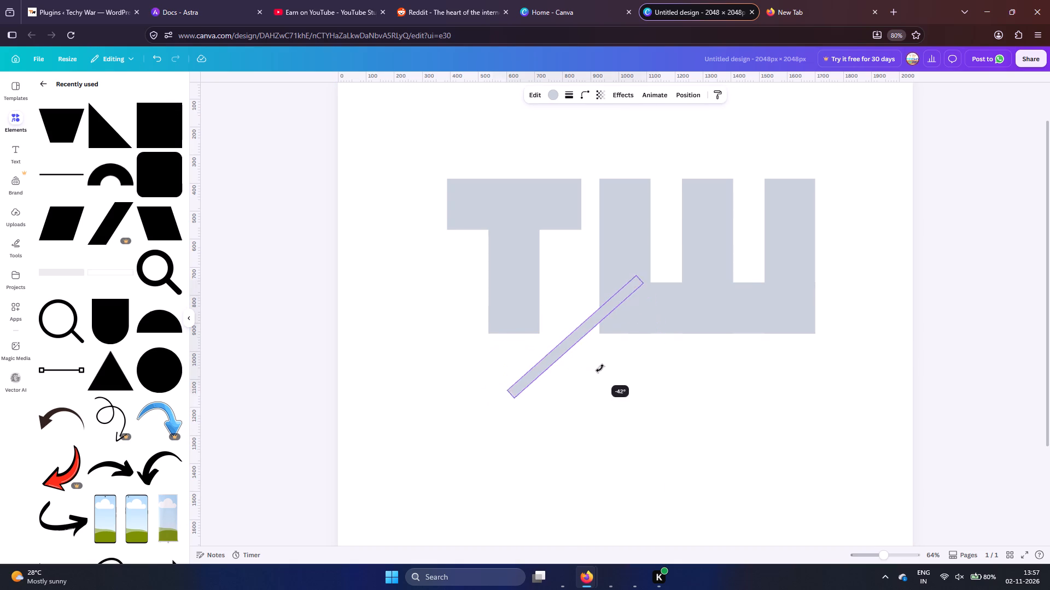
drag(600, 368, 603, 367)
Tilt the diagonal strip to a shallower angle and place its lower end at the bottom-left corner of the T's stem.
drag(582, 329, 567, 275)
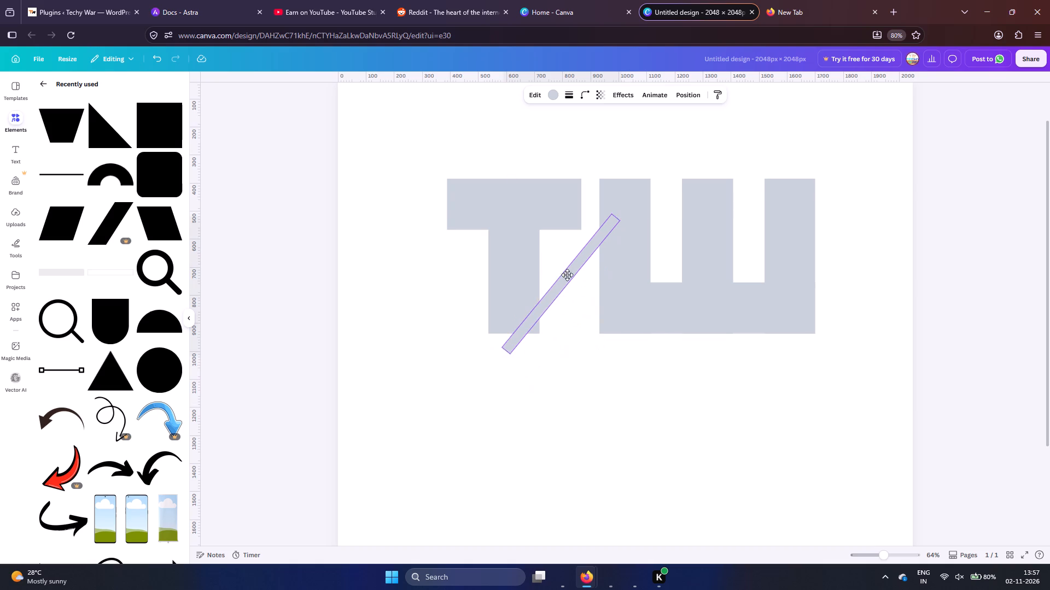
drag(567, 275, 555, 263)
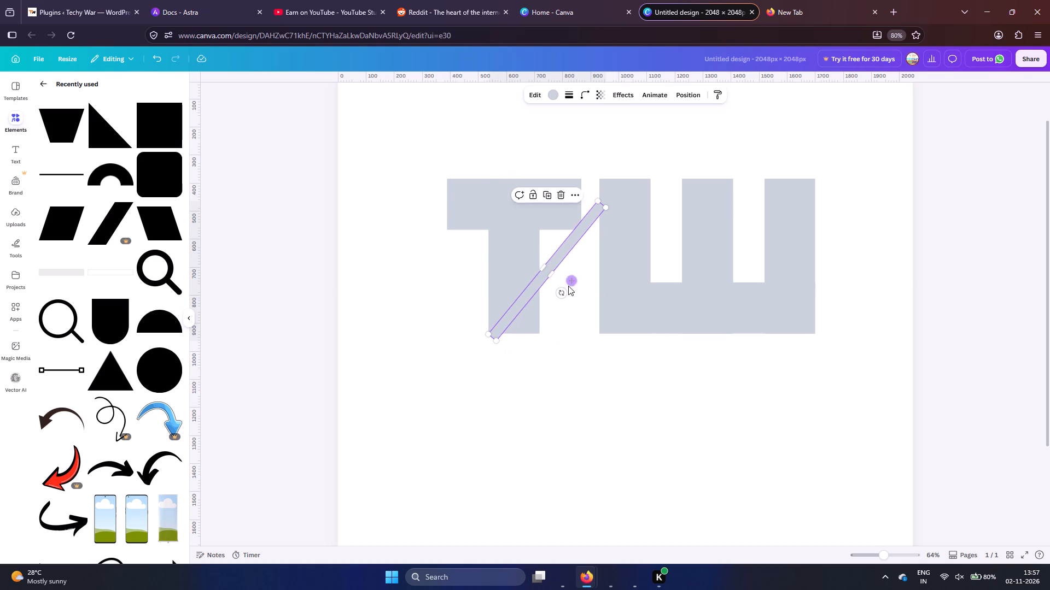
drag(562, 297, 547, 299)
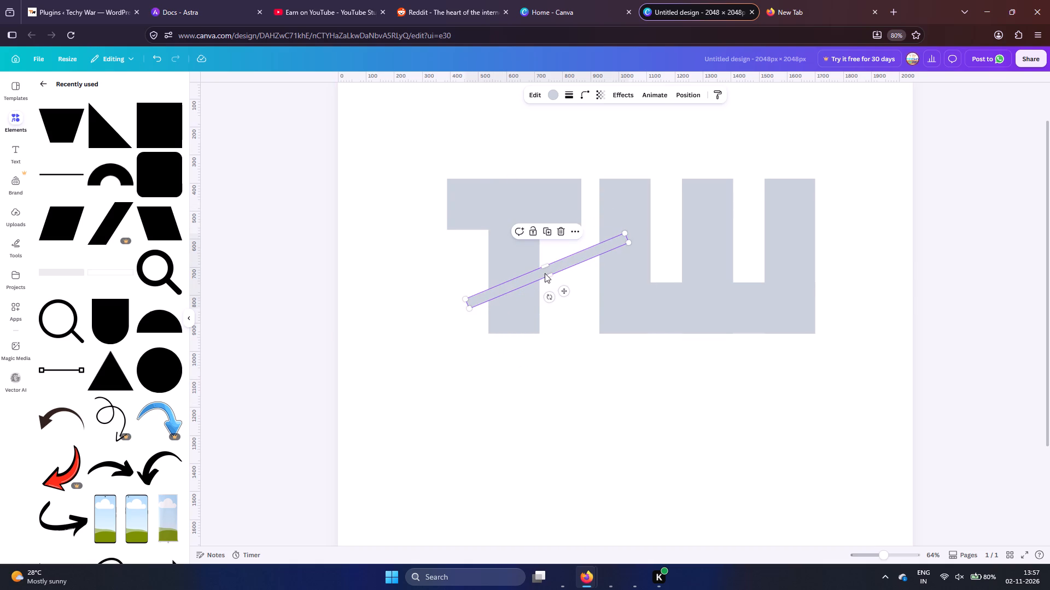
drag(547, 271, 573, 308)
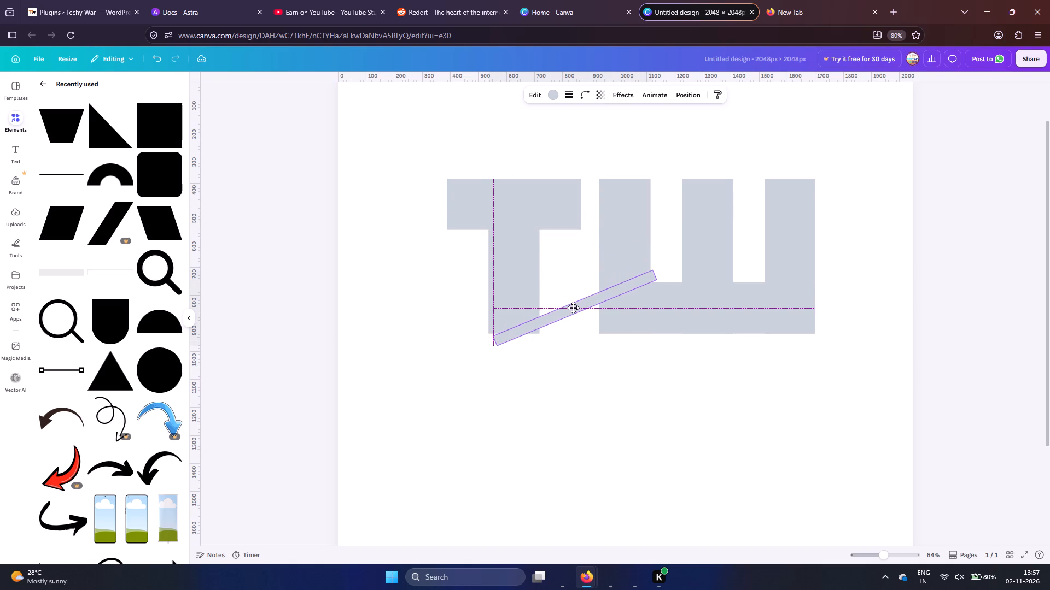
drag(573, 308, 571, 305)
drag(574, 329, 576, 331)
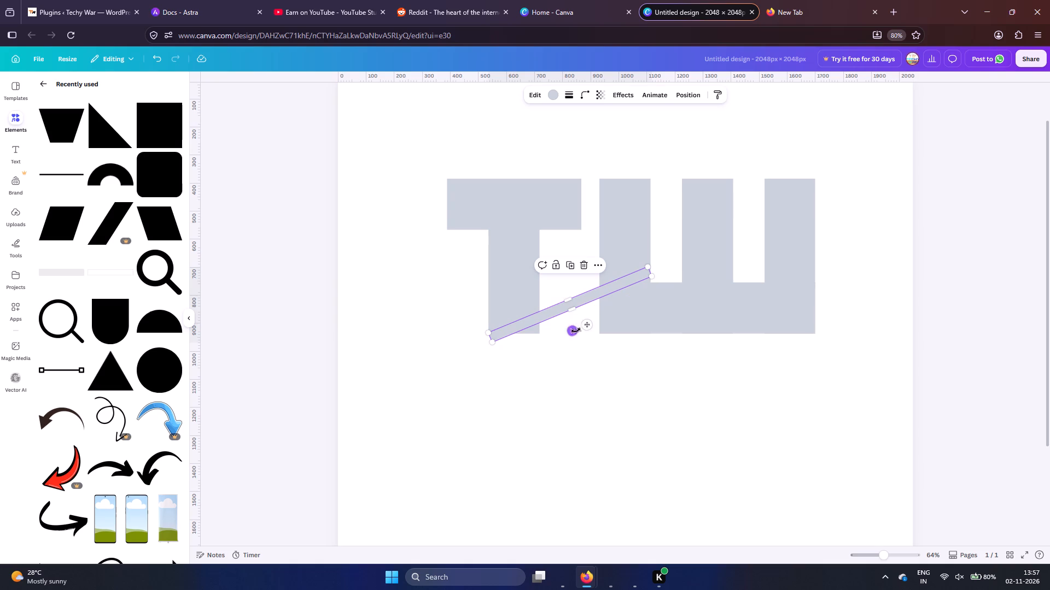
drag(576, 331, 581, 332)
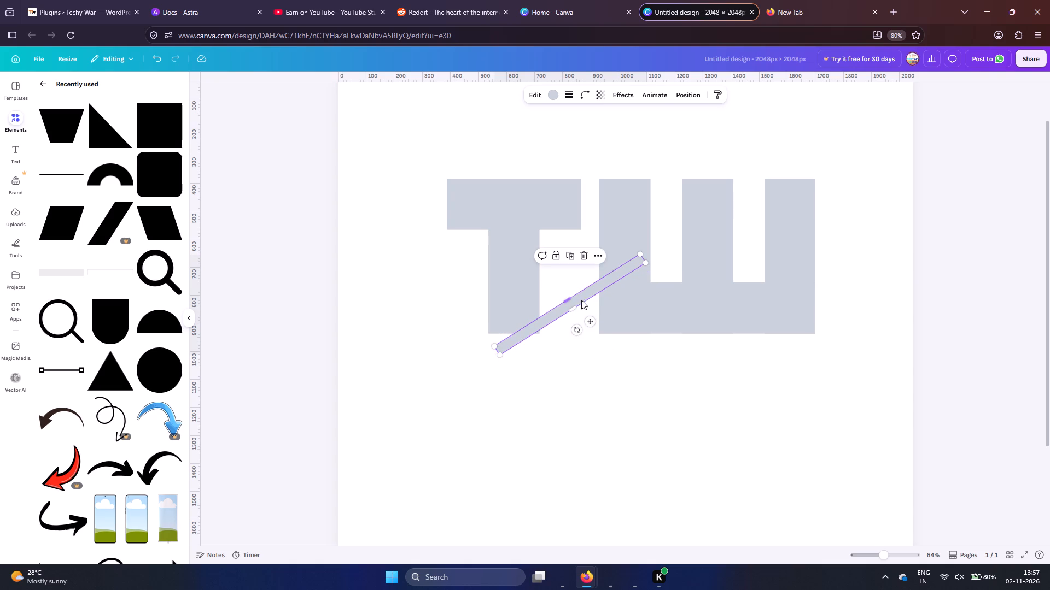
drag(590, 320, 585, 308)
Lengthen the diagonal strip past the W's top, thin it to a fine line, and extend its lower end slightly beyond the T's stem.
click(635, 246)
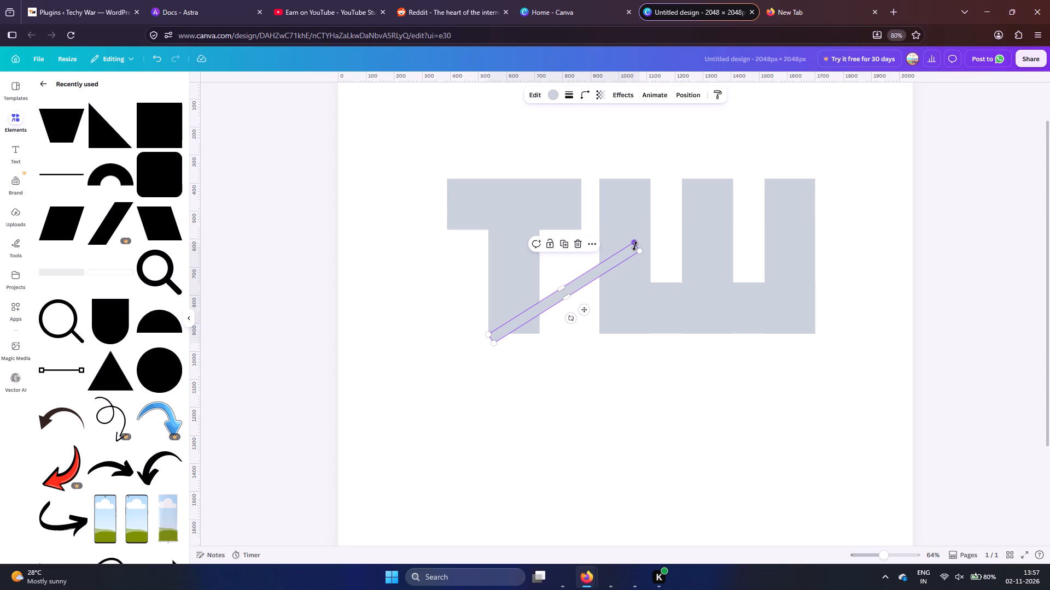
drag(637, 246, 710, 195)
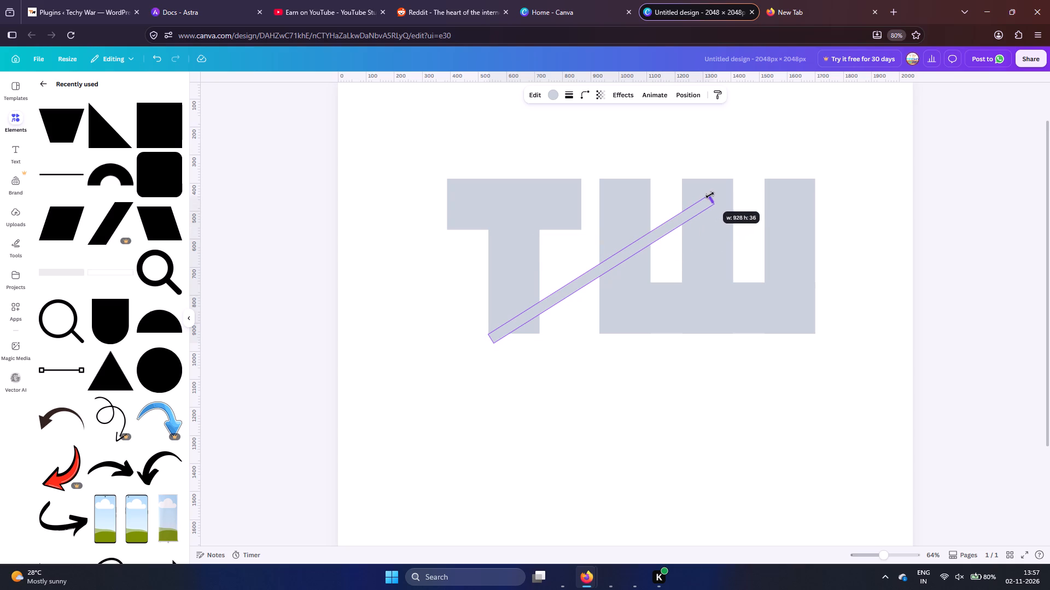
drag(710, 195, 755, 175)
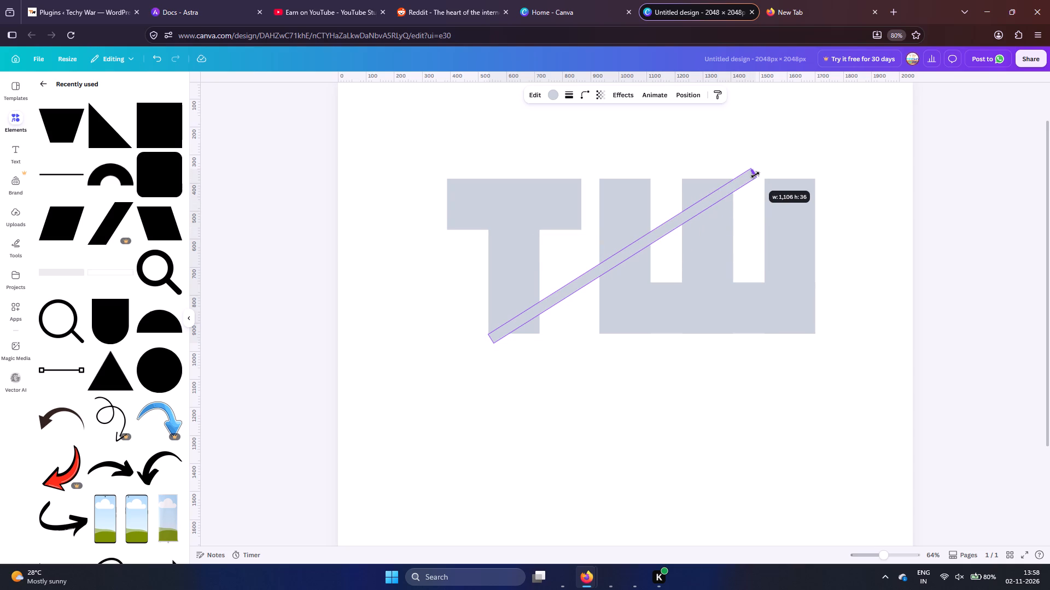
drag(755, 175, 775, 161)
drag(637, 255, 633, 247)
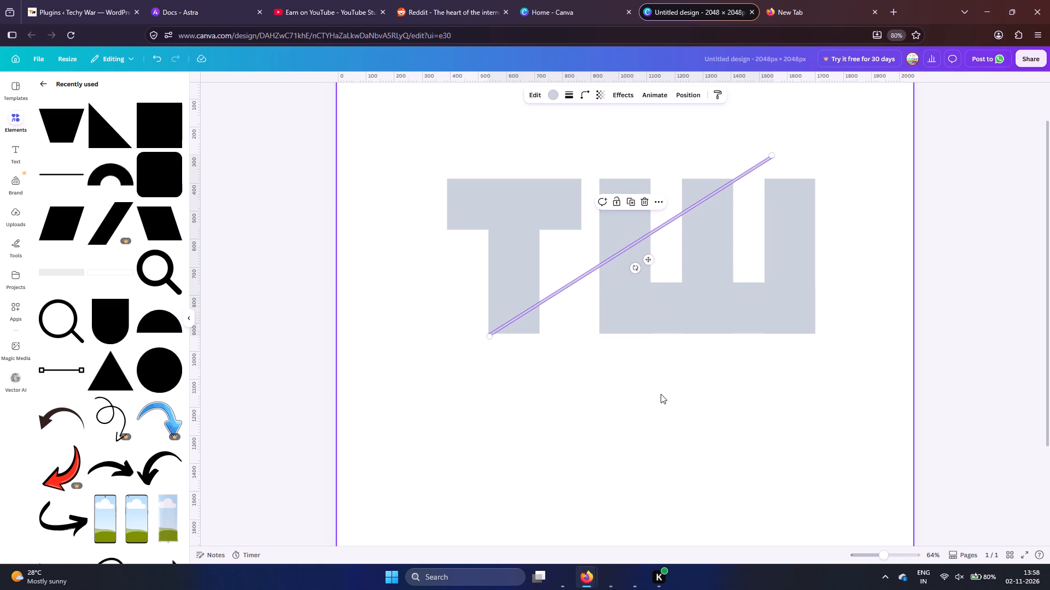
click(661, 396)
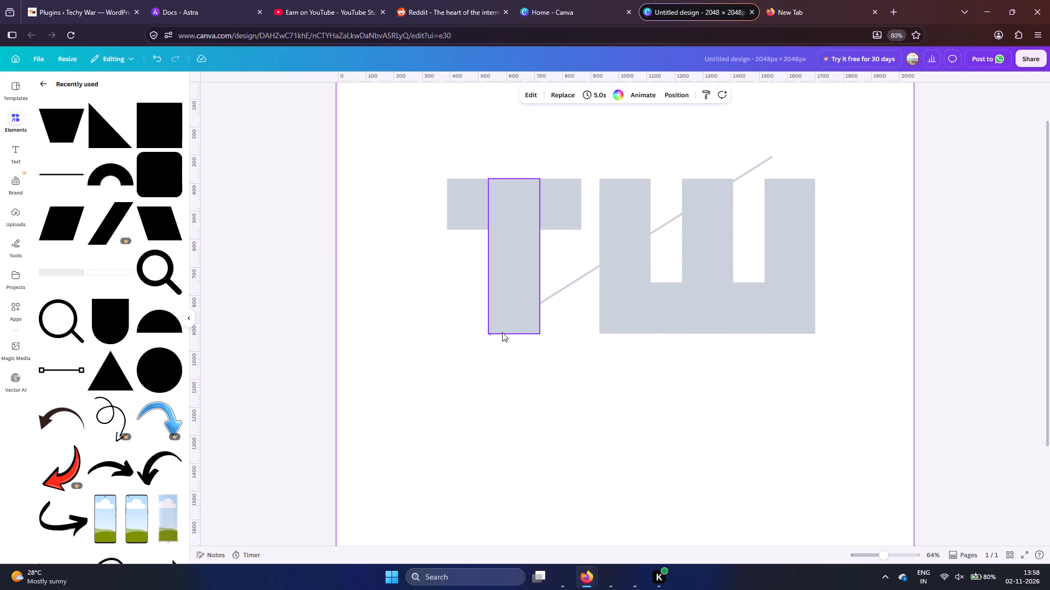
click(558, 291)
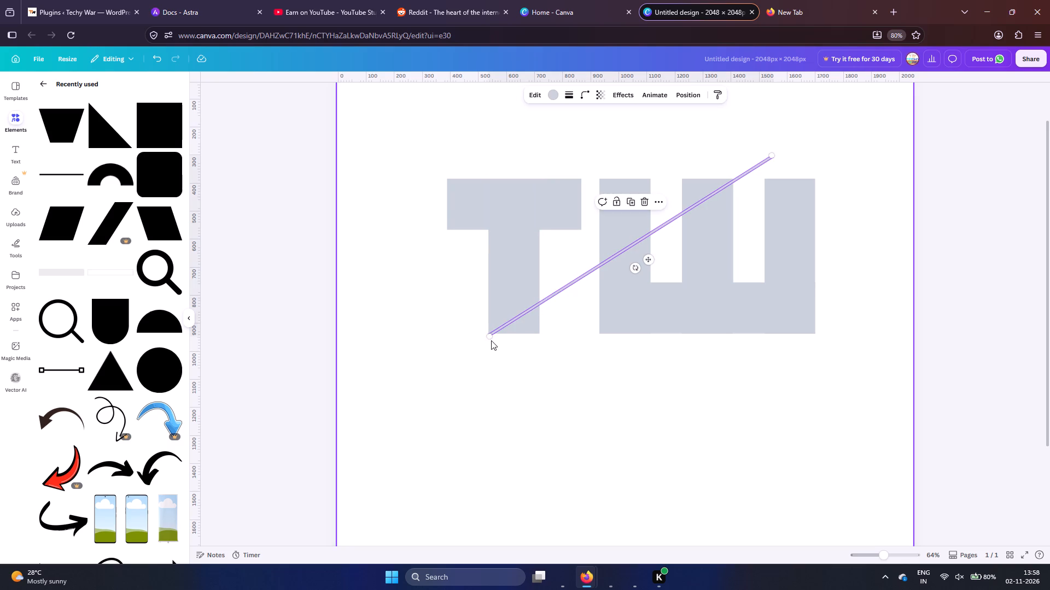
drag(491, 337, 485, 339)
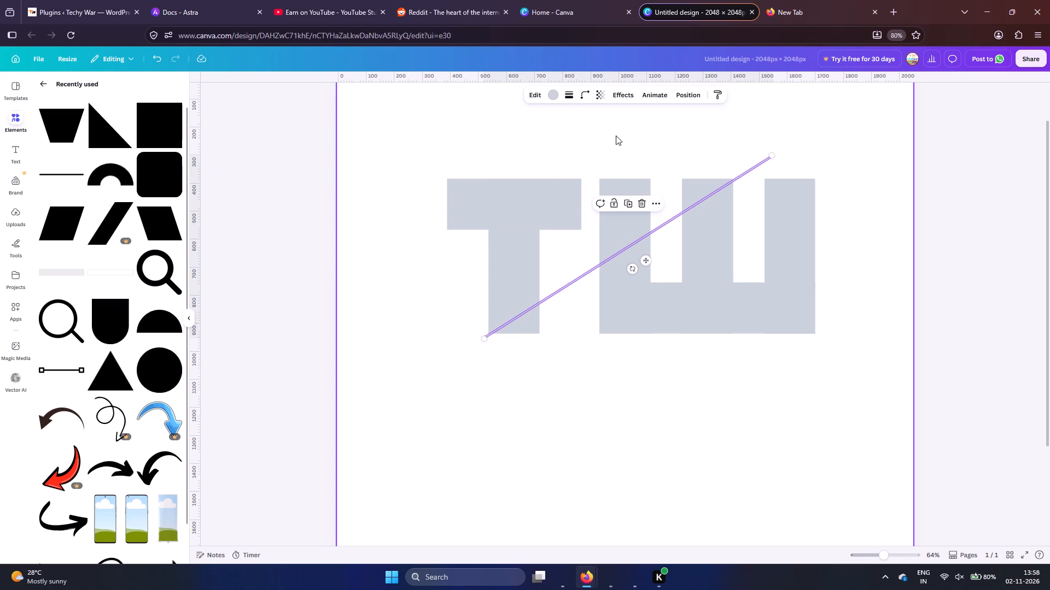
Change the thin diagonal line's color to white so that it cuts through the grey letters.
click(556, 96)
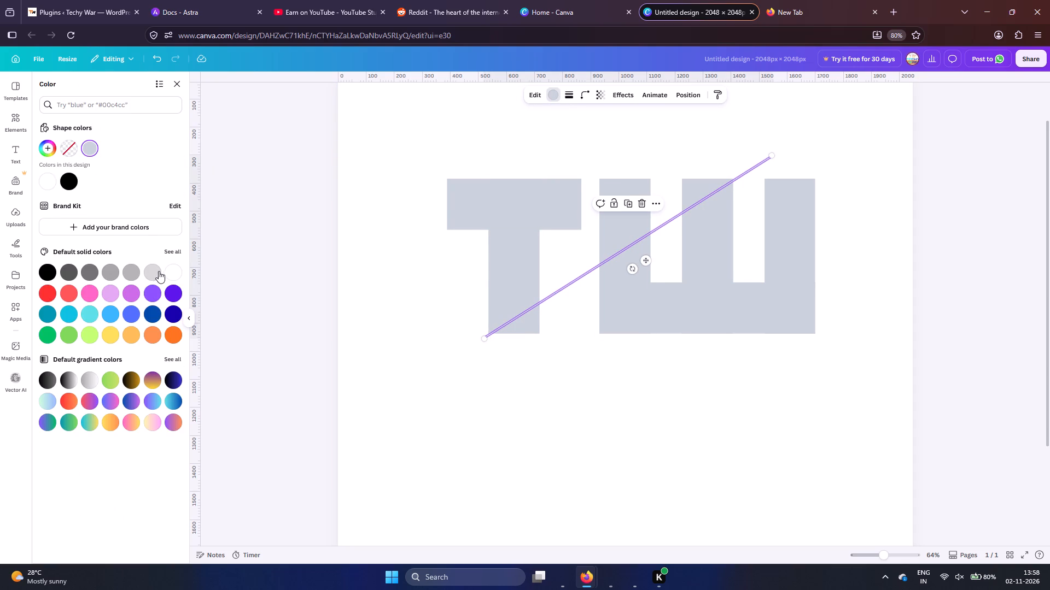
click(164, 270)
click(180, 273)
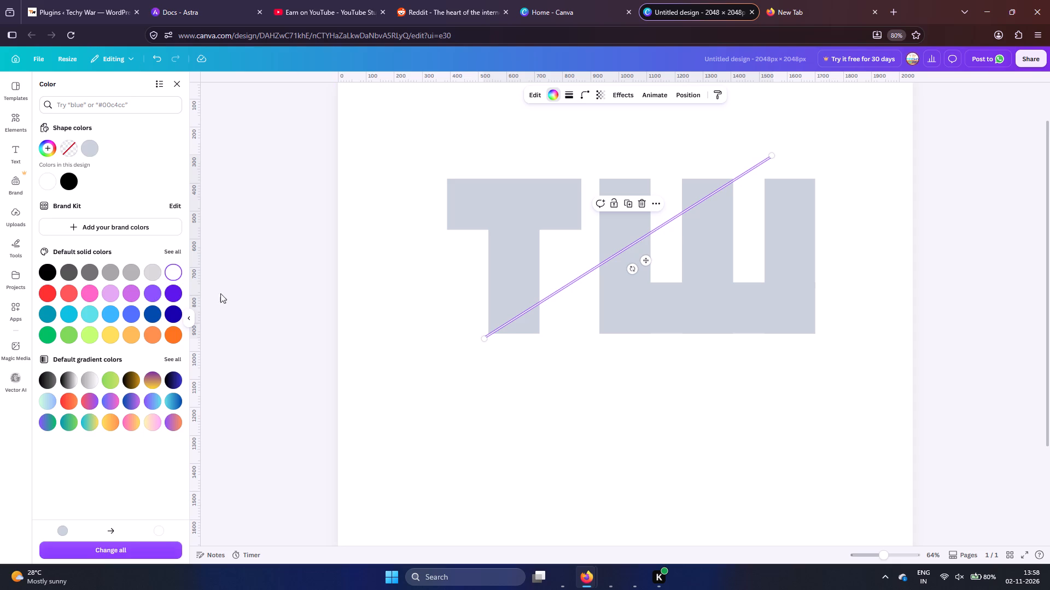
click(475, 403)
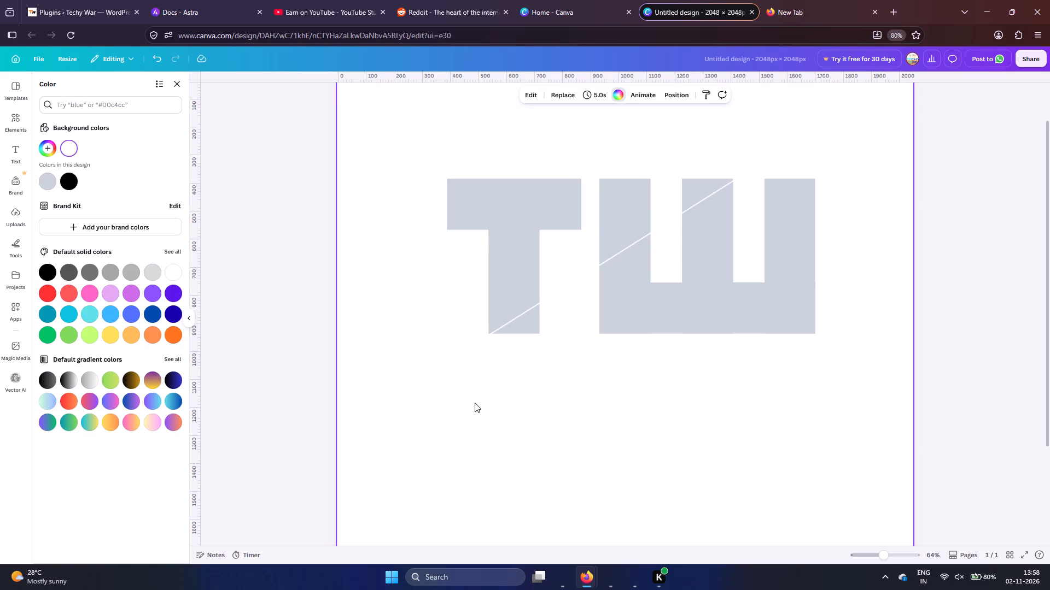
Extend the diagonal line's lower end slightly farther past the bottom-left corner of the T's stem.
click(488, 335)
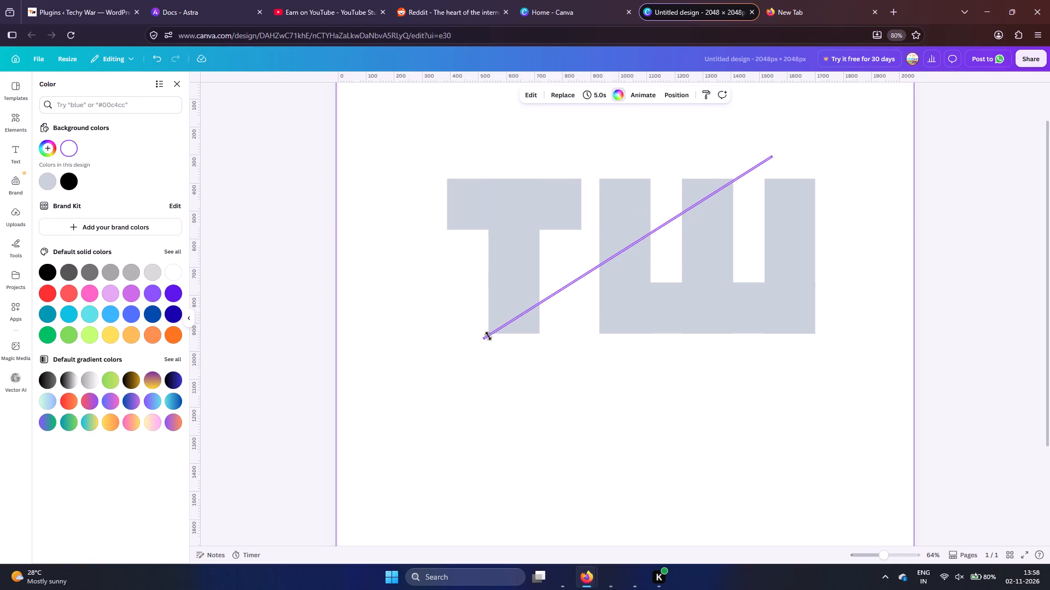
drag(484, 340, 476, 340)
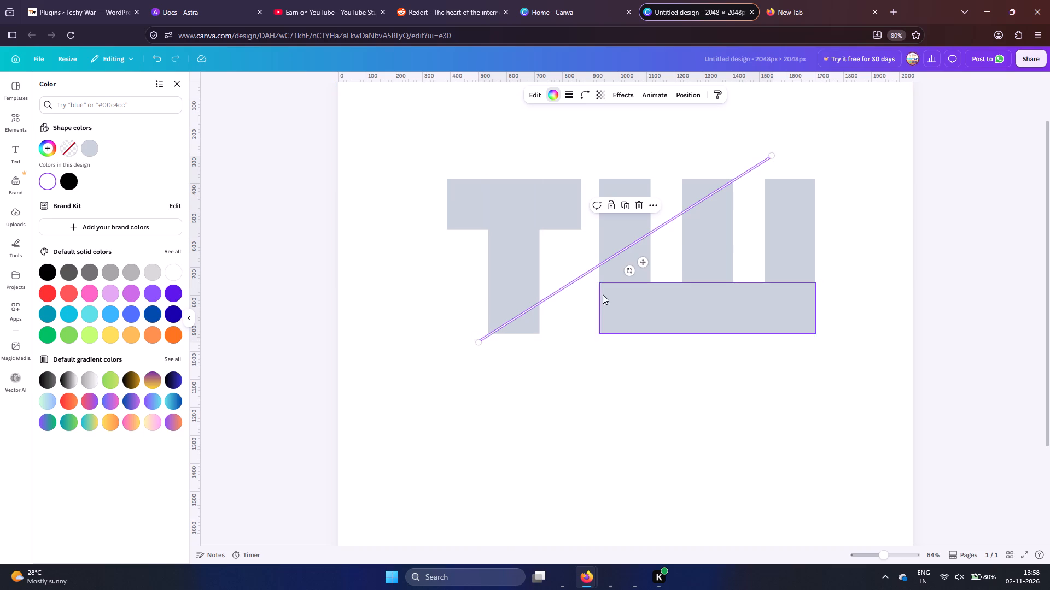
click(620, 401)
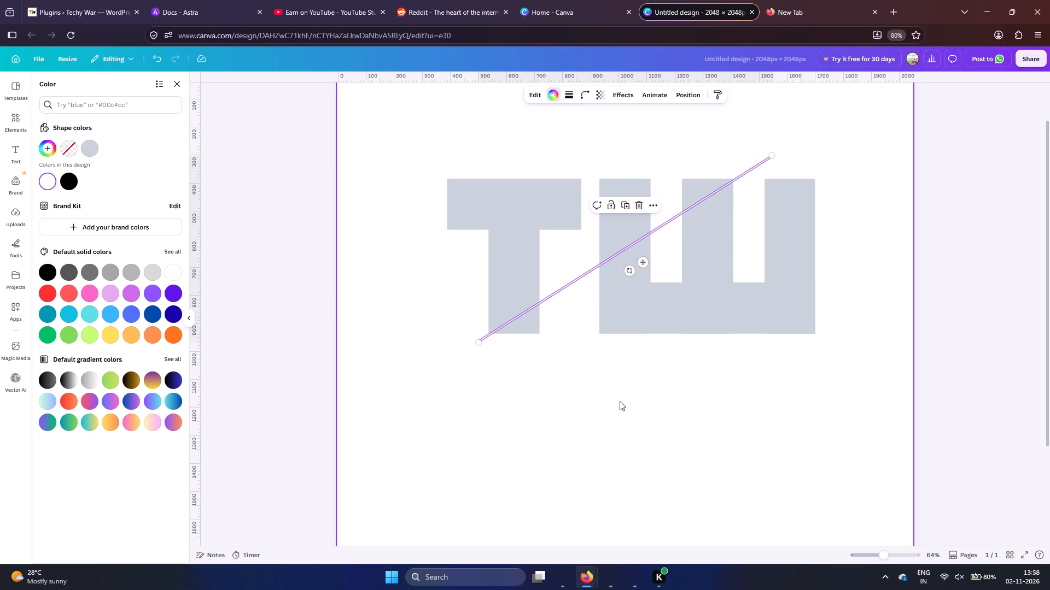
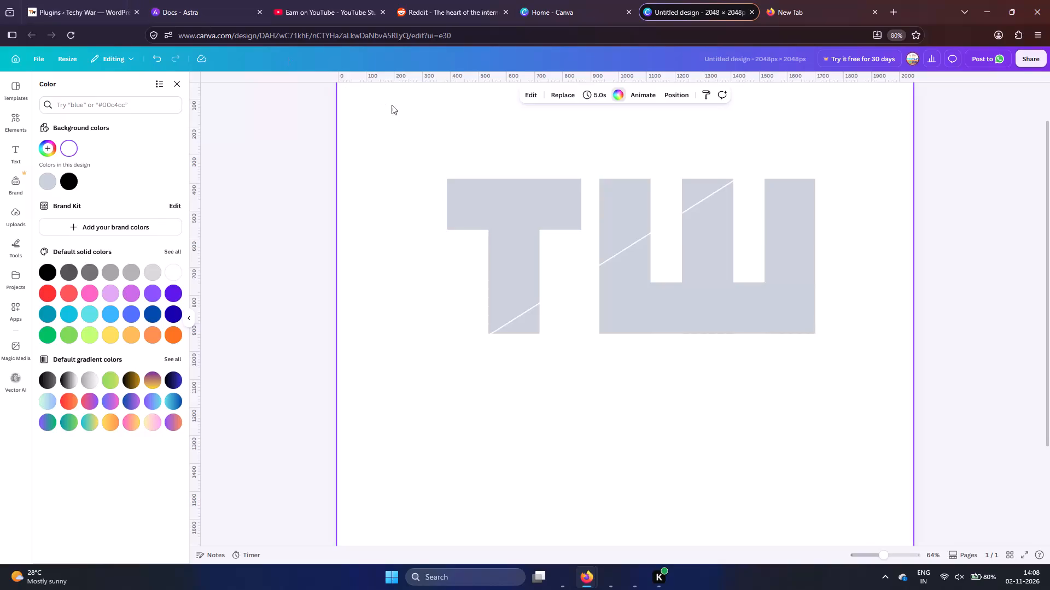
Thicken the white diagonal line slightly so that it makes a wider cut across the T and W.
click(665, 225)
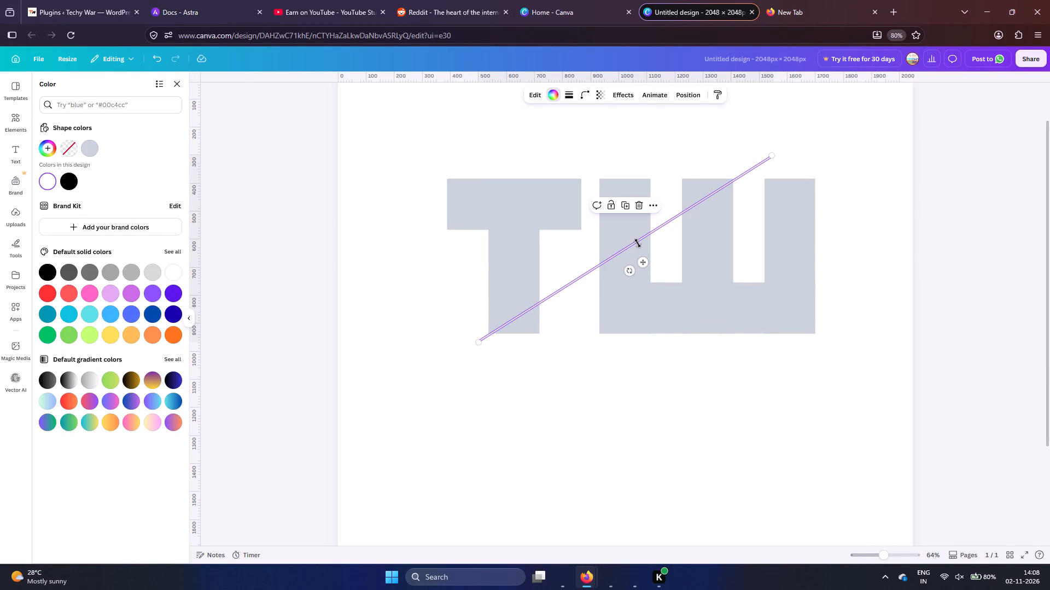
click(638, 243)
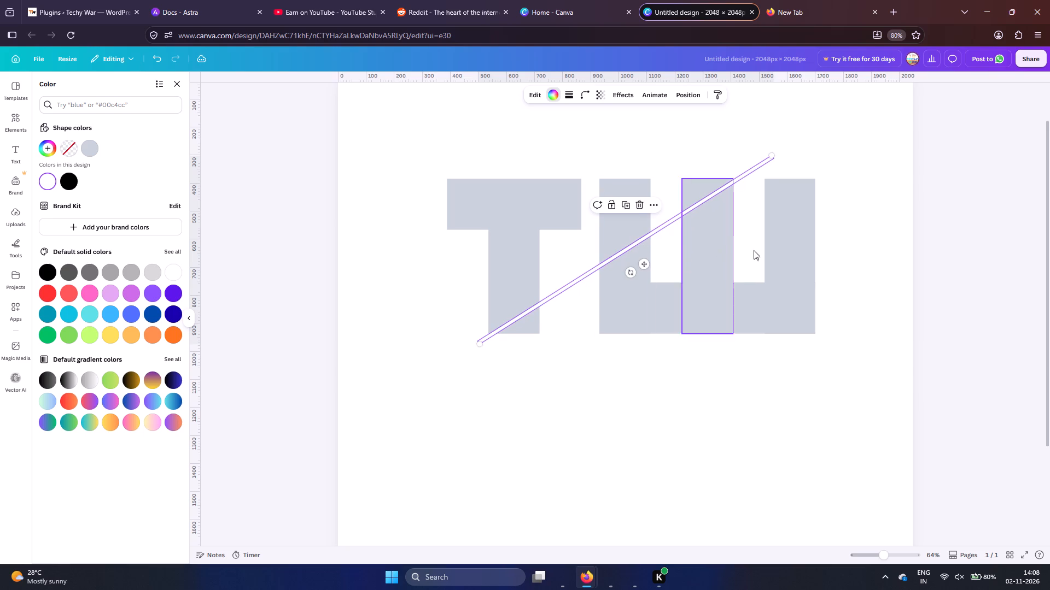
click(876, 247)
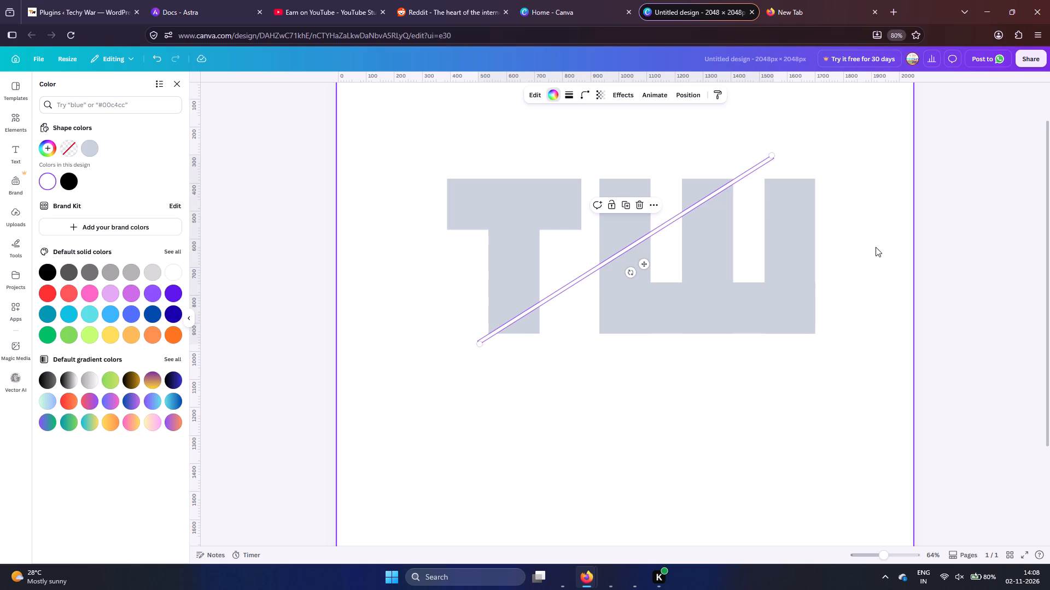
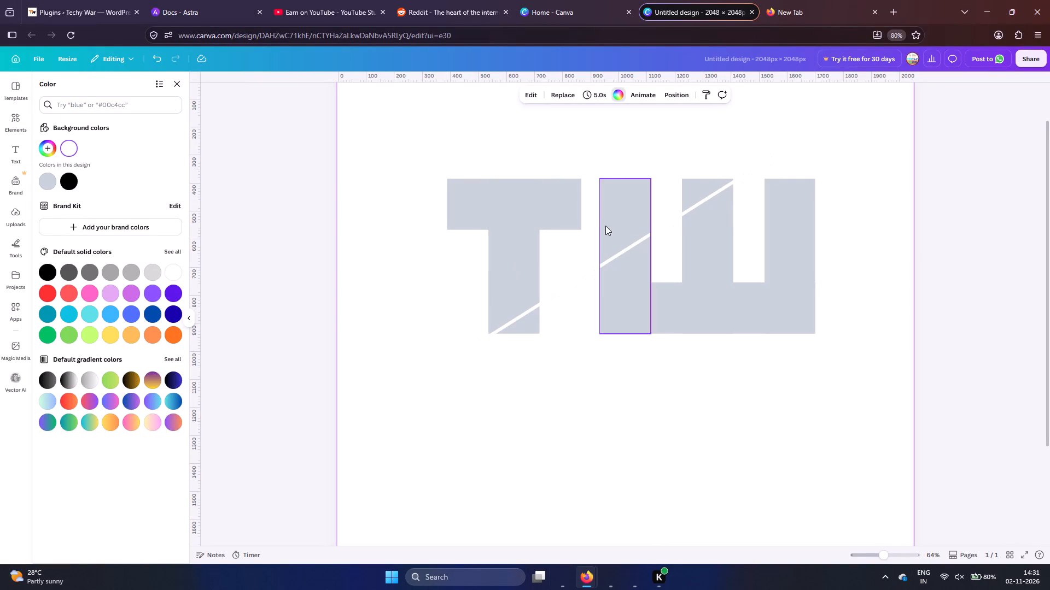
Duplicate the W's left stem, align the copy over the original, and shorten it to about 182 × 193 px above the diagonal cut.
click(627, 221)
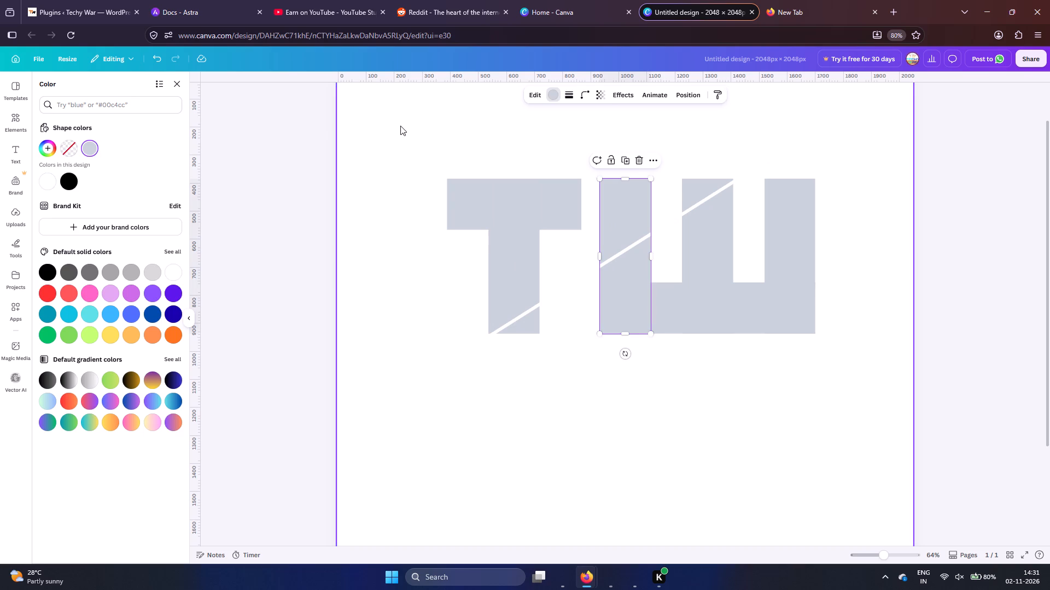
click(629, 158)
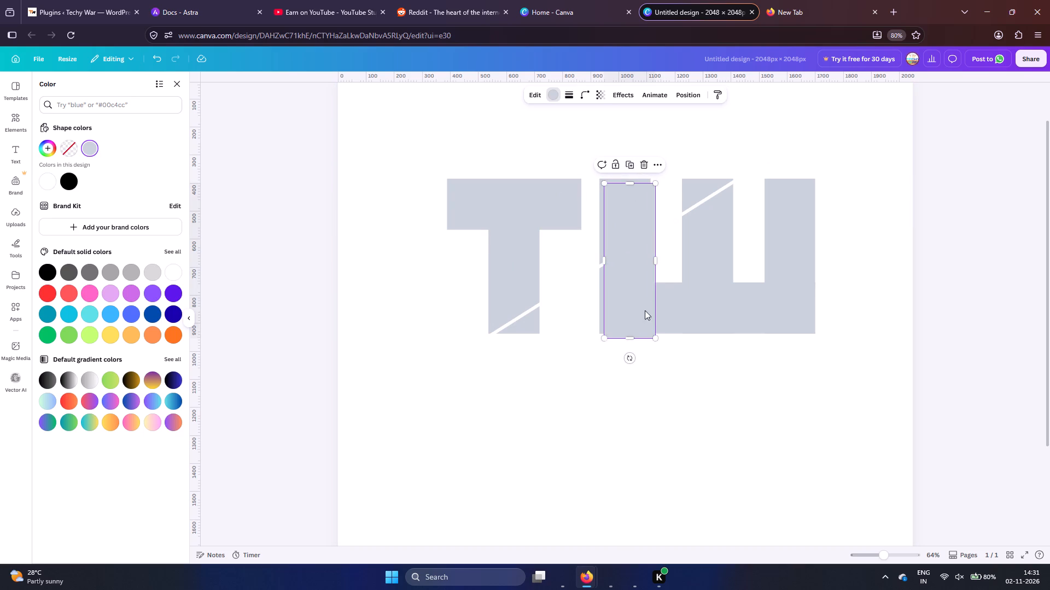
click(633, 270)
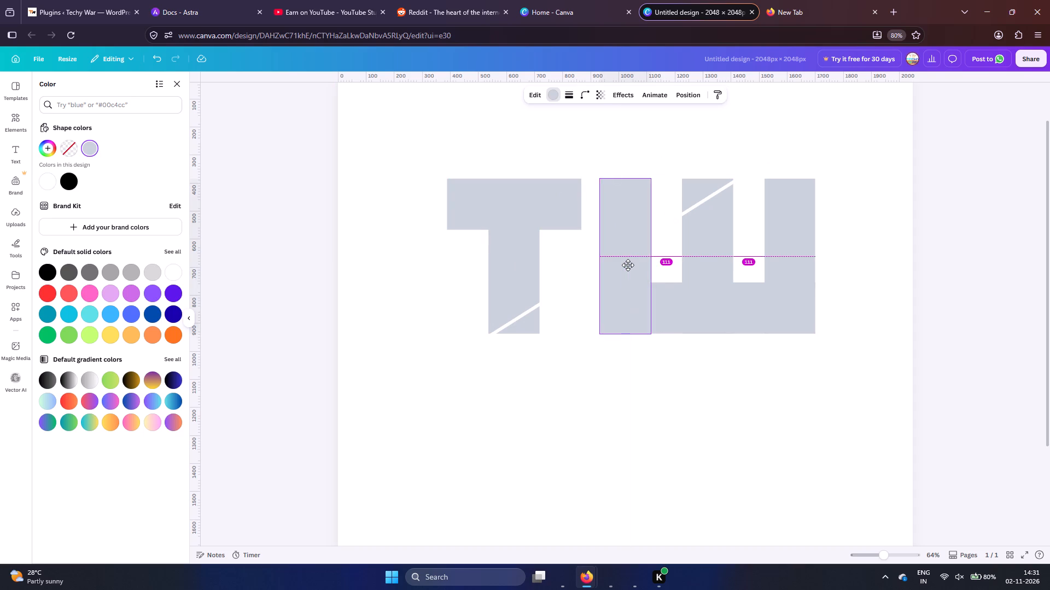
click(629, 263)
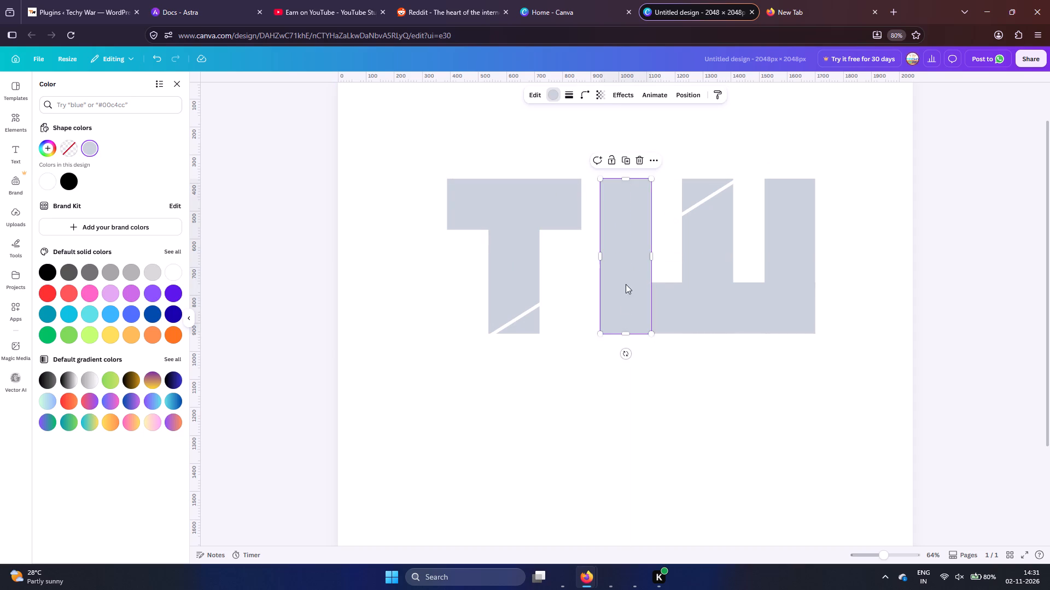
drag(626, 332, 625, 215)
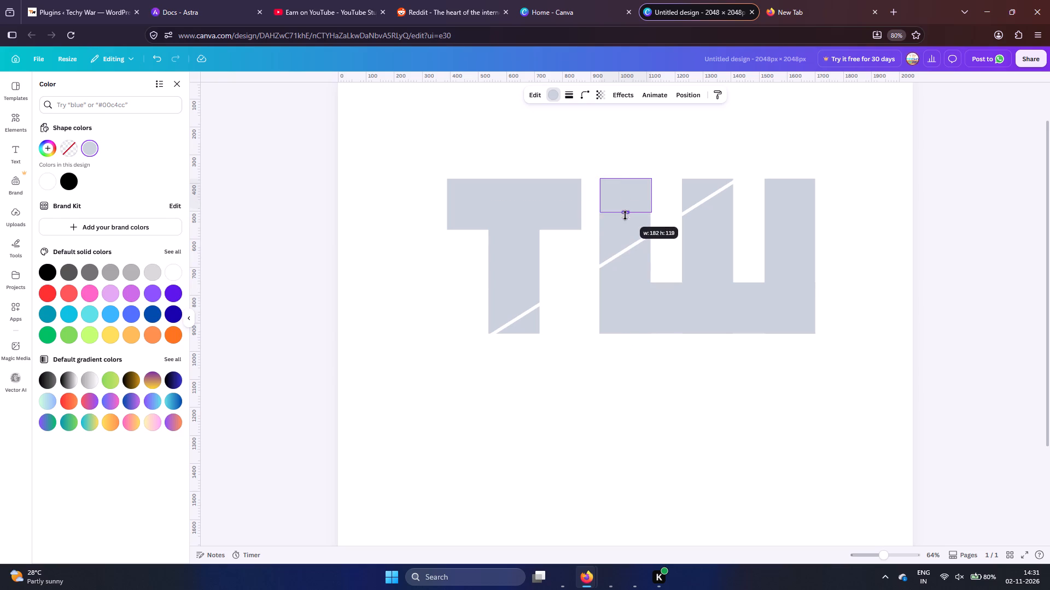
drag(625, 215, 622, 231)
click(651, 203)
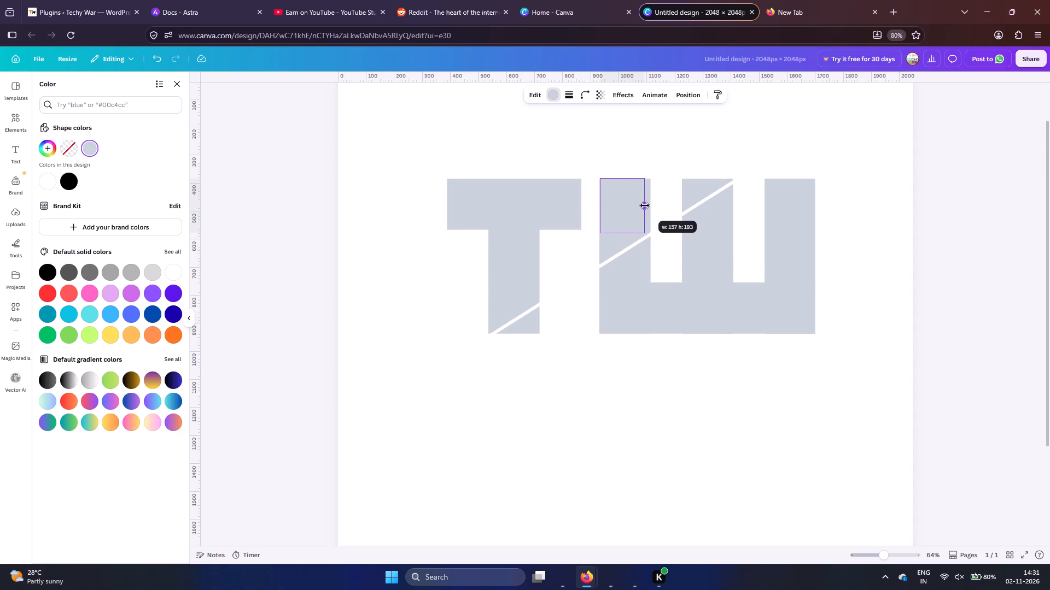
click(599, 205)
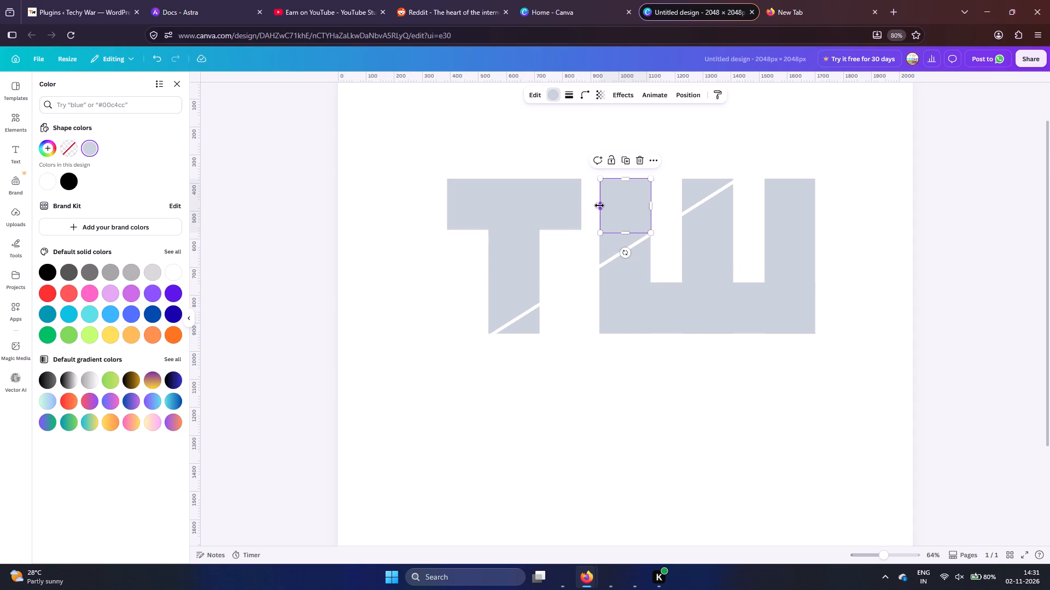
click(628, 179)
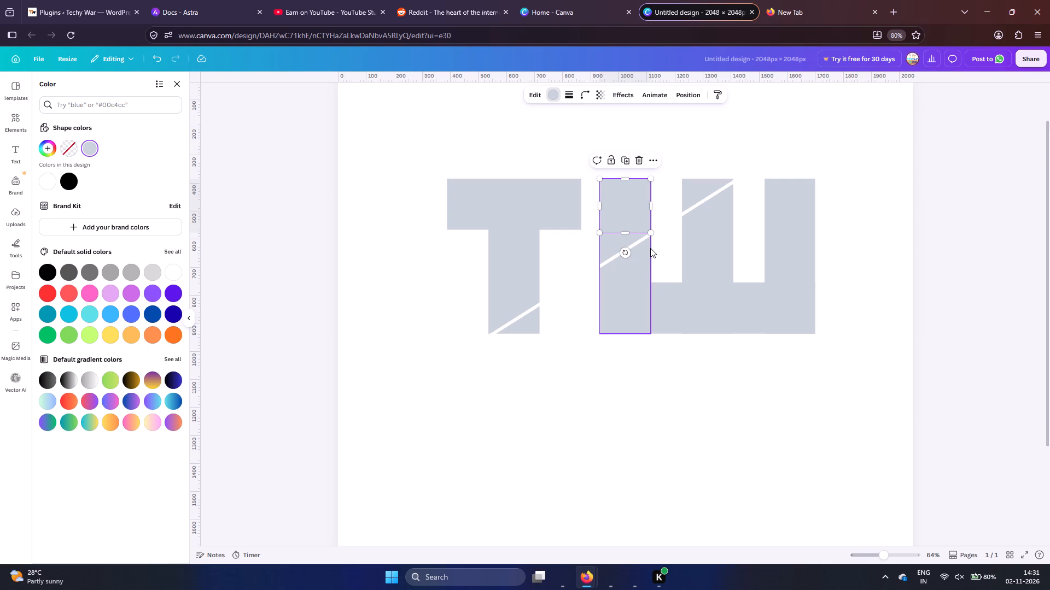
Add a black right triangle and rotate it a quarter turn so its slanted side faces the same way as the diagonal line.
ctrl+scroll(691, 201, up, 3)
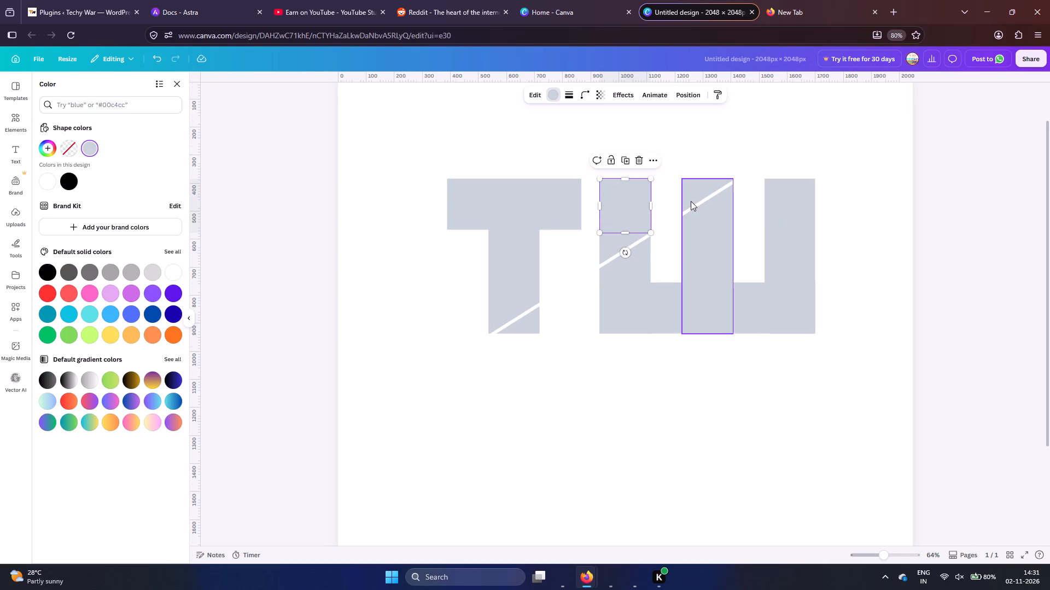
ctrl+scroll(691, 201, up, 4)
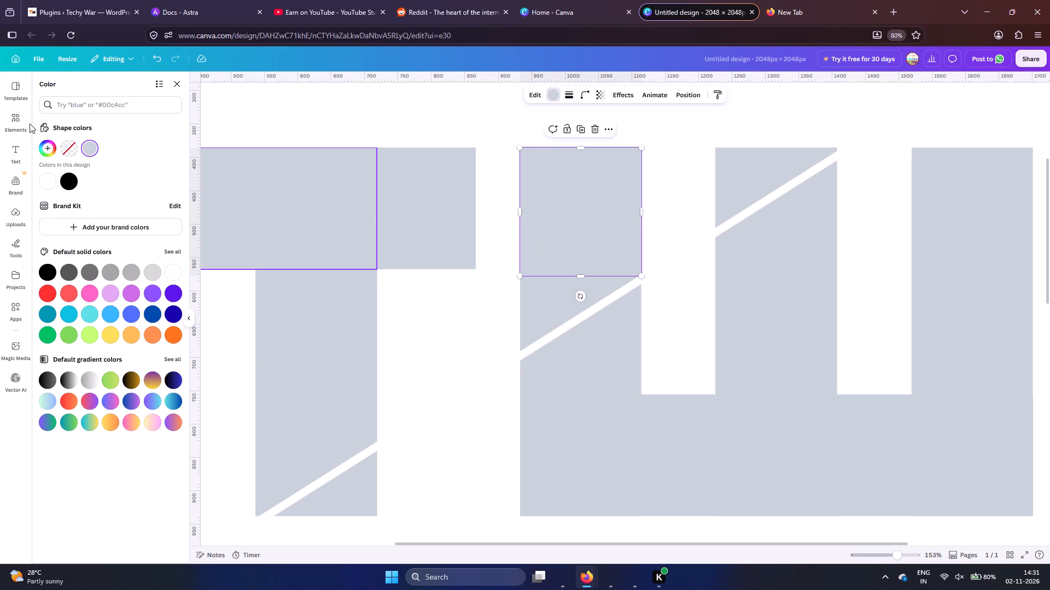
click(9, 120)
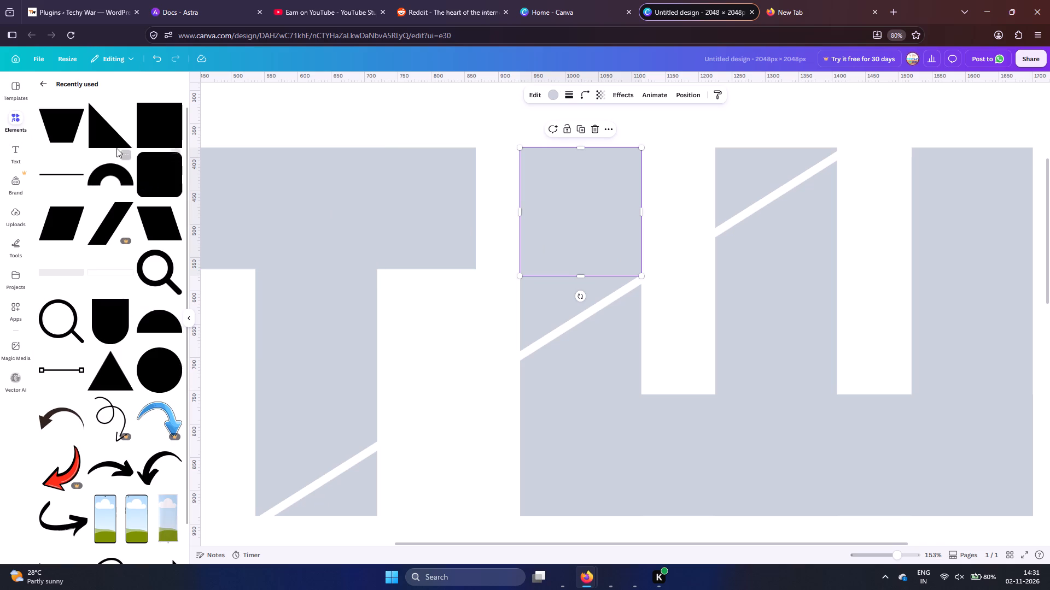
drag(93, 129, 448, 278)
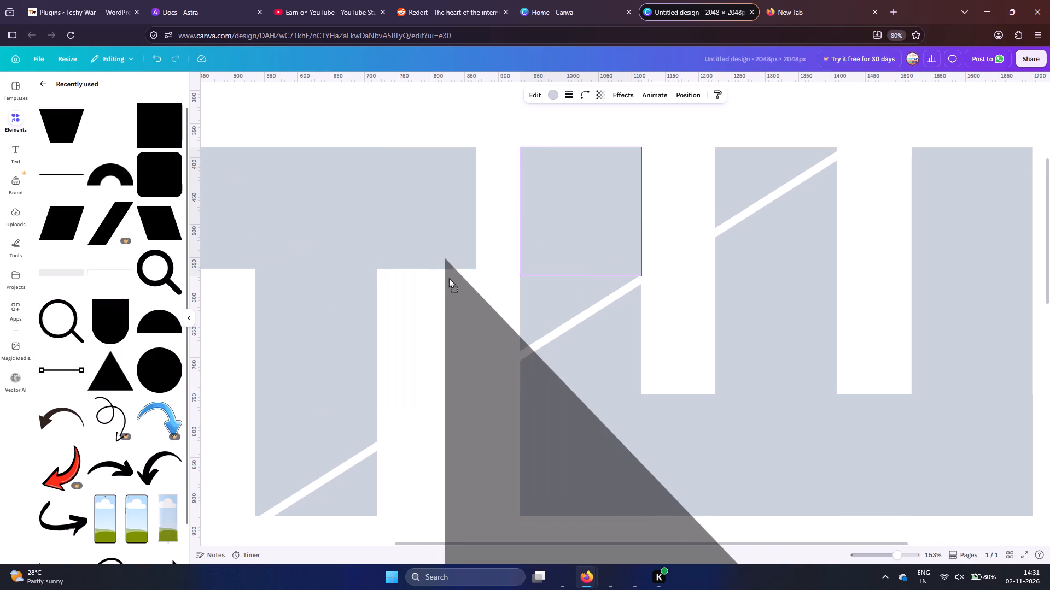
drag(448, 278, 428, 150)
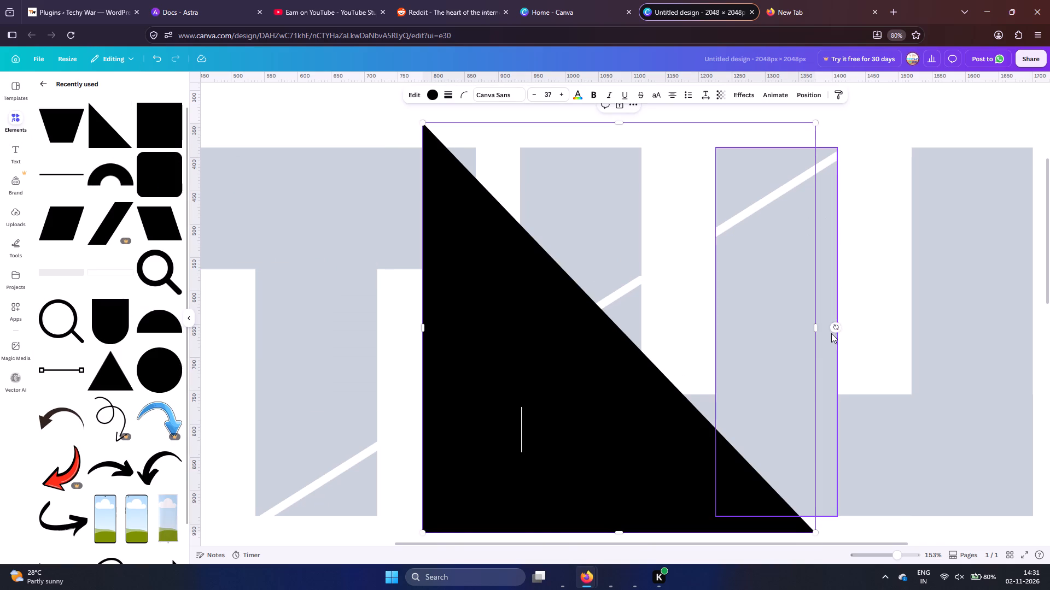
drag(834, 328, 605, 396)
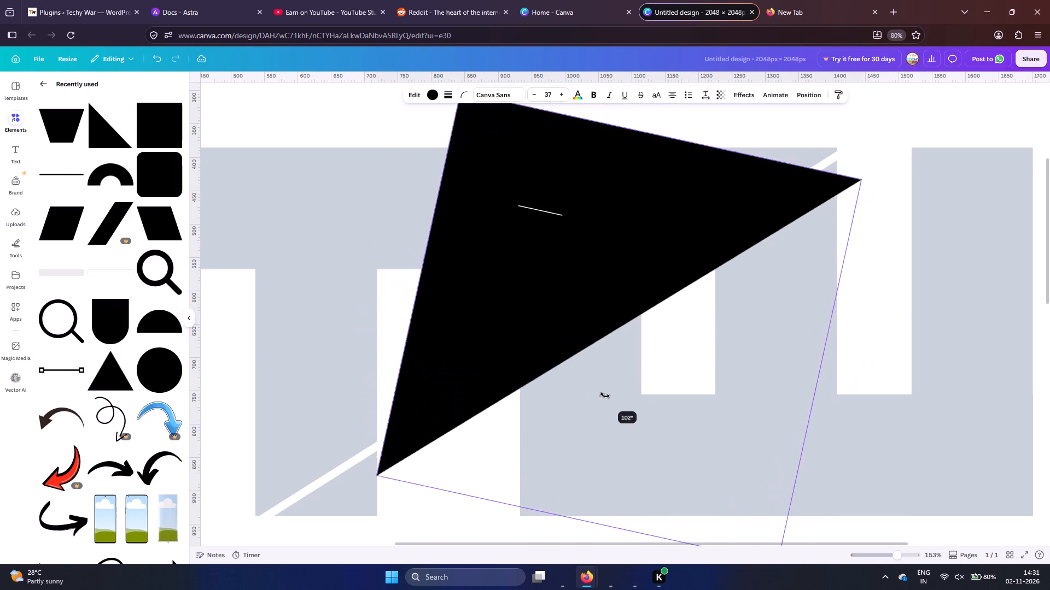
drag(605, 396, 625, 402)
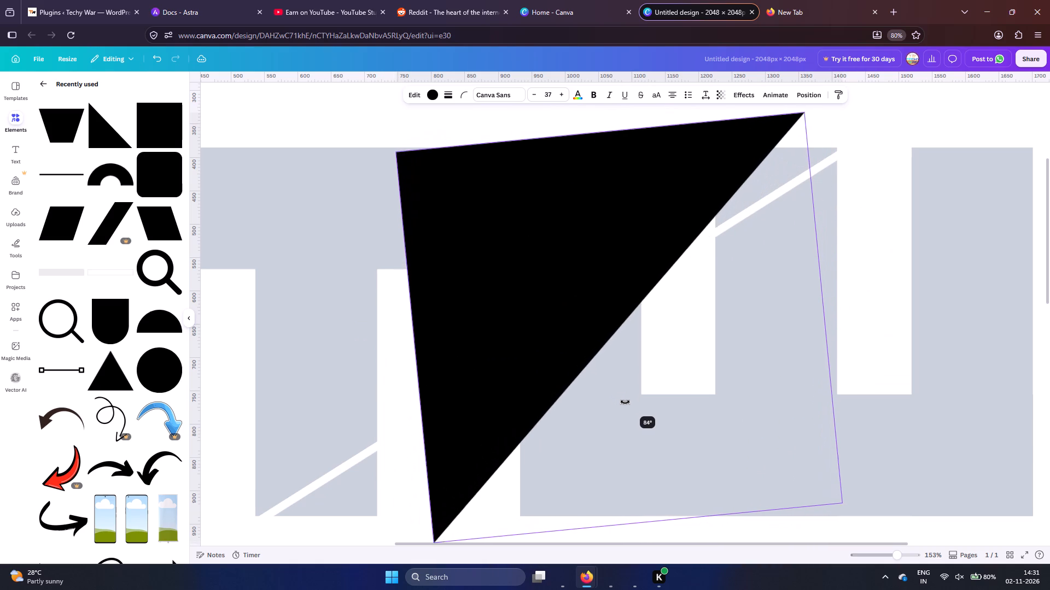
drag(625, 402, 621, 408)
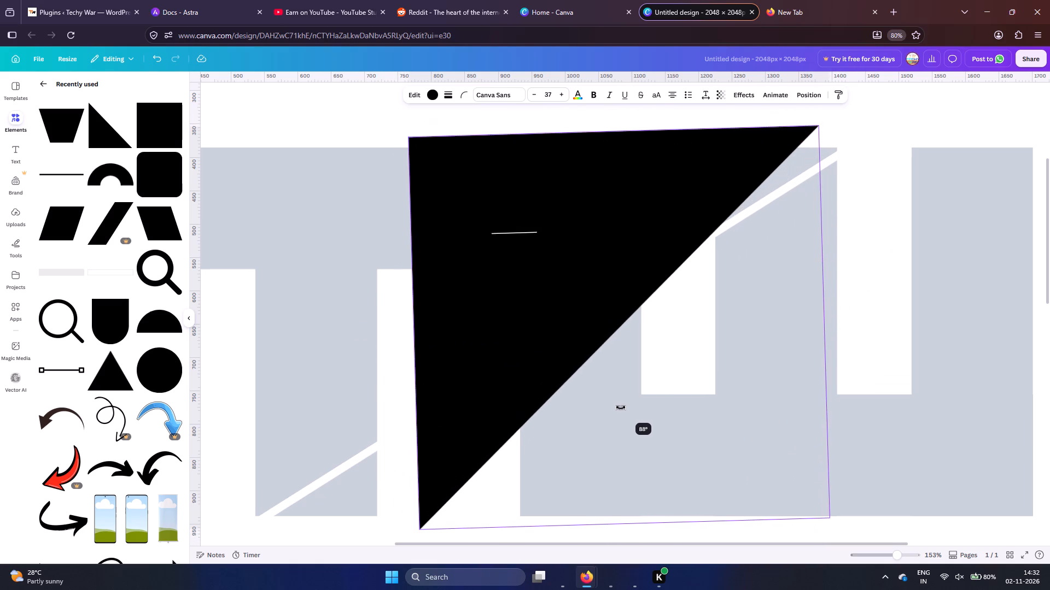
drag(621, 408, 619, 408)
Fit the triangle to the W's left stem, about 182 px wide, filling the area between the shortened rectangle and the white line.
drag(591, 274, 593, 277)
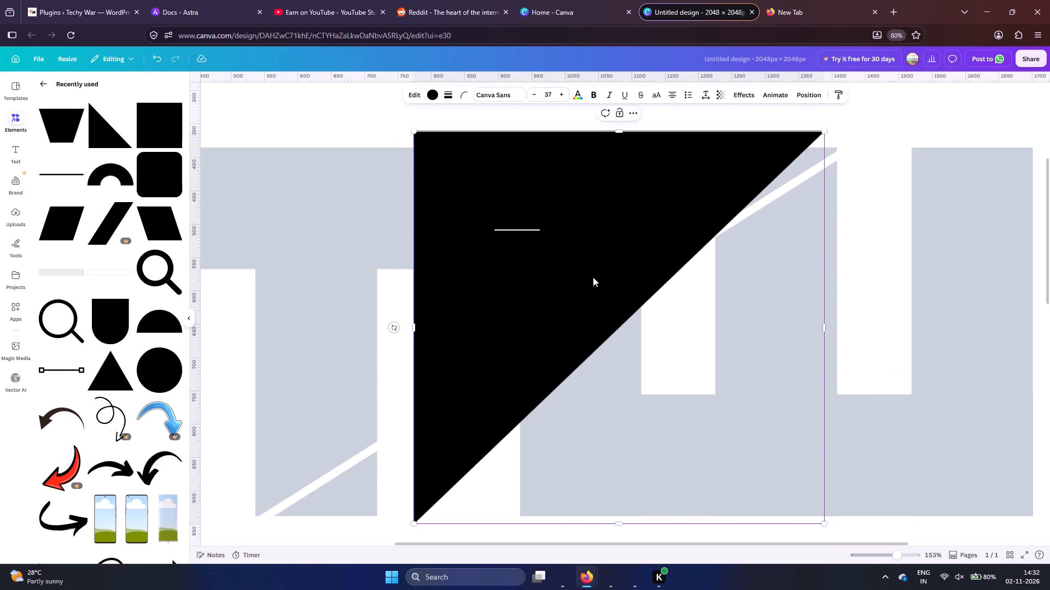
drag(593, 277, 365, 511)
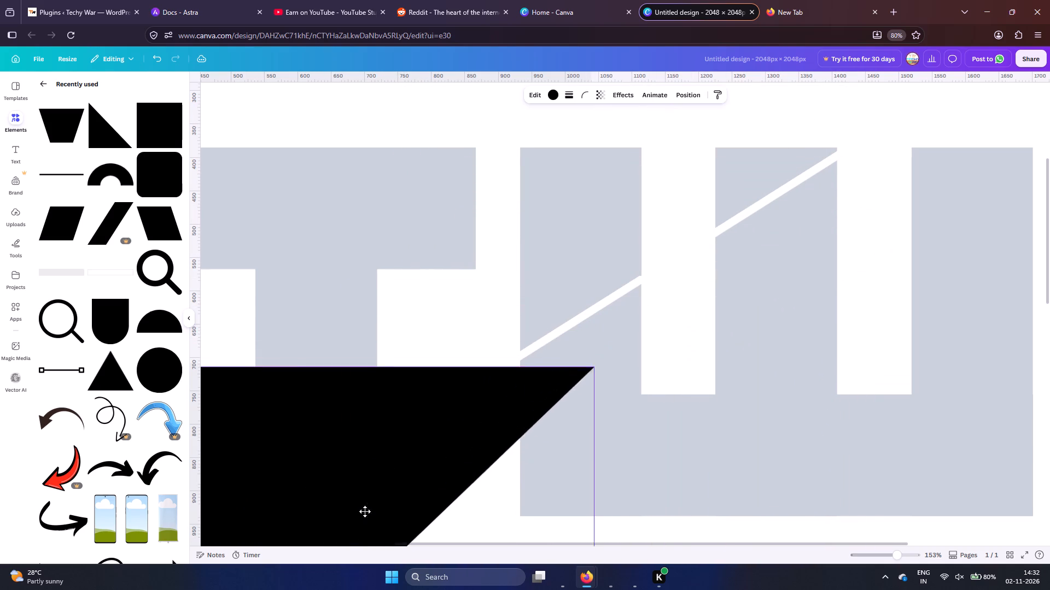
drag(365, 511, 409, 418)
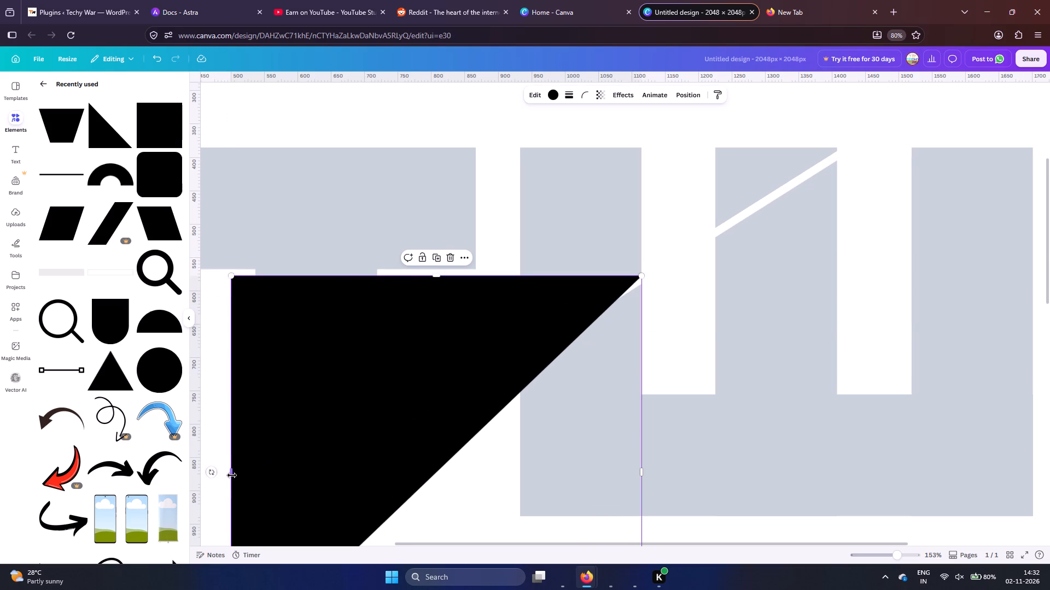
drag(232, 475, 522, 450)
scroll(563, 489, down, 6)
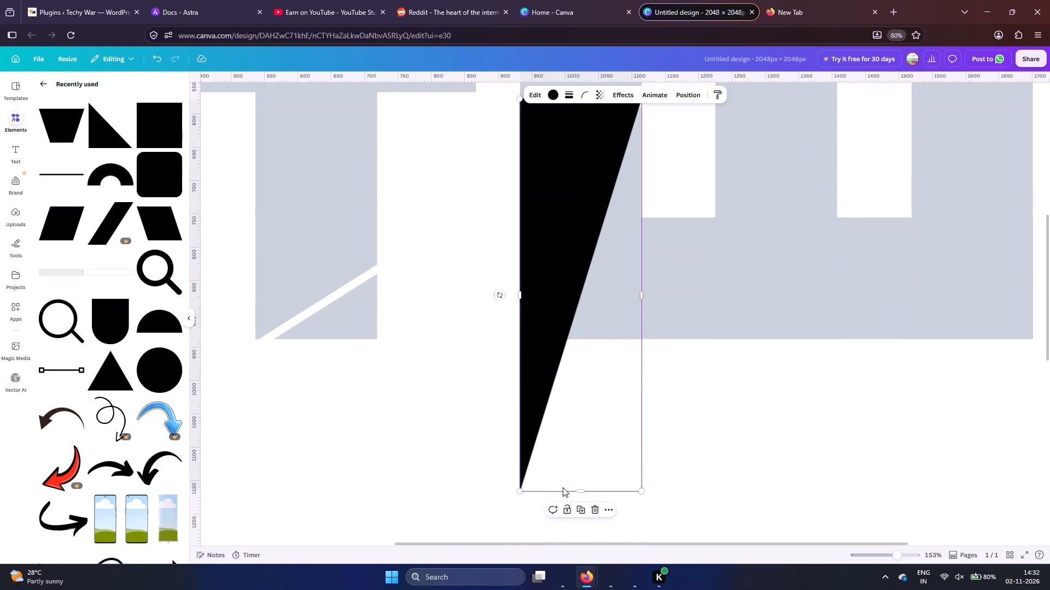
drag(582, 488, 620, 148)
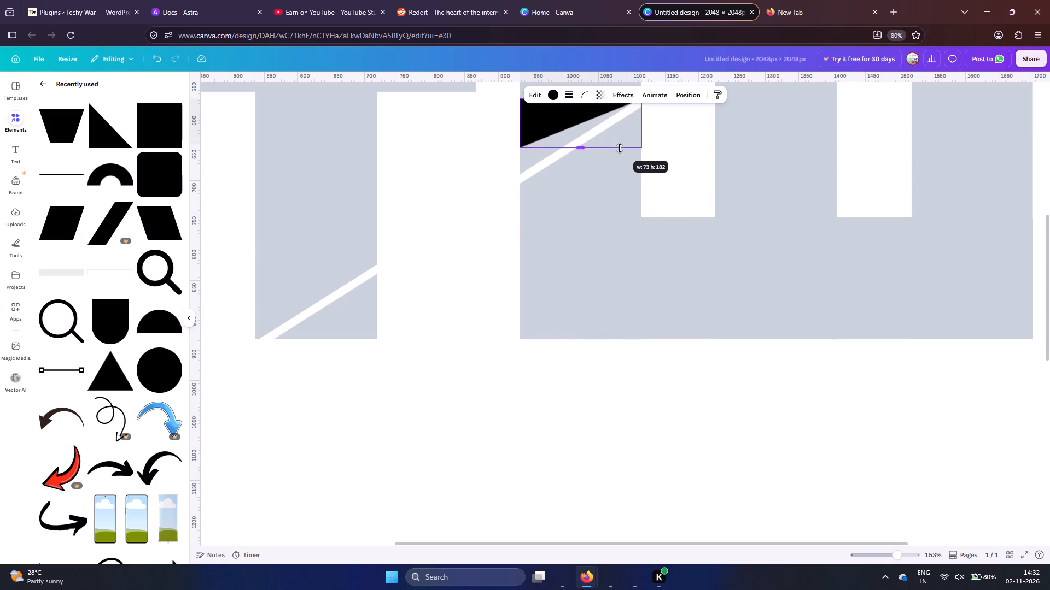
drag(620, 148, 621, 172)
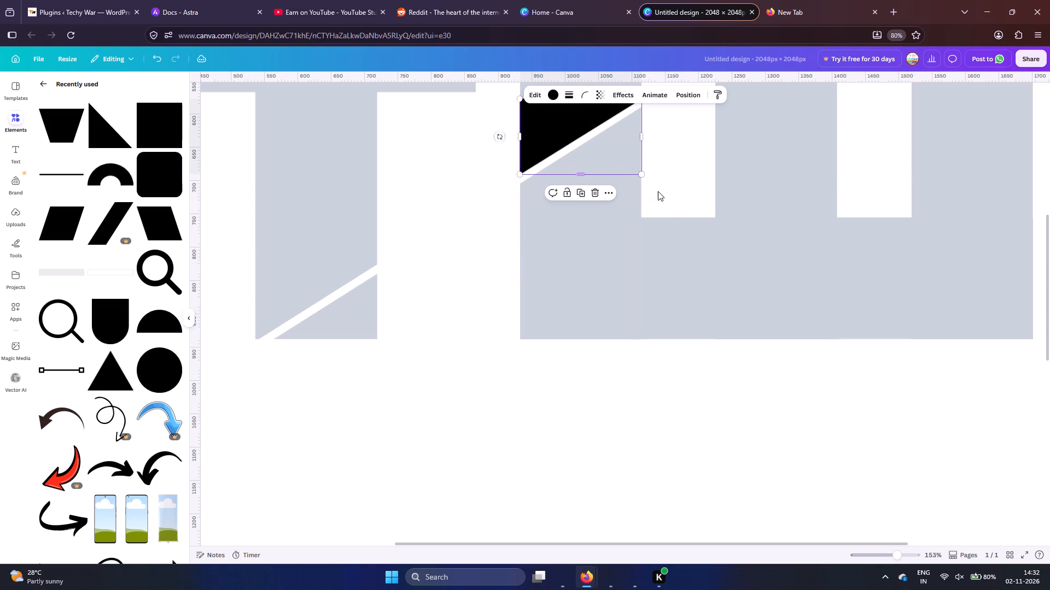
Add a second black right triangle over the W's middle stem and rotate it a quarter turn to match the first triangle.
ctrl+scroll(660, 195, up, 4)
ctrl+scroll(660, 195, down, 13)
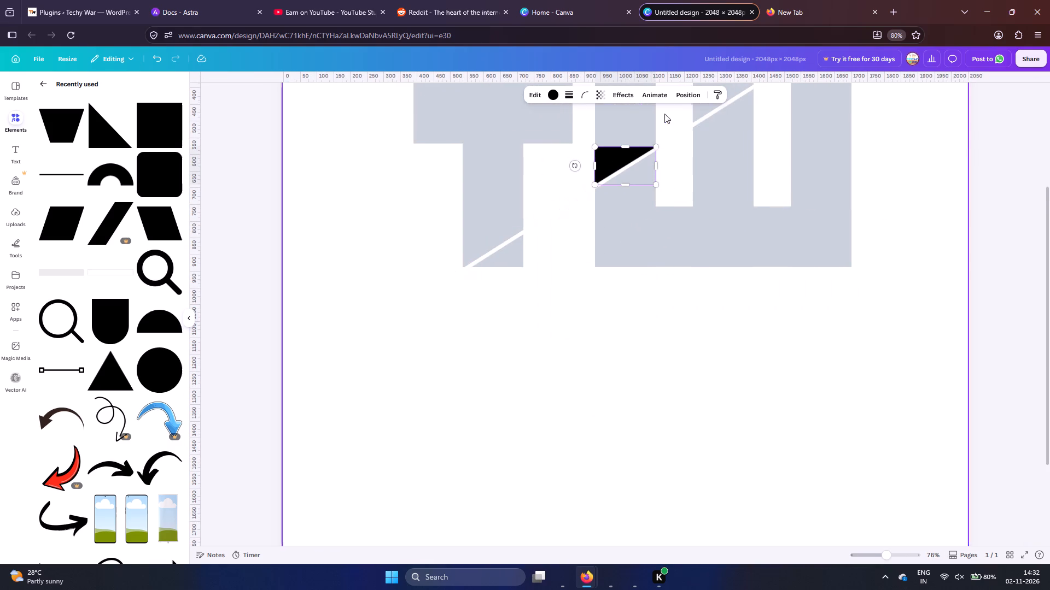
ctrl+scroll(686, 126, down, 5)
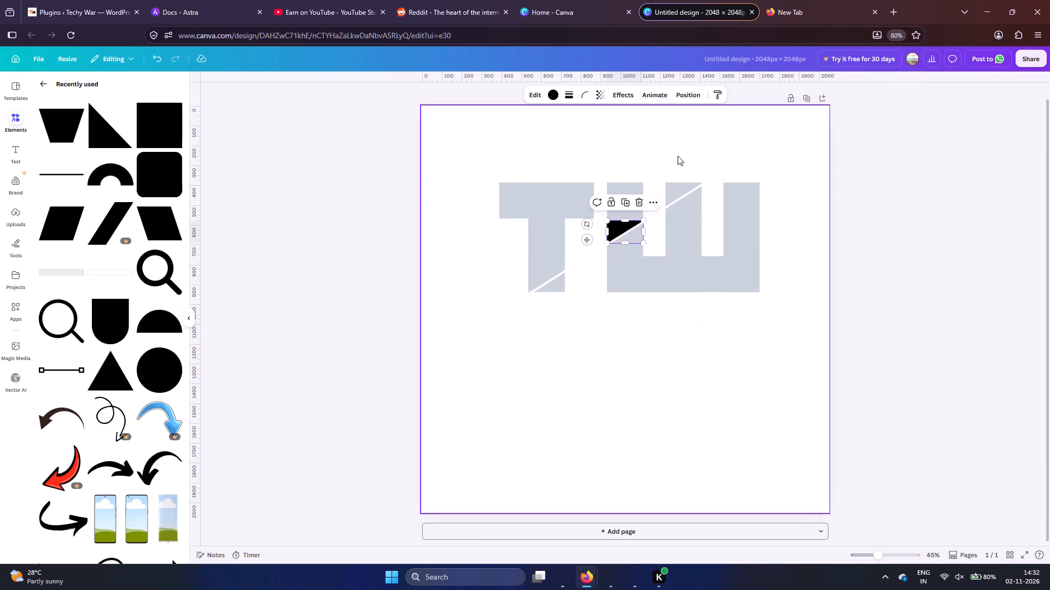
ctrl+scroll(680, 137, up, 4)
click(682, 182)
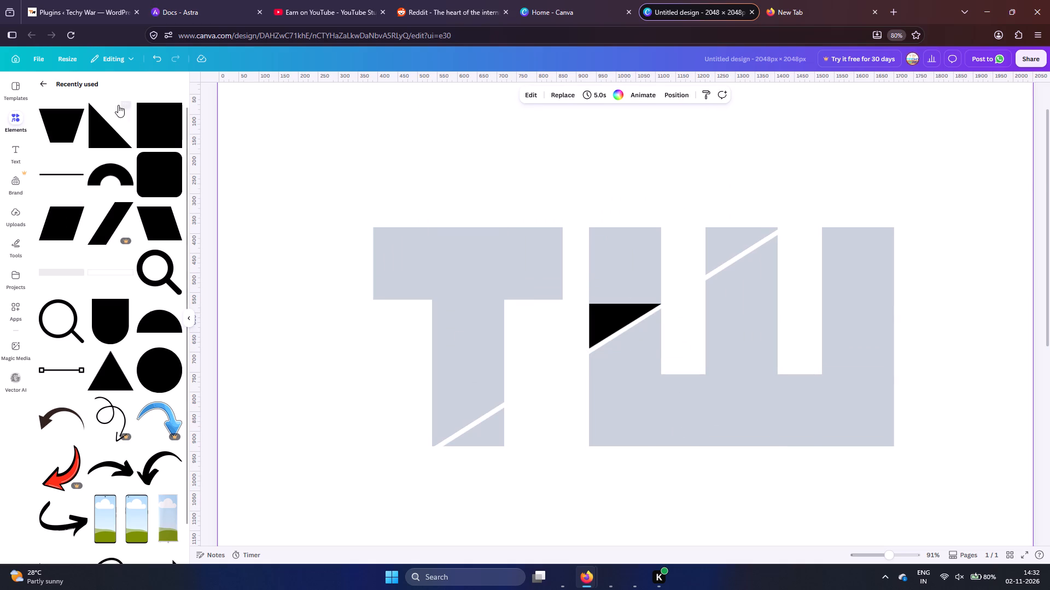
click(102, 122)
drag(622, 452, 652, 429)
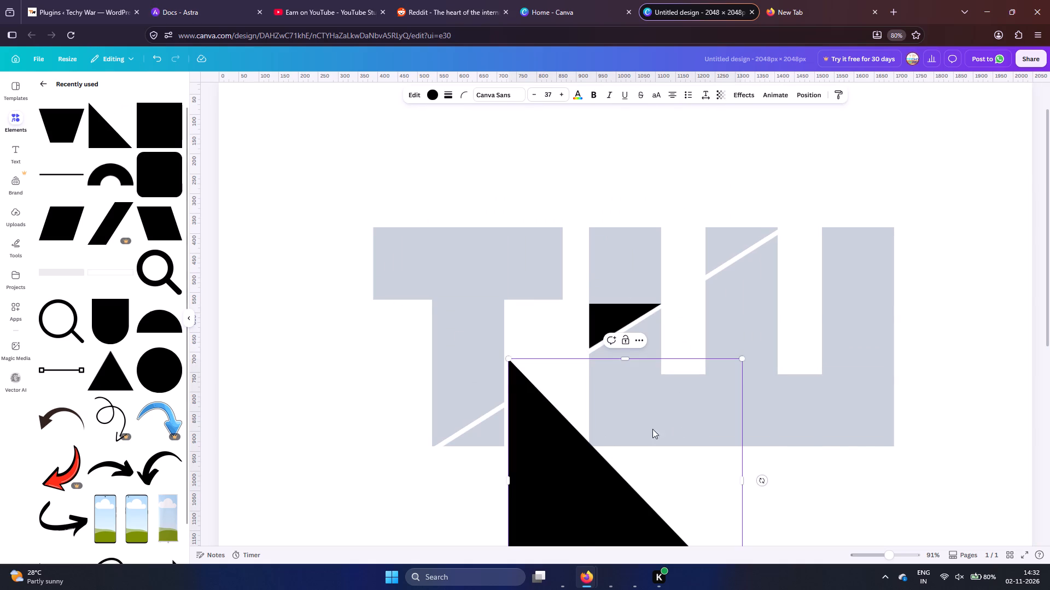
drag(652, 429, 819, 289)
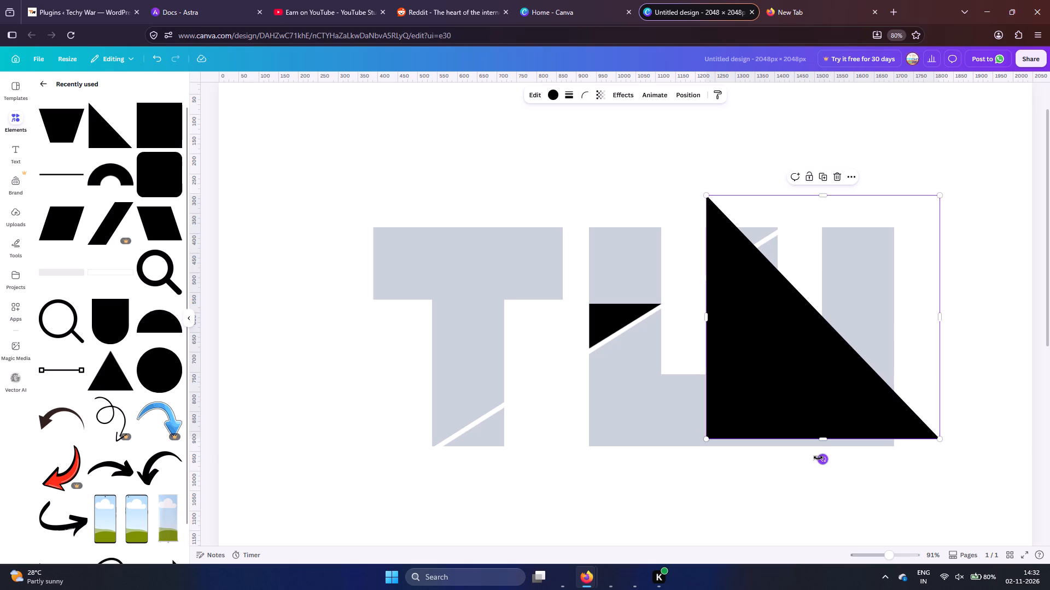
drag(818, 458, 591, 321)
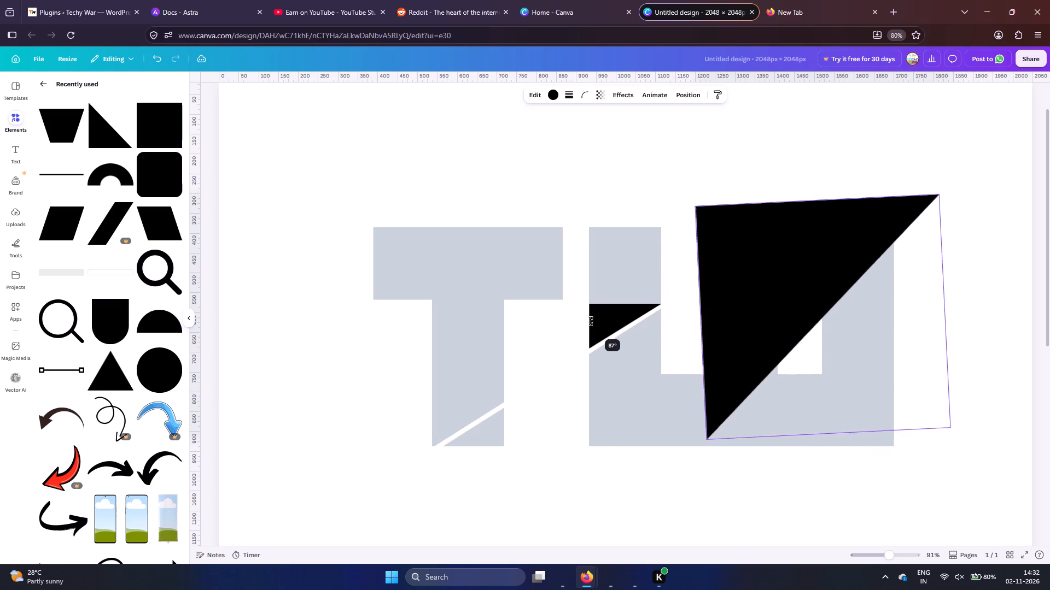
drag(591, 321, 591, 316)
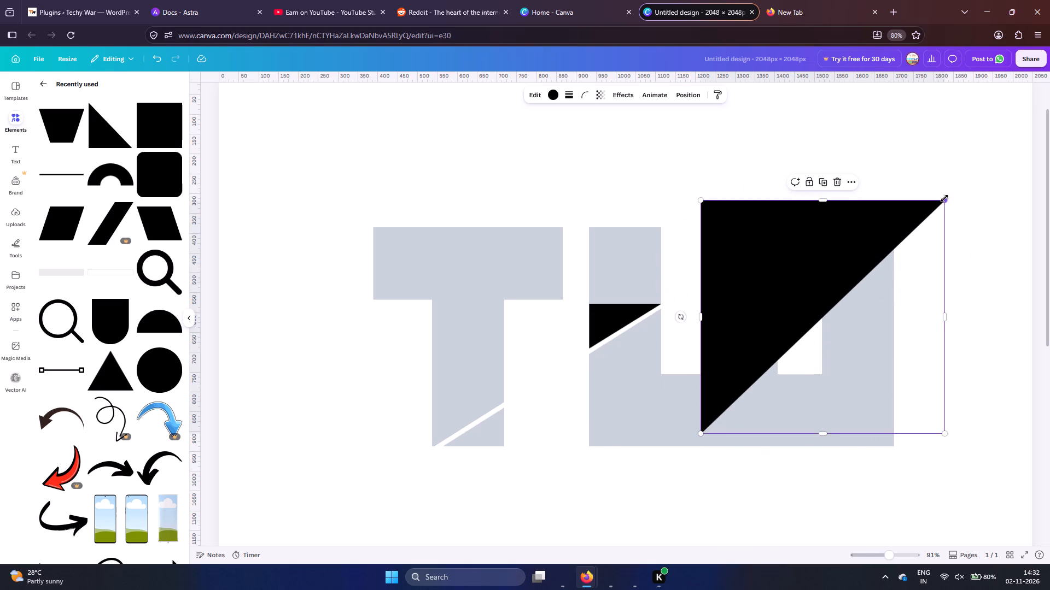
Fit the second triangle to the W's middle stem, about 182 px wide, filling the area between the stem's top and the white line.
drag(947, 320, 766, 363)
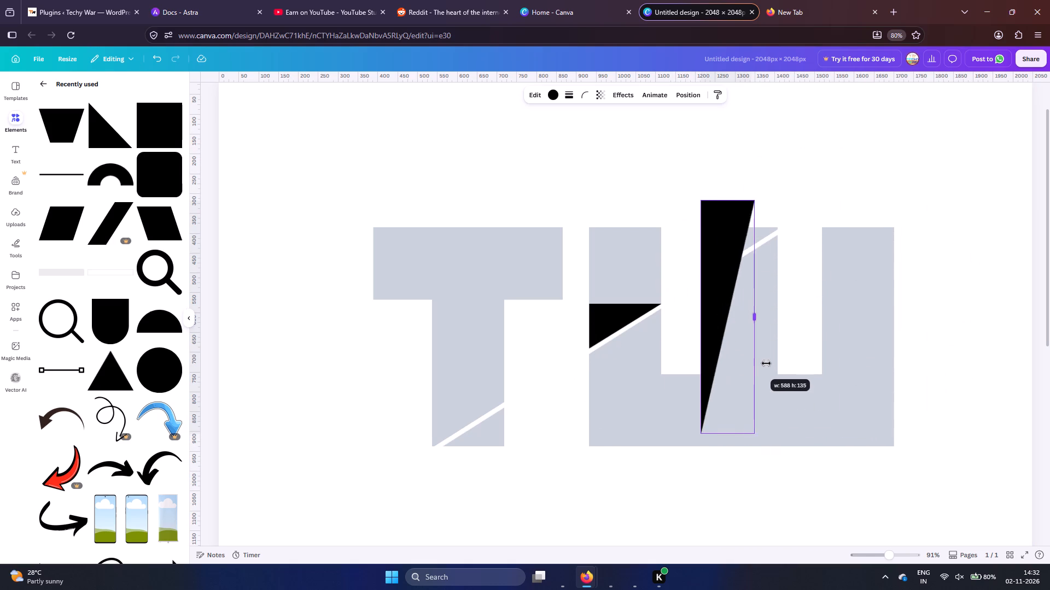
drag(766, 363, 793, 363)
drag(747, 198, 747, 206)
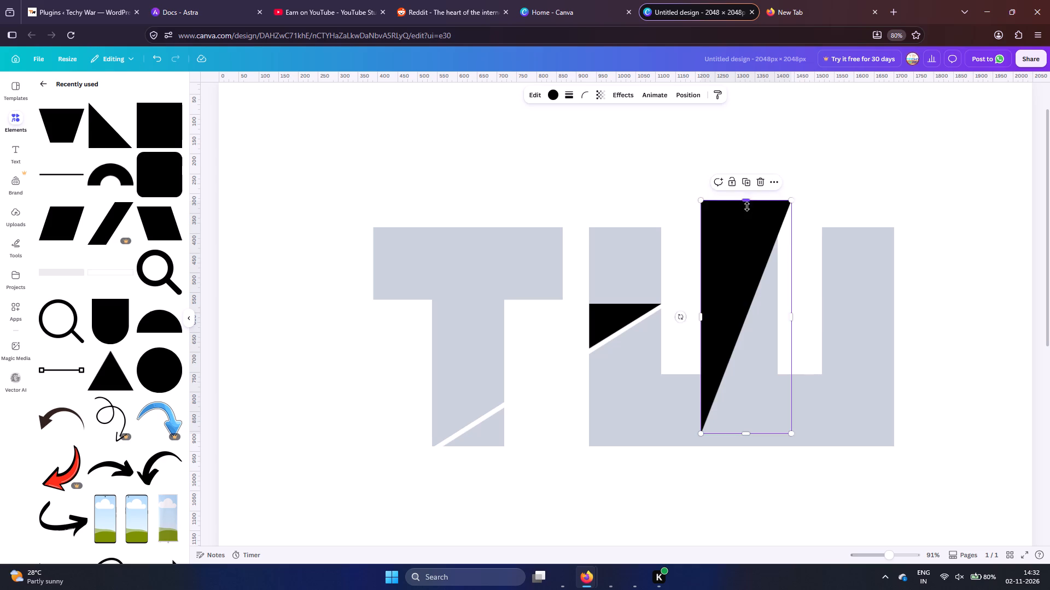
drag(747, 206, 738, 227)
drag(699, 335, 715, 337)
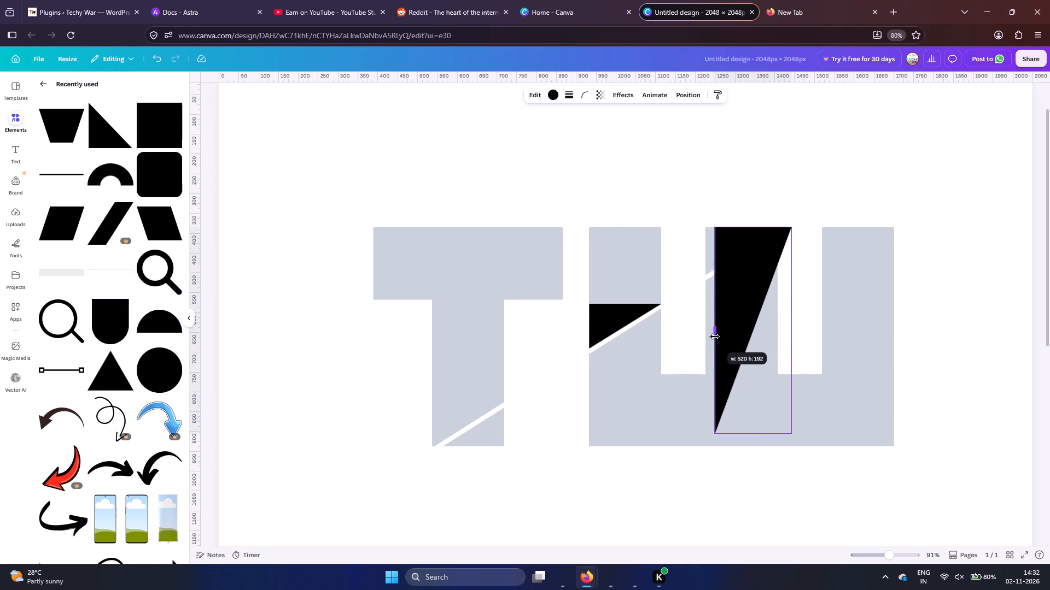
drag(715, 337, 705, 337)
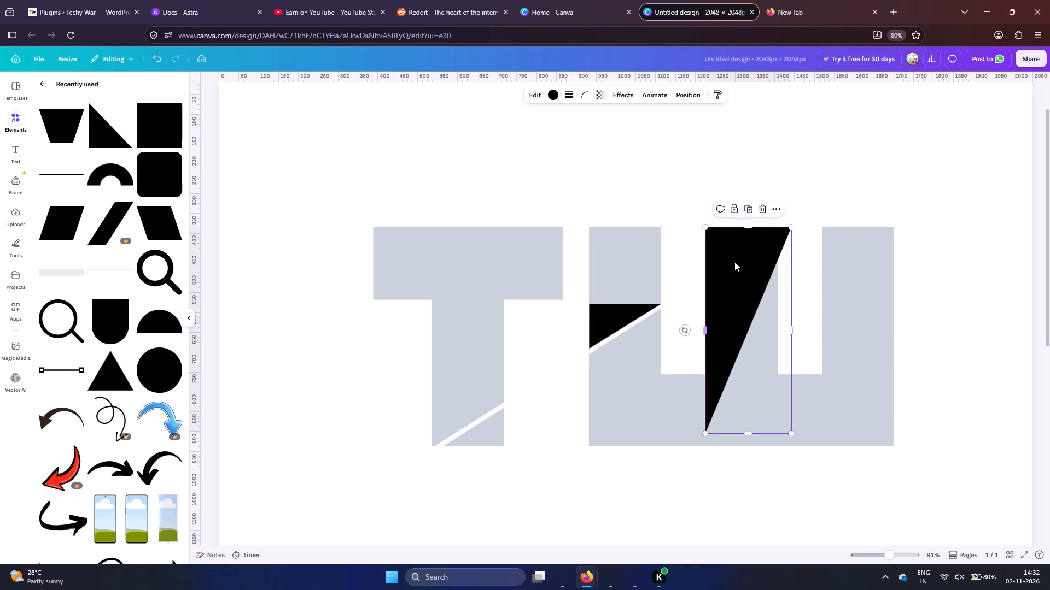
click(752, 227)
drag(792, 263, 773, 265)
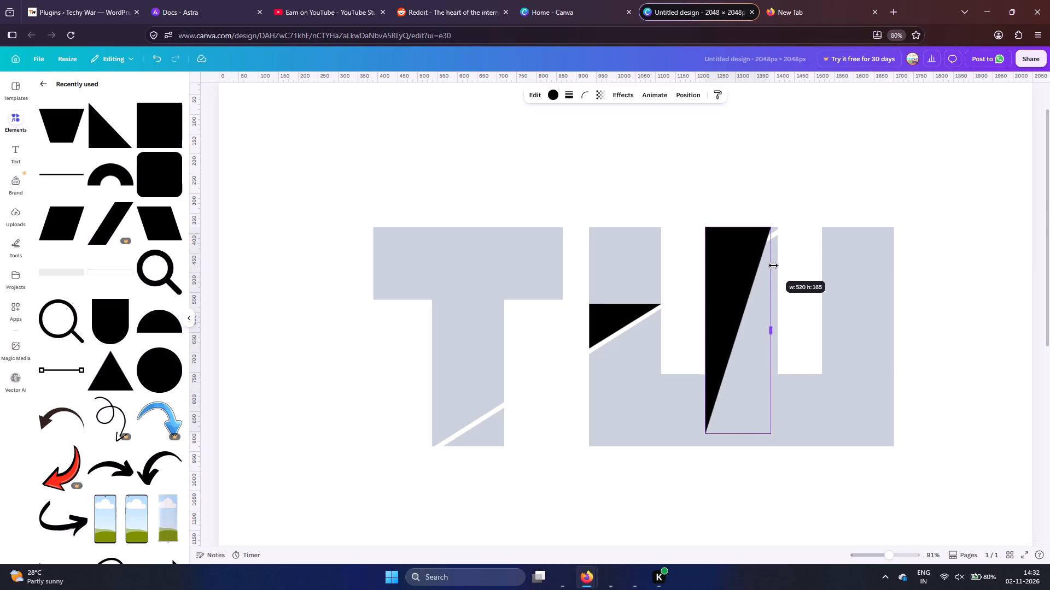
drag(773, 265, 778, 266)
drag(744, 432, 744, 431)
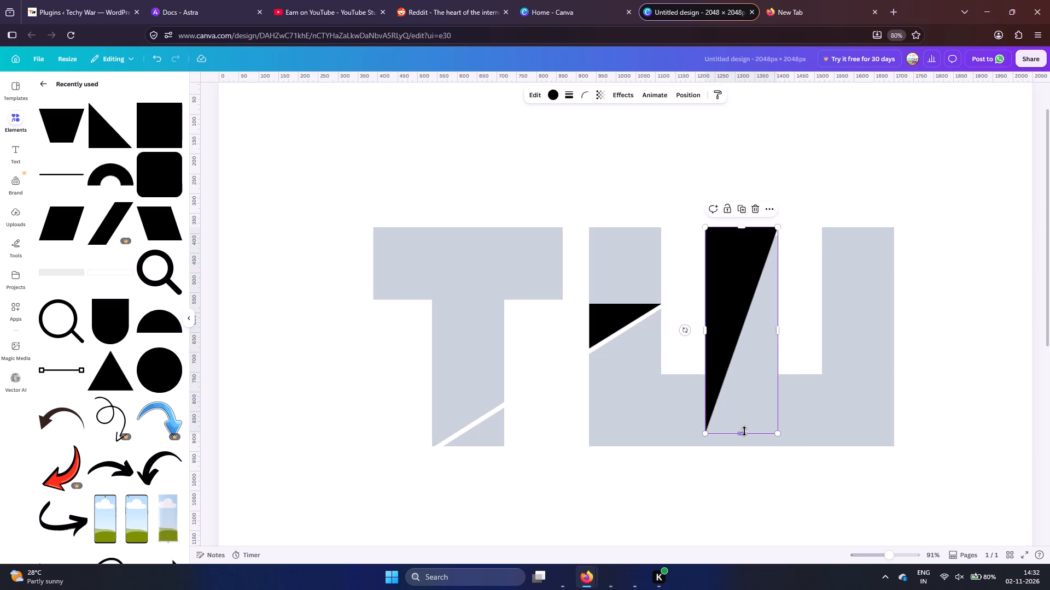
drag(744, 431, 719, 270)
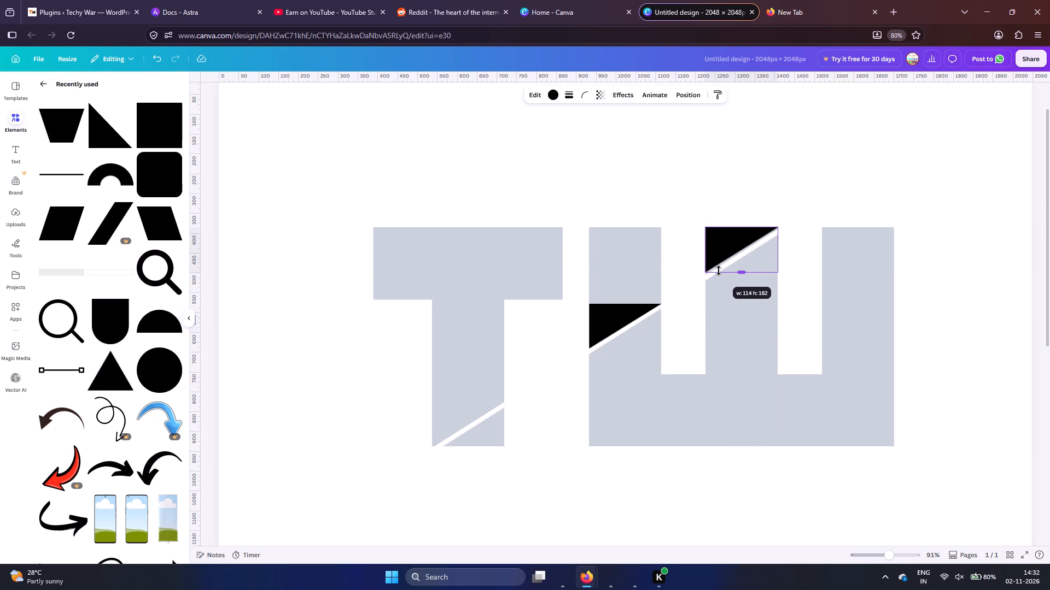
drag(719, 270, 719, 273)
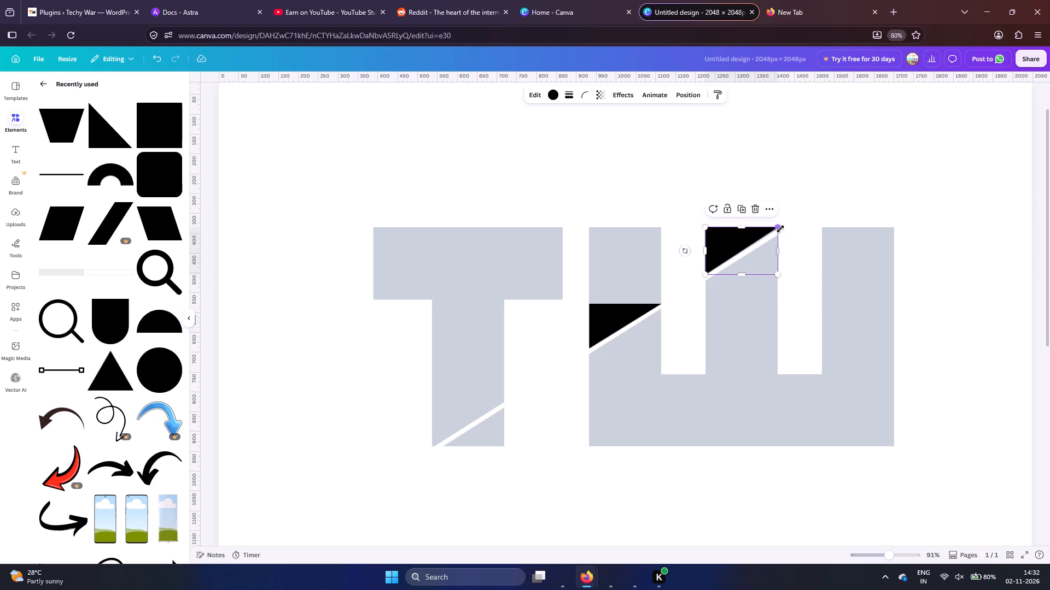
click(777, 255)
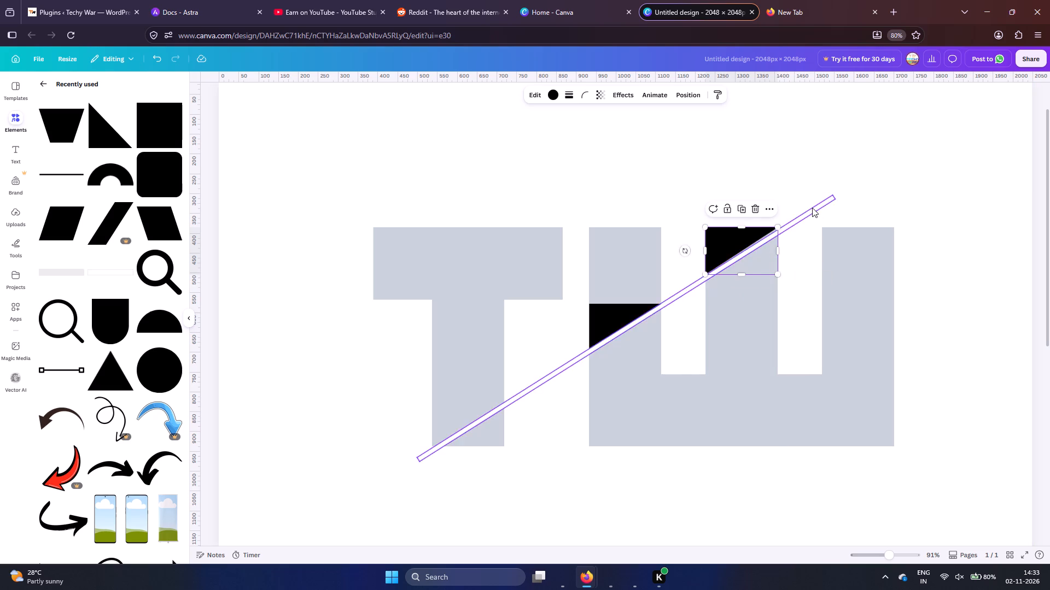
Fine-tune the middle stem's triangle to about 122 × 182 px so its lower corner meets the white line.
ctrl+scroll(812, 208, up, 11)
click(741, 190)
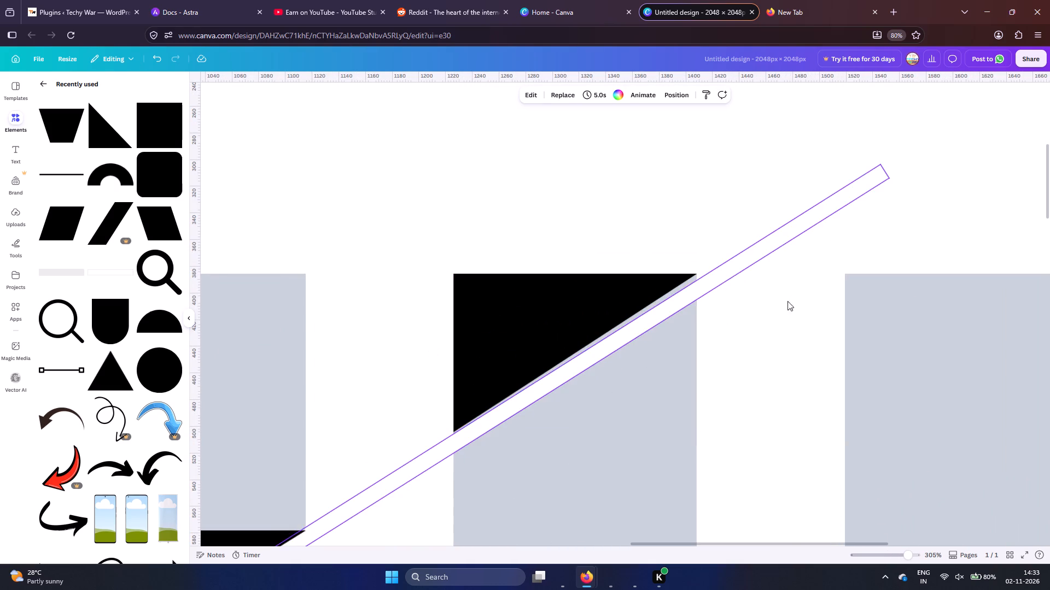
click(594, 303)
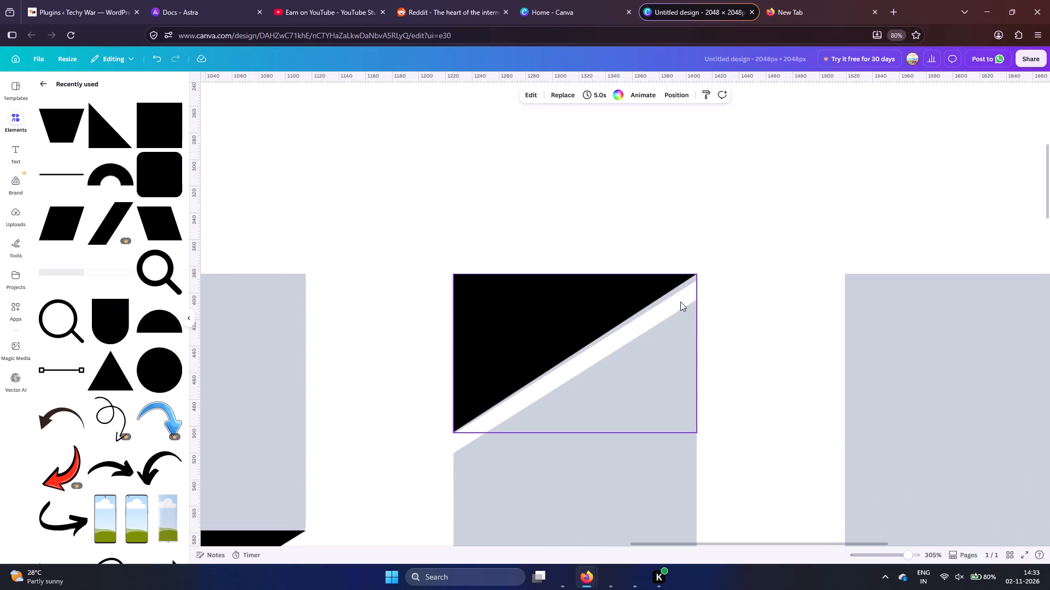
click(581, 434)
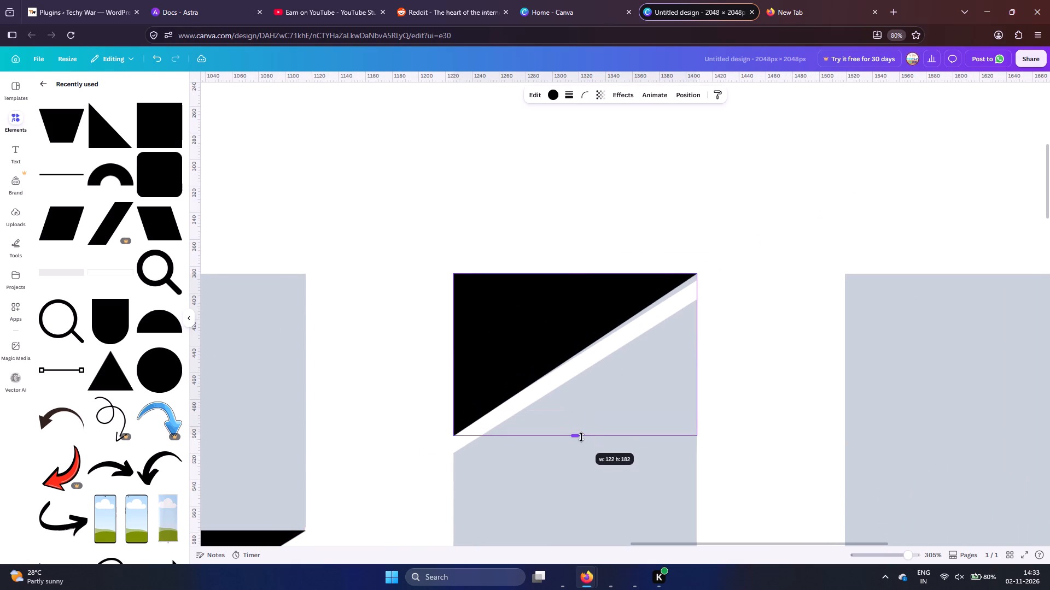
click(581, 270)
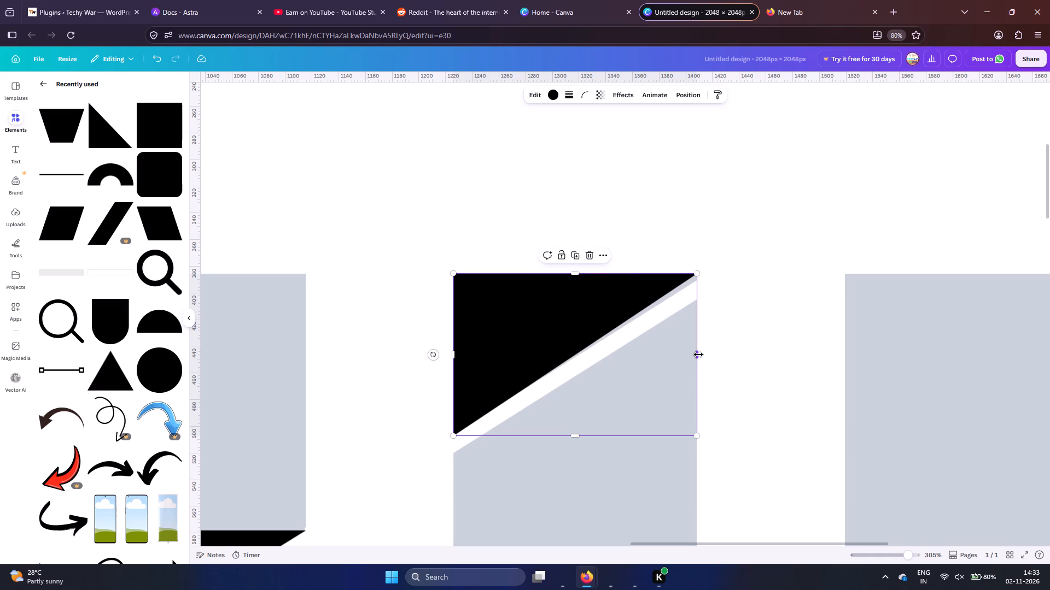
click(452, 357)
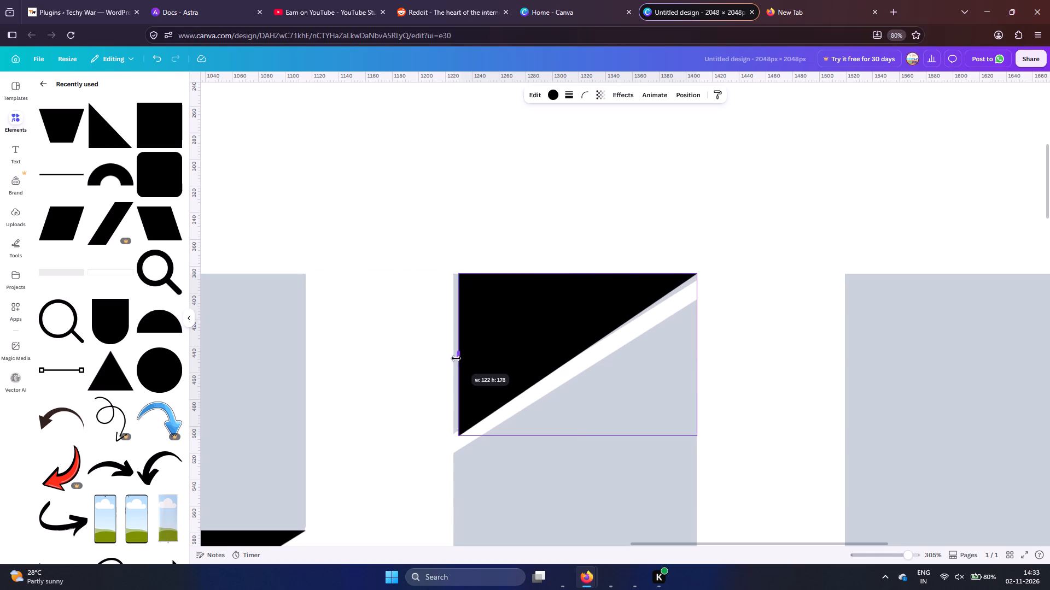
click(579, 433)
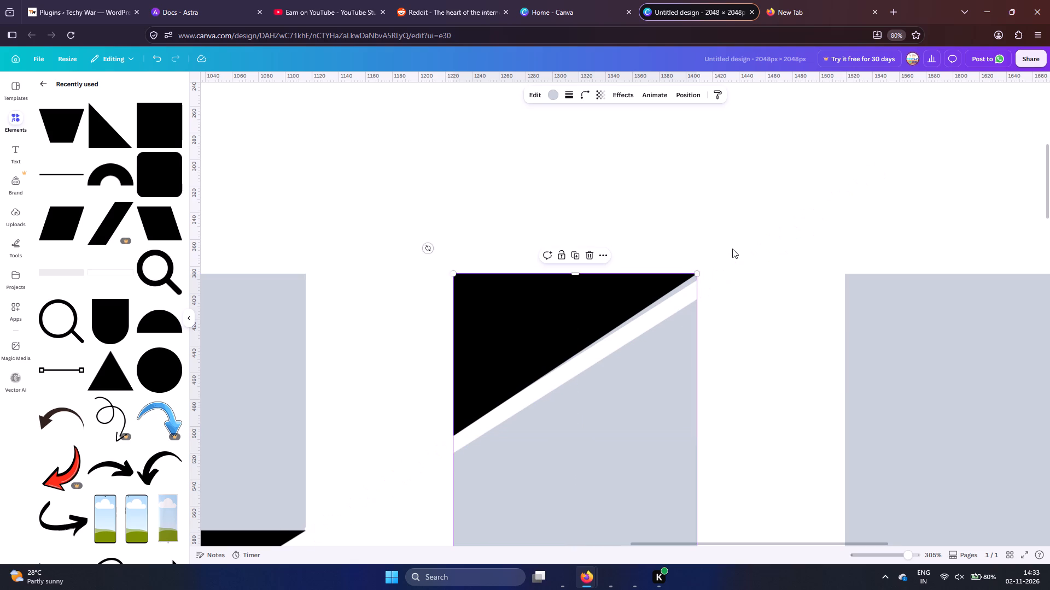
click(699, 219)
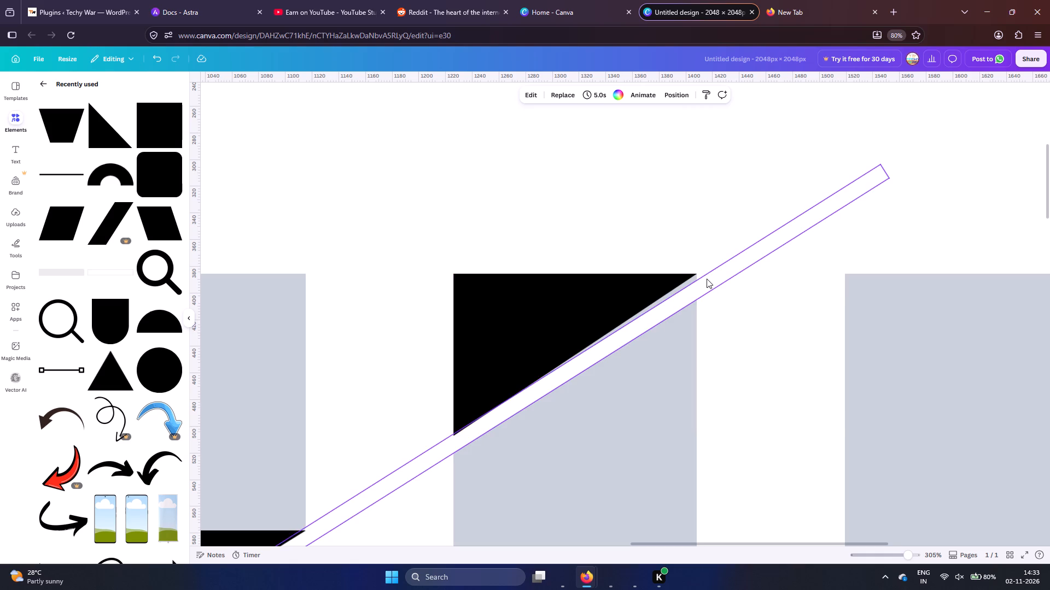
Recolour the three rectangles that form the T to orange #ff914d.
ctrl+scroll(753, 356, down, 5)
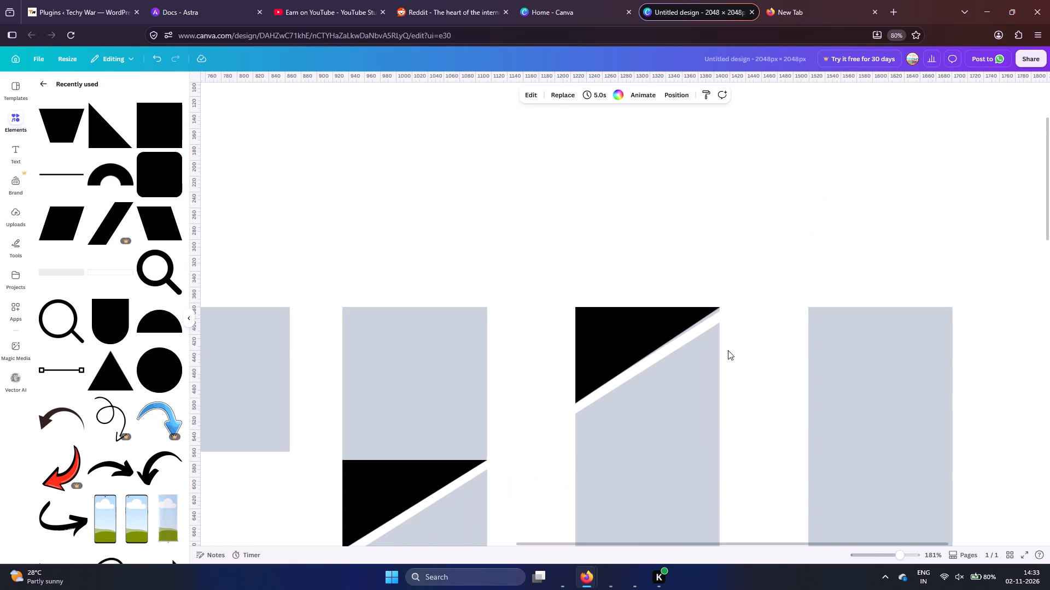
ctrl+scroll(438, 353, down, 9)
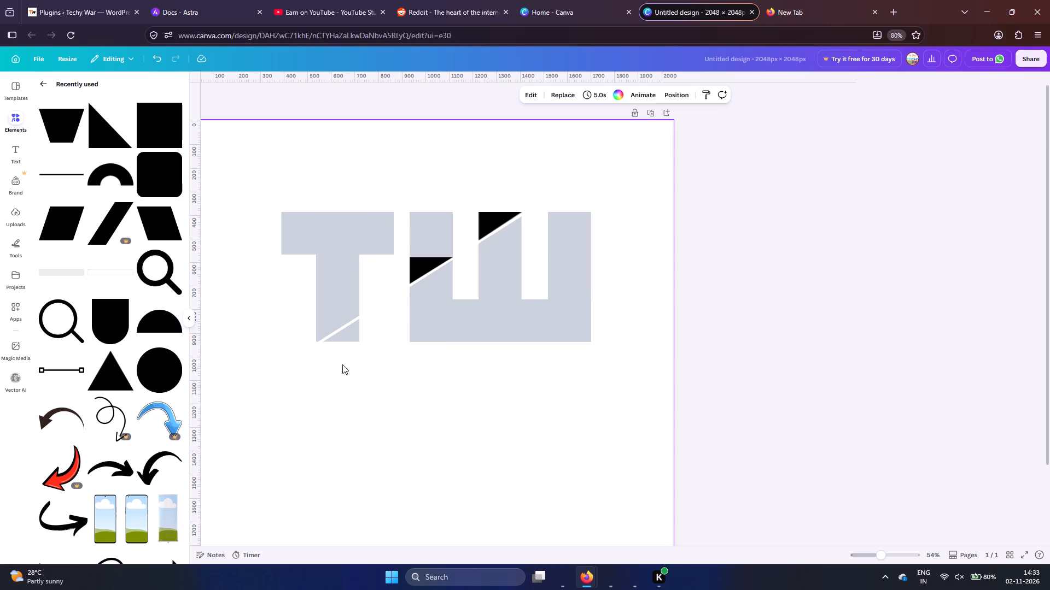
click(297, 235)
click(553, 95)
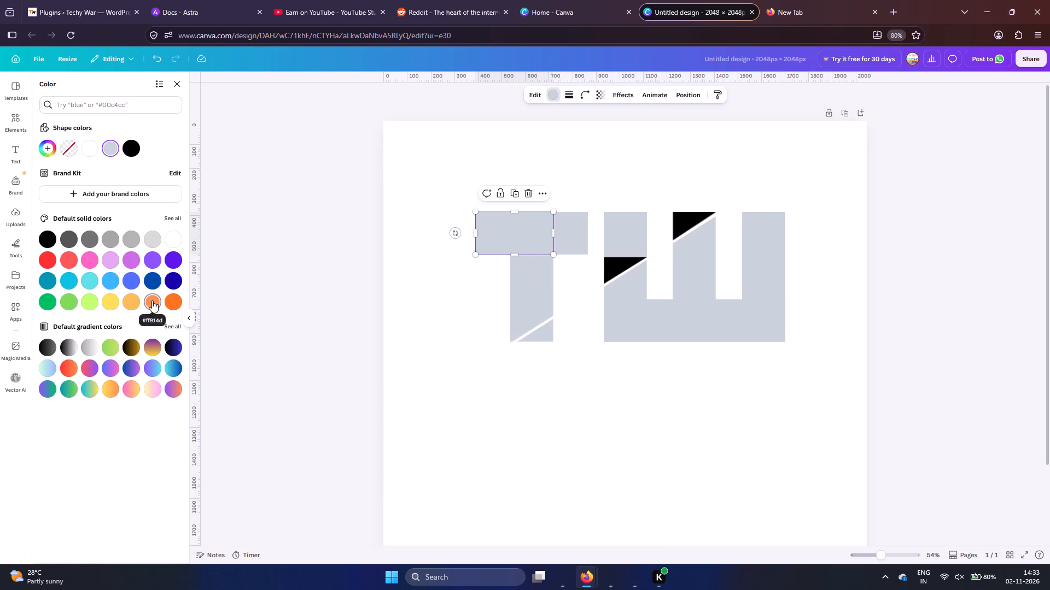
click(152, 300)
click(571, 239)
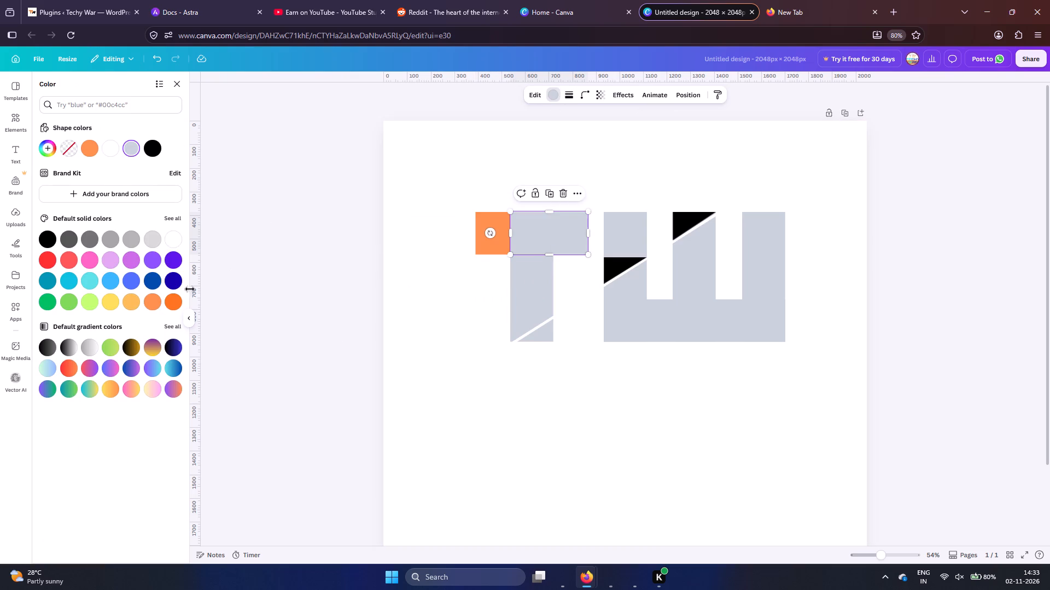
click(153, 308)
click(528, 313)
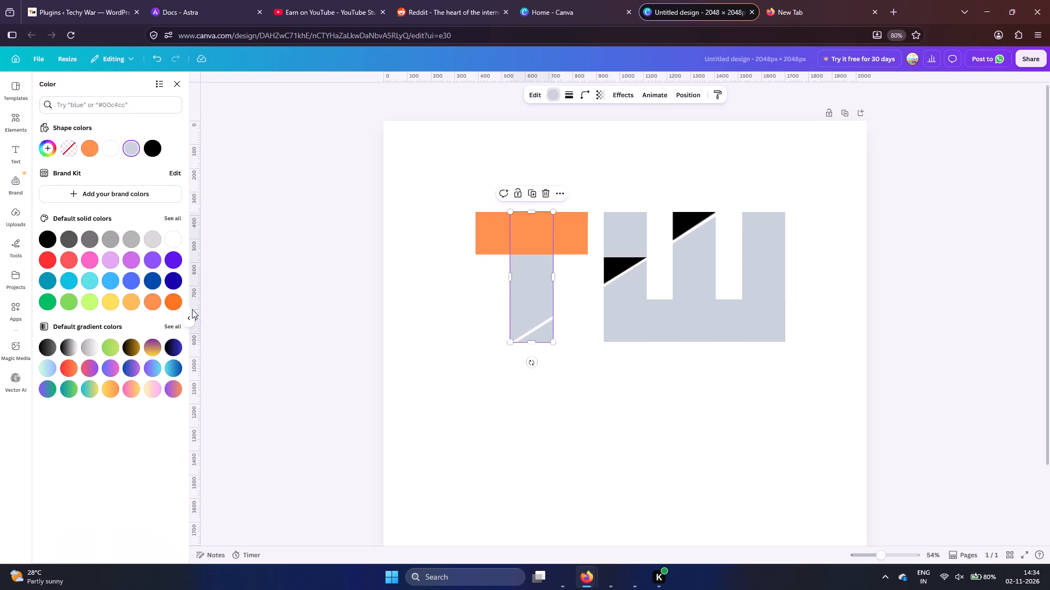
click(150, 305)
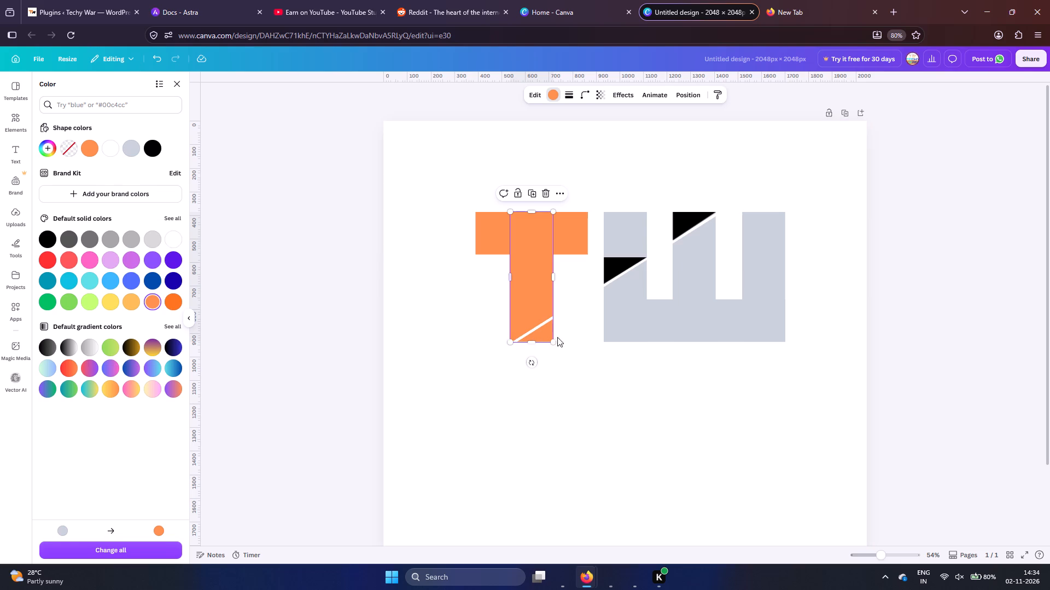
Add a square, flatten it to about 614 × 213 px, and tilt it along the white line, covering the T stem's piece below the cut.
ctrl+scroll(576, 333, up, 4)
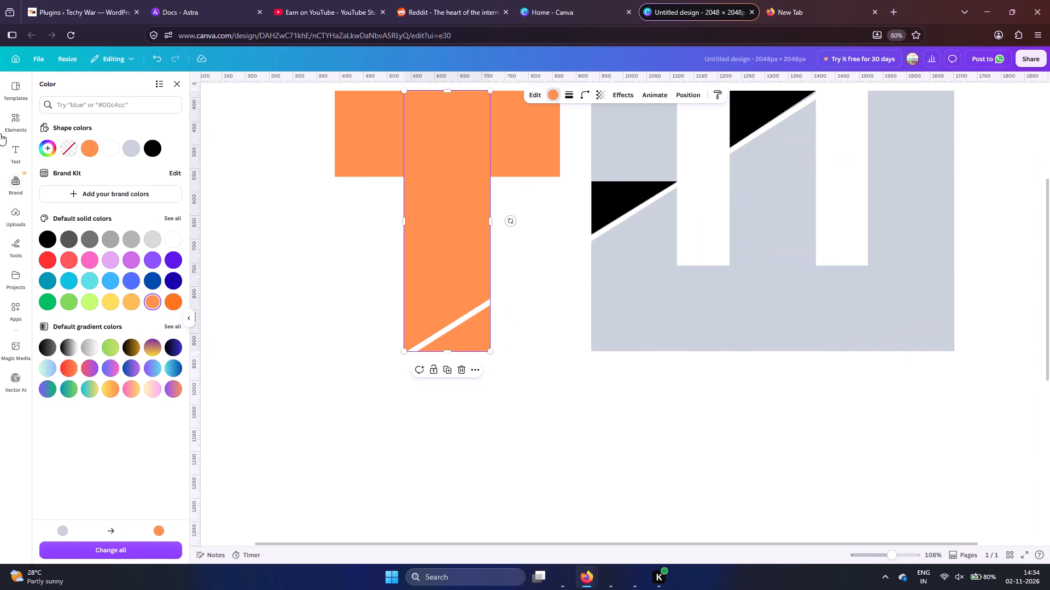
click(19, 117)
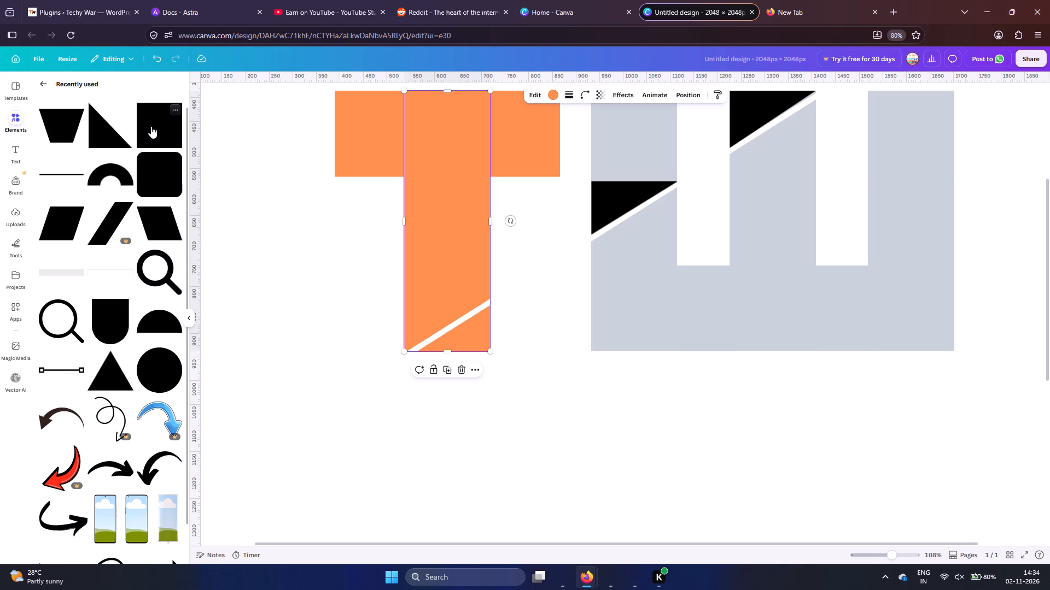
drag(151, 126, 364, 239)
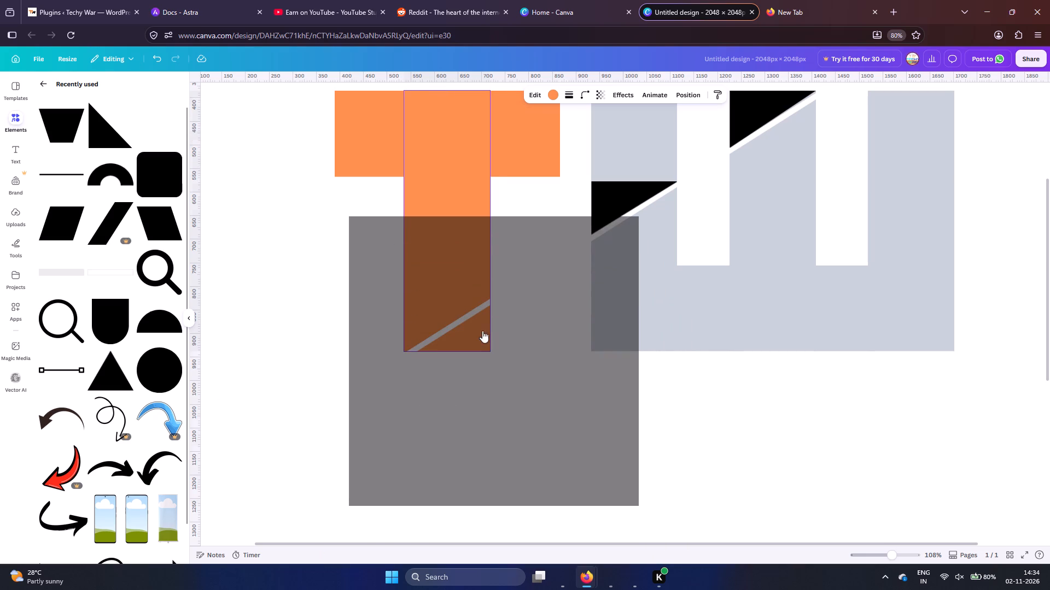
drag(497, 505, 486, 317)
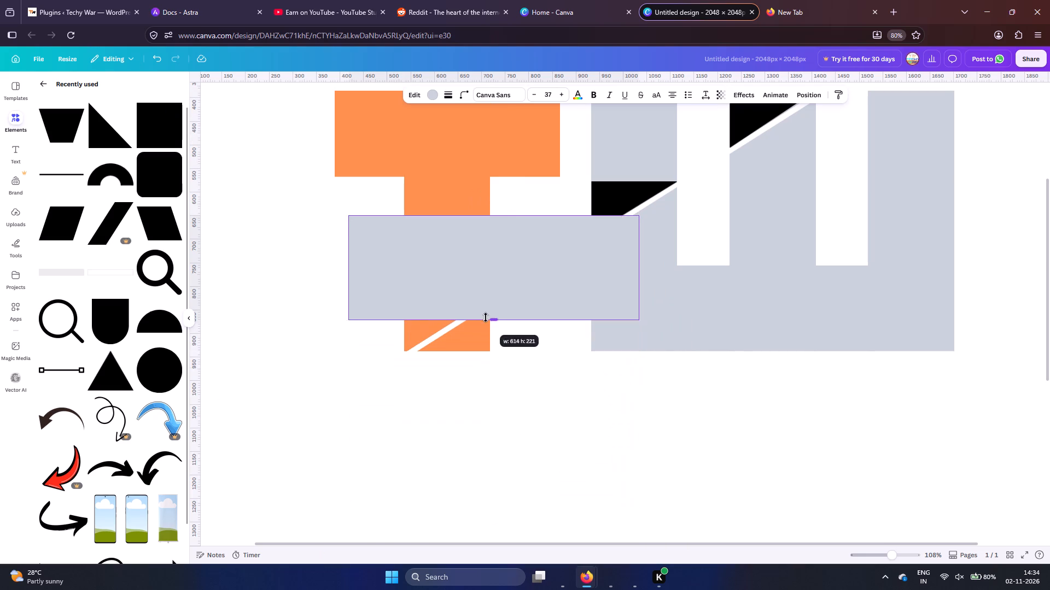
drag(486, 317, 486, 316)
drag(476, 247, 501, 355)
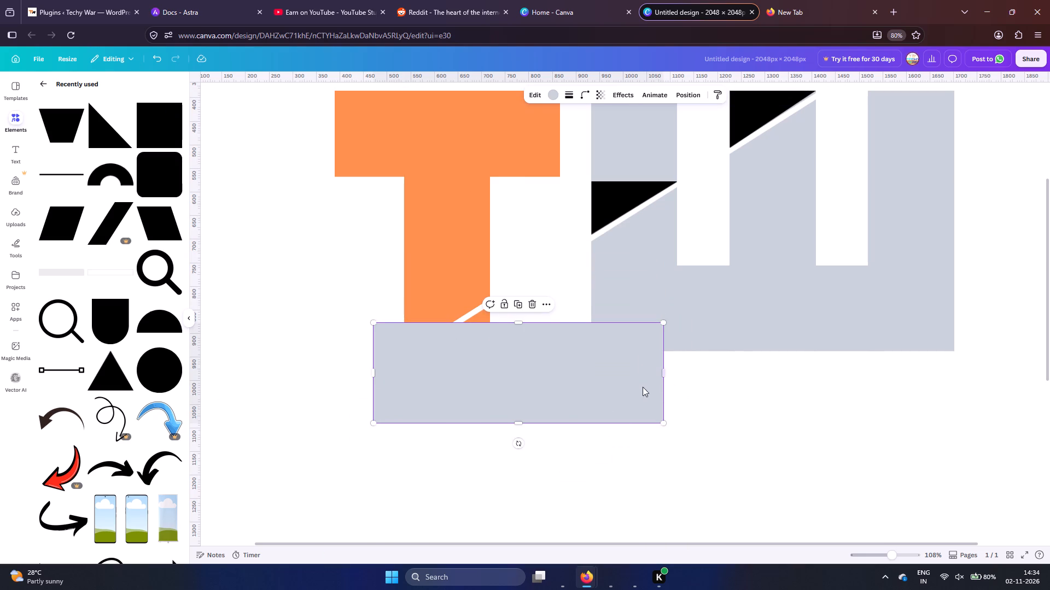
drag(518, 444, 535, 450)
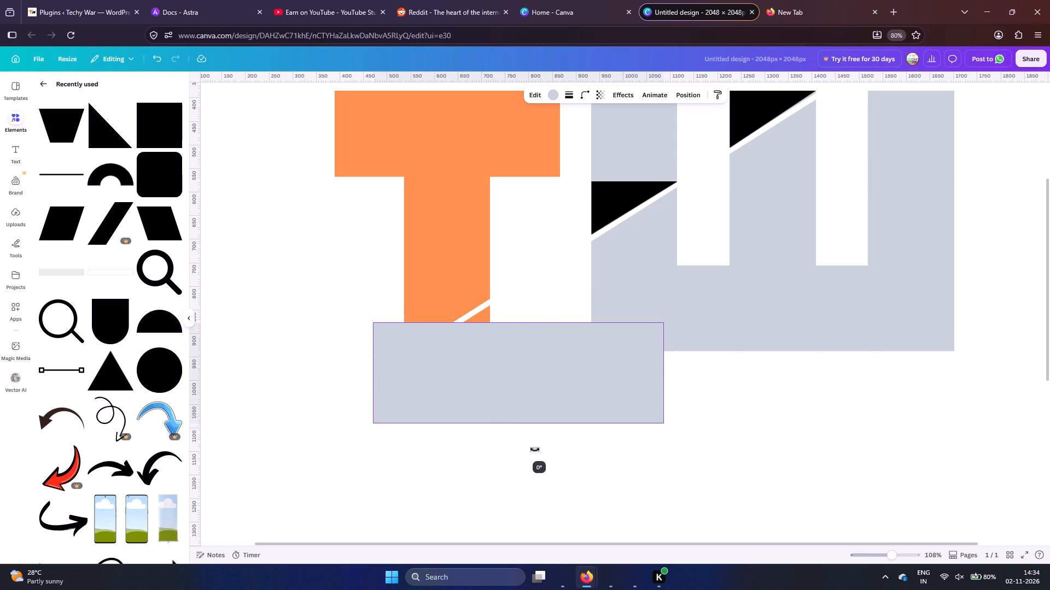
drag(535, 450, 563, 446)
drag(544, 368, 521, 353)
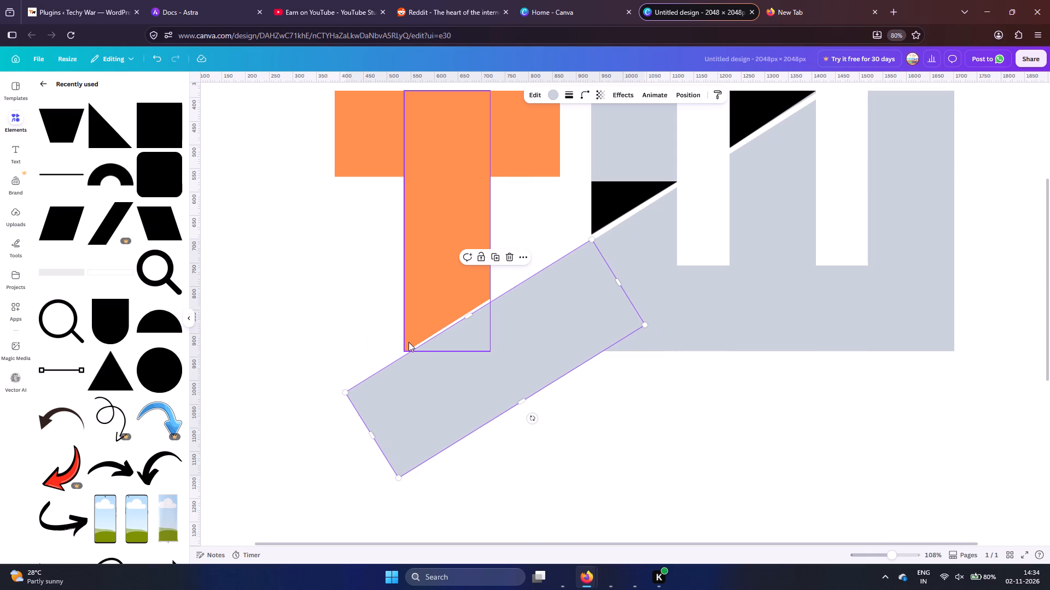
click(453, 370)
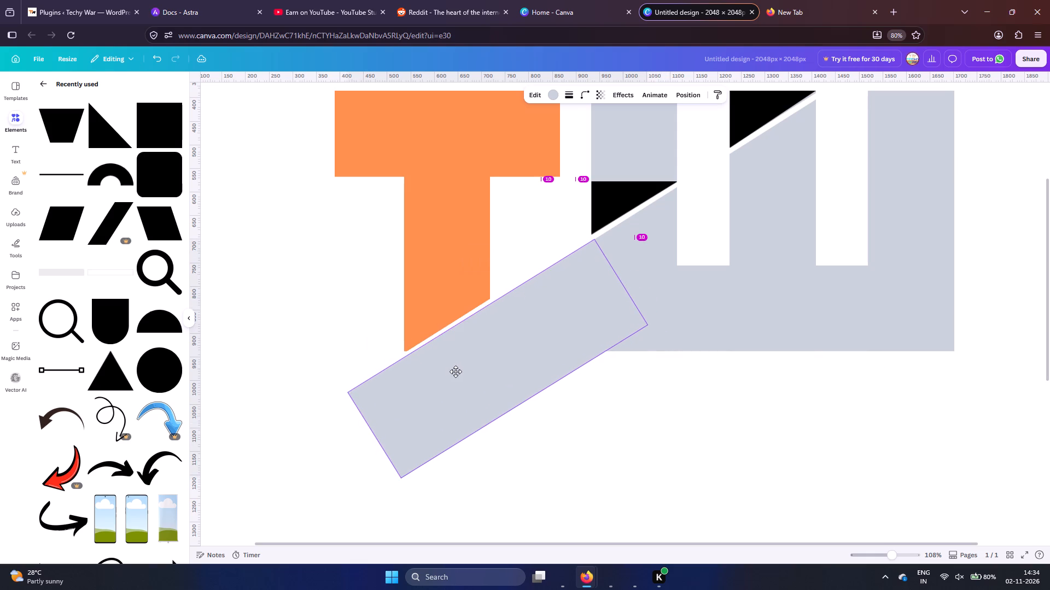
Stretch the orange T stem slightly downward at its lower corner by the diagonal cut.
click(414, 332)
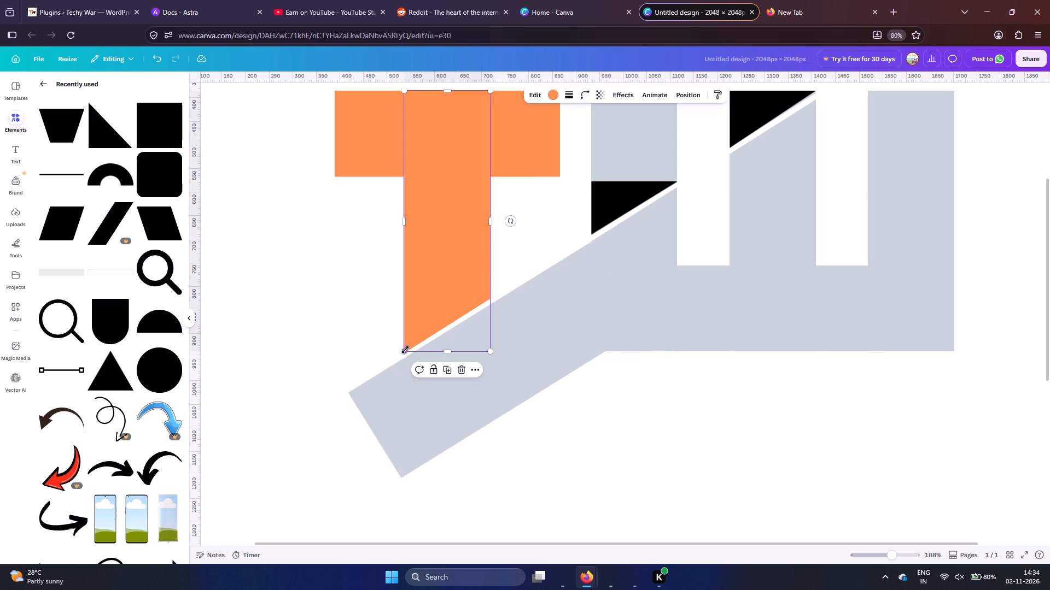
drag(405, 350, 405, 356)
click(363, 350)
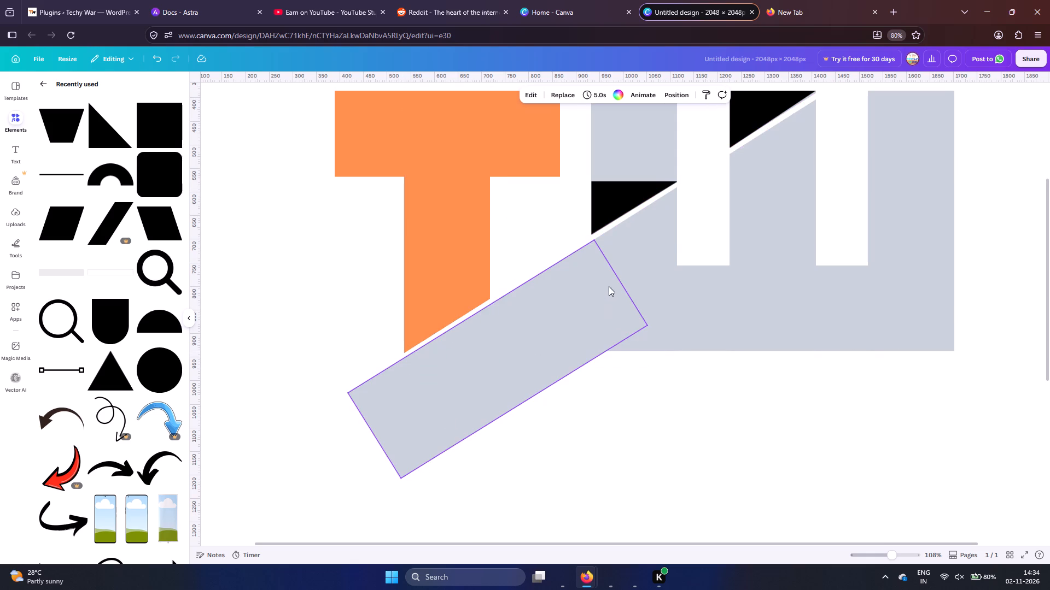
Shorten the tilted grey rectangle to about 367 × 213 px so it ends just past the T's stem, clear of the W.
click(569, 289)
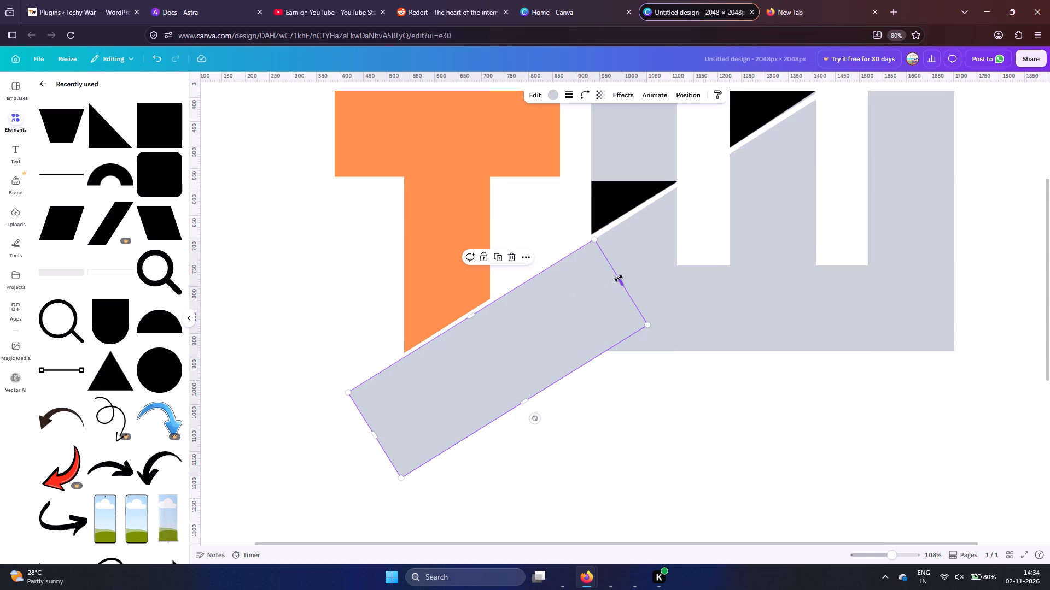
drag(620, 283, 518, 341)
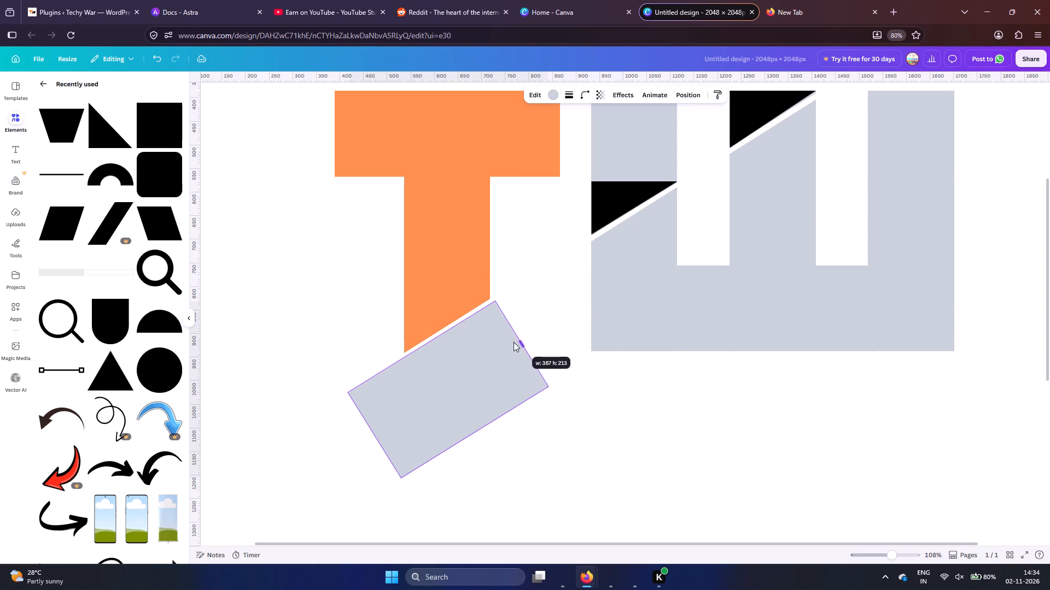
Shrink the tilted grey rectangle below the T's stem to about 241 × 98 px so it just covers the piece below the cut.
drag(368, 439, 429, 411)
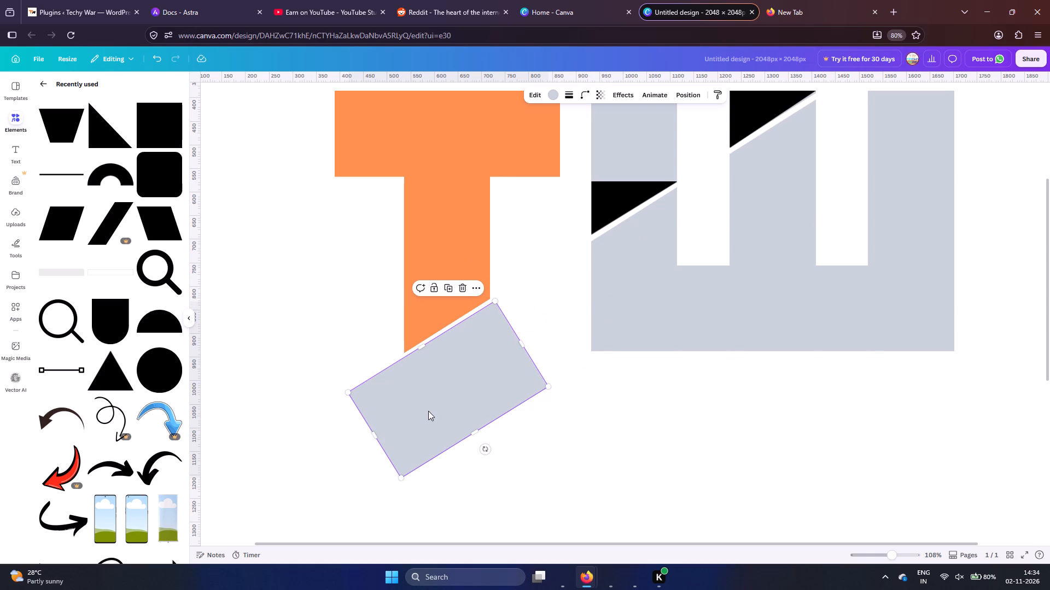
drag(377, 437, 450, 400)
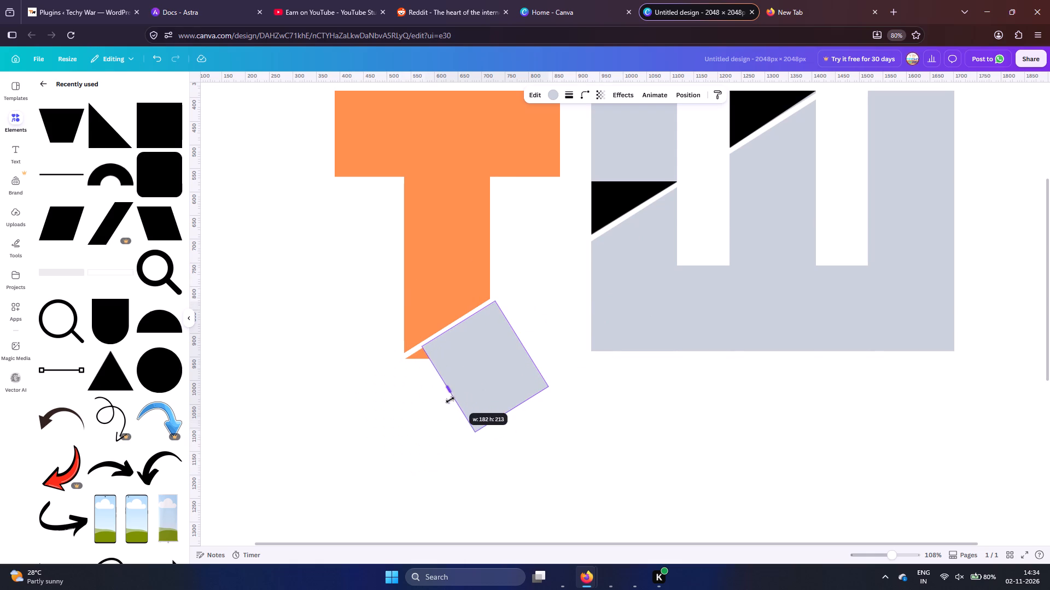
drag(450, 400, 431, 411)
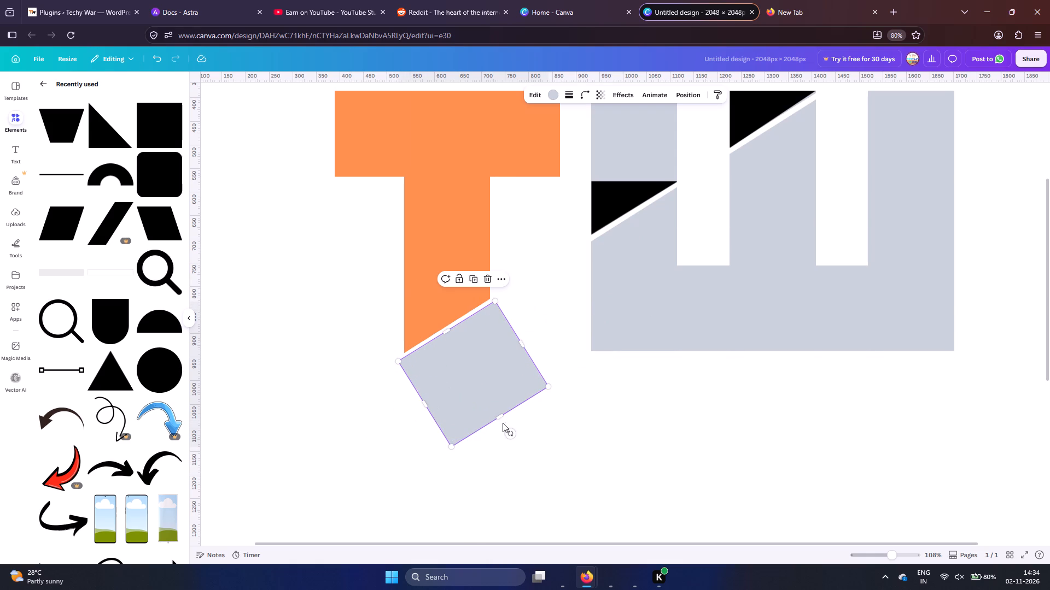
drag(500, 416, 487, 361)
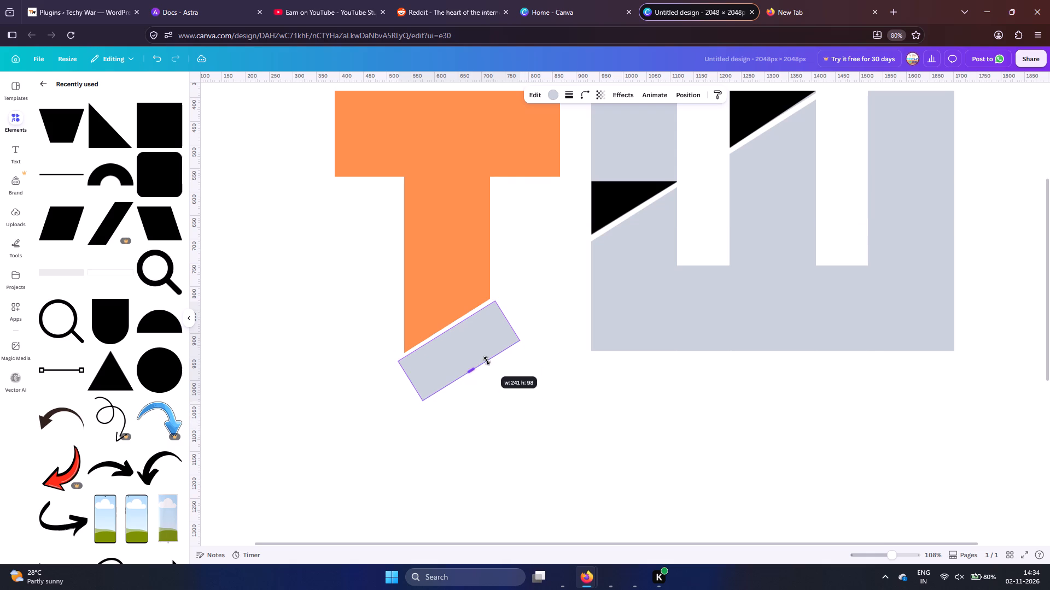
drag(487, 361, 494, 357)
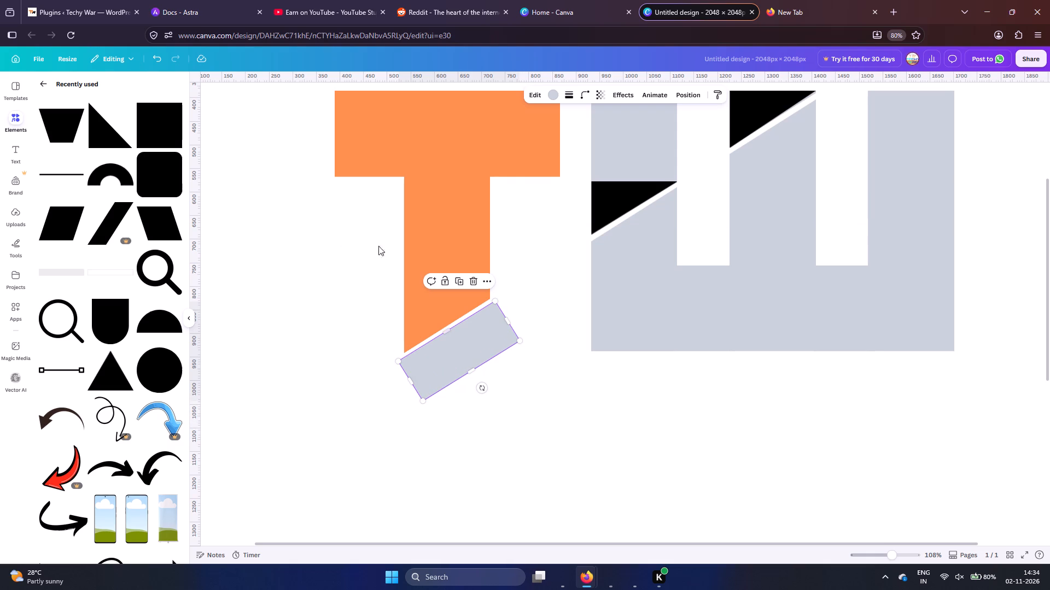
Recolour the tilted grey rectangle below the T's stem to white.
click(556, 96)
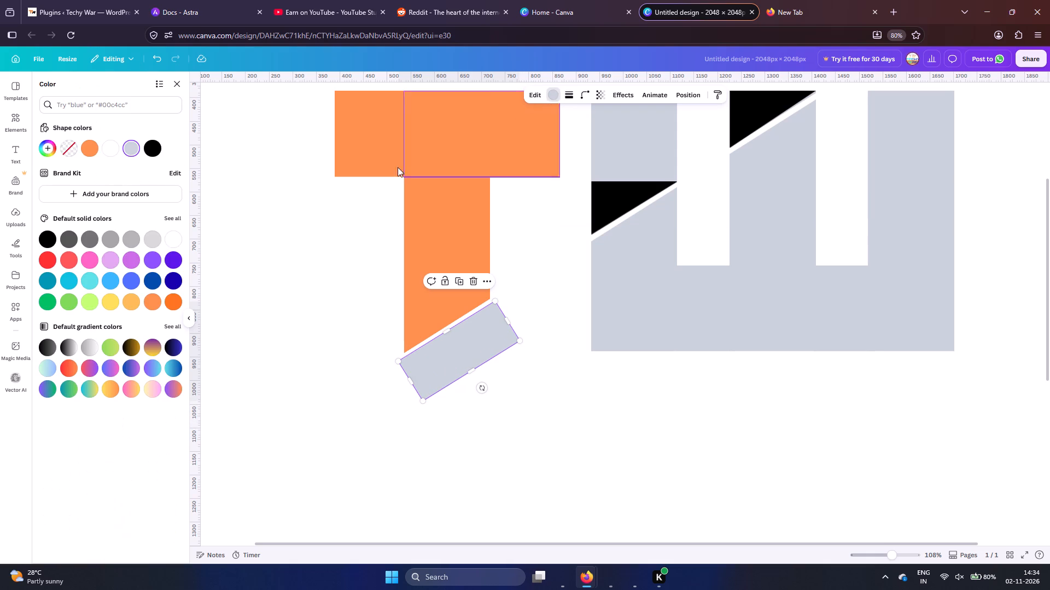
click(171, 238)
click(517, 435)
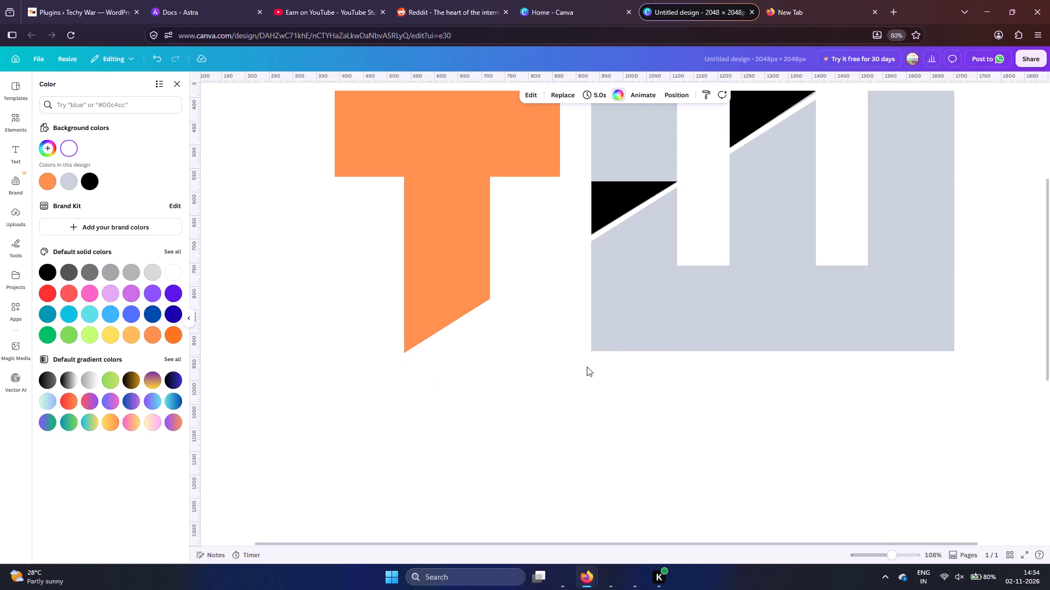
Recolour the W's pieces above the diagonal cut, the grey square and both black triangles, to the T's orange.
ctrl+scroll(698, 276, up, 3)
ctrl+scroll(698, 276, down, 9)
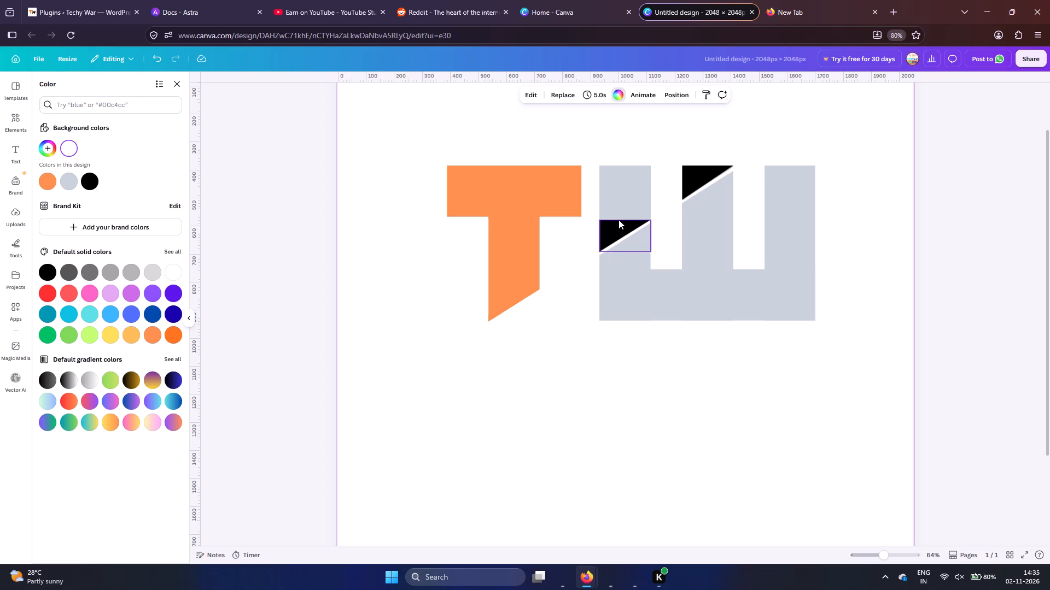
click(627, 205)
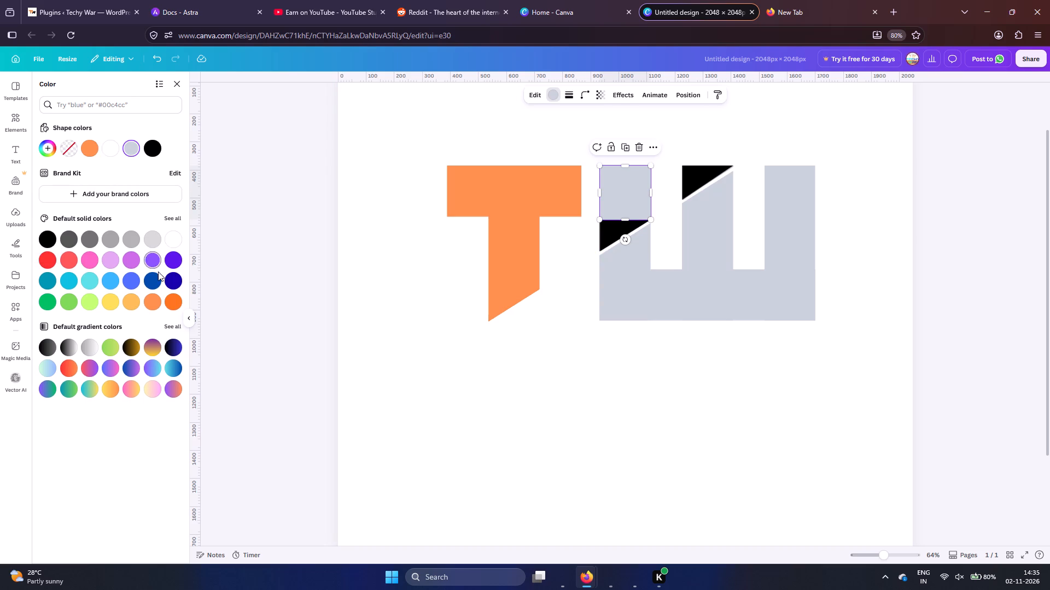
click(155, 305)
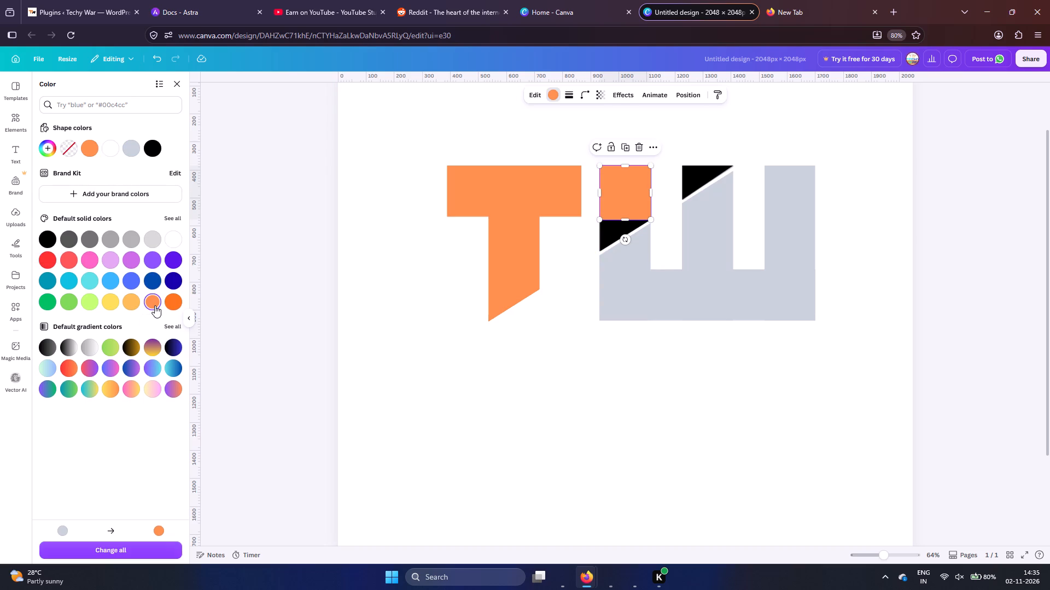
click(616, 231)
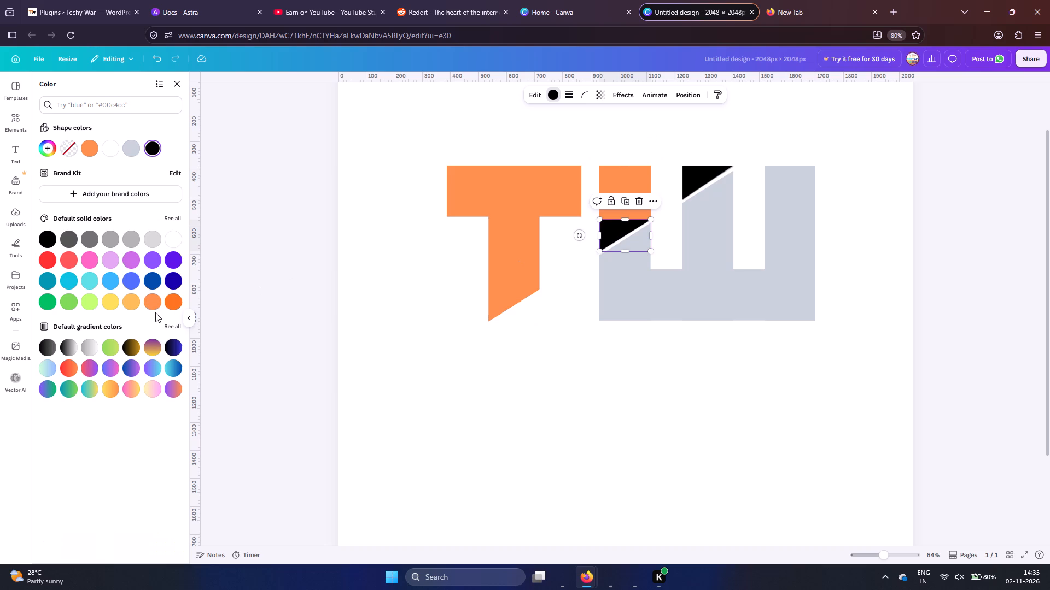
click(154, 299)
click(638, 391)
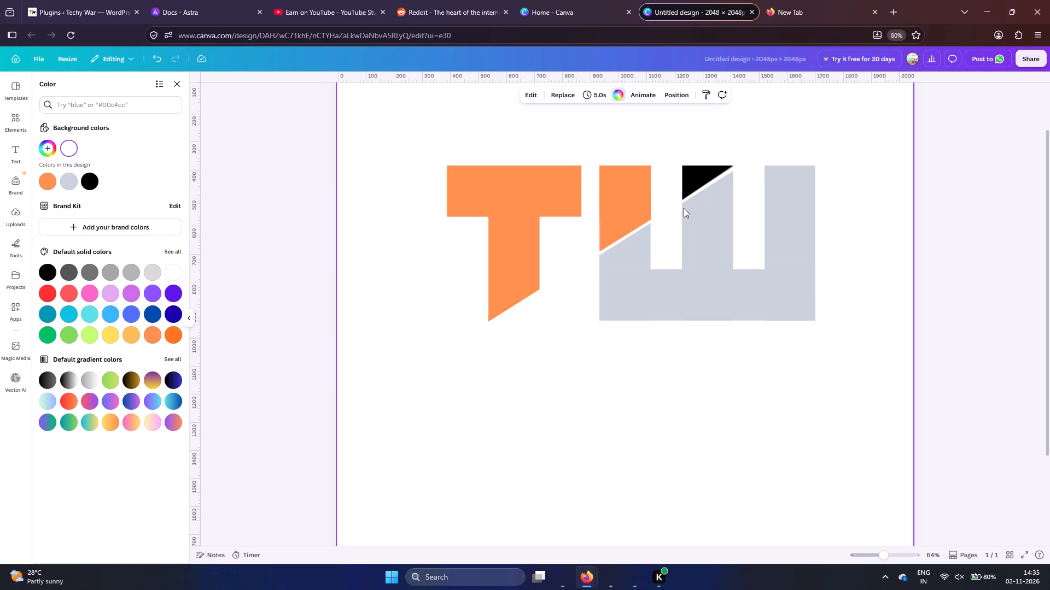
click(695, 179)
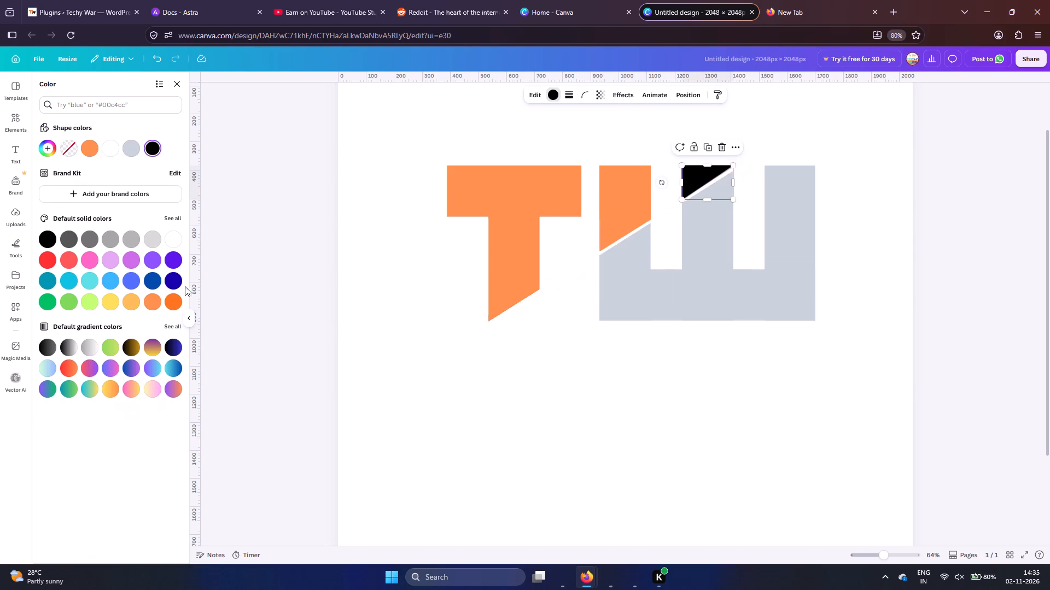
click(156, 299)
click(603, 452)
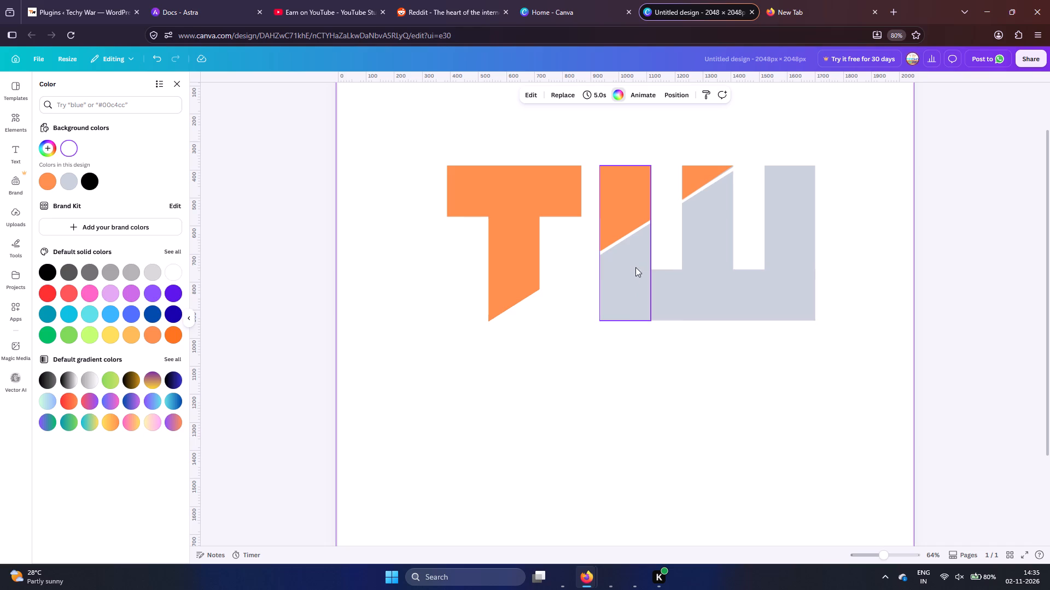
Recolour the W's remaining grey parts, its three vertical bars and the horizontal base, to black.
click(808, 261)
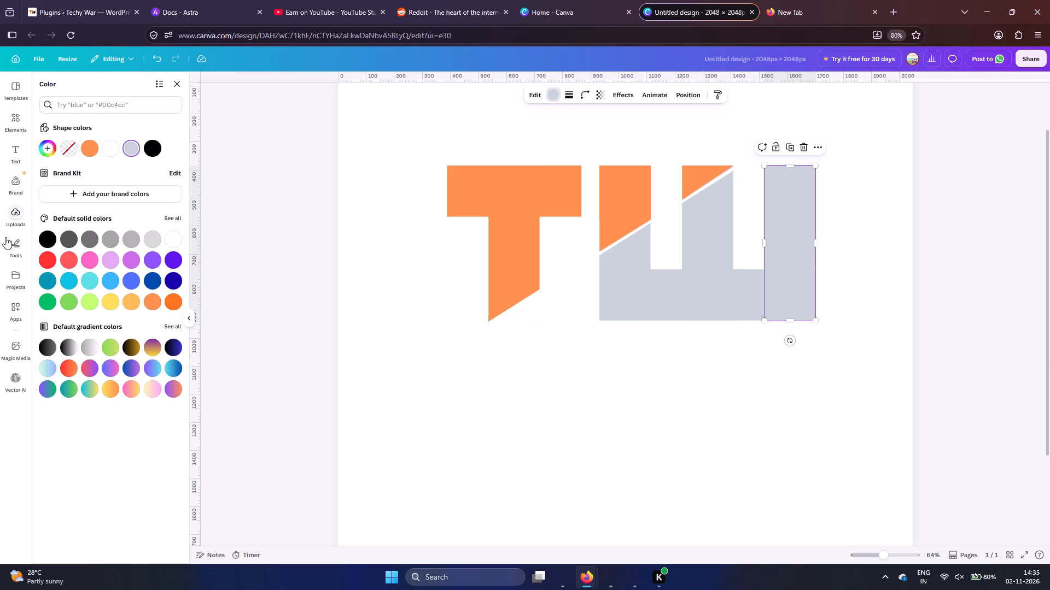
click(50, 237)
click(722, 296)
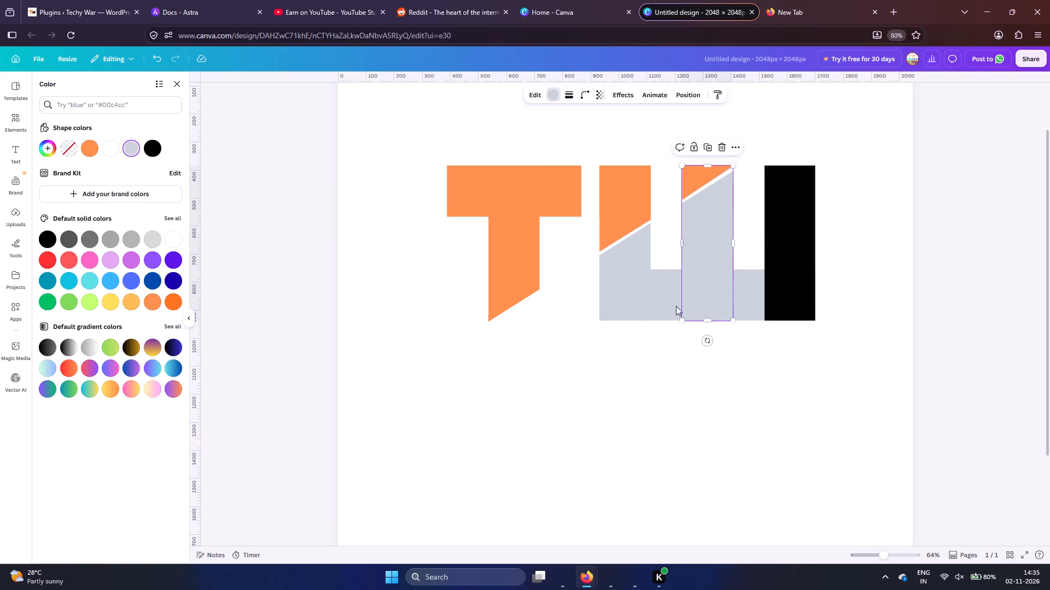
click(641, 308)
click(51, 238)
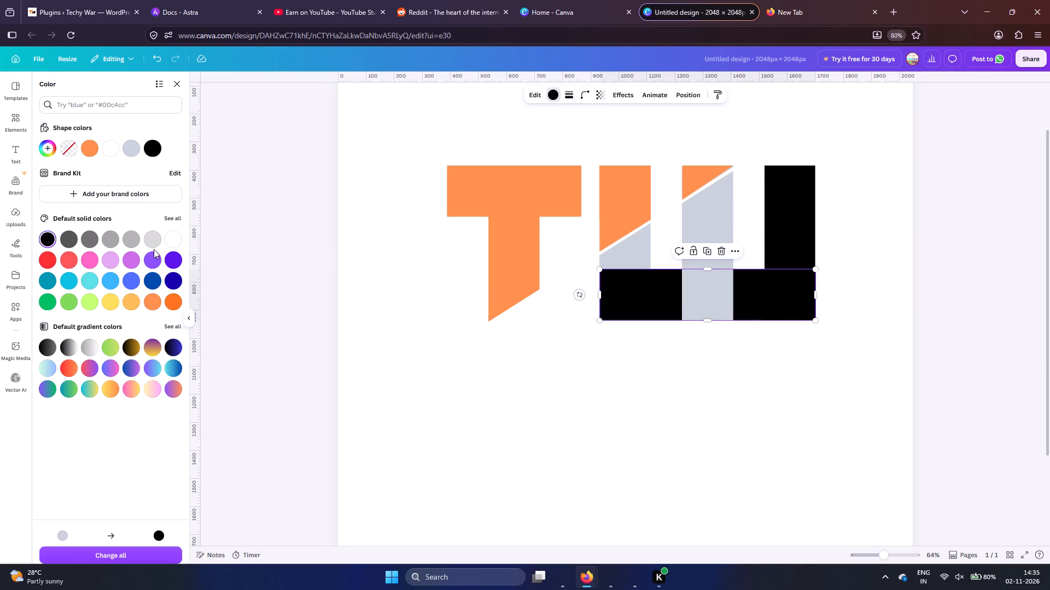
click(713, 216)
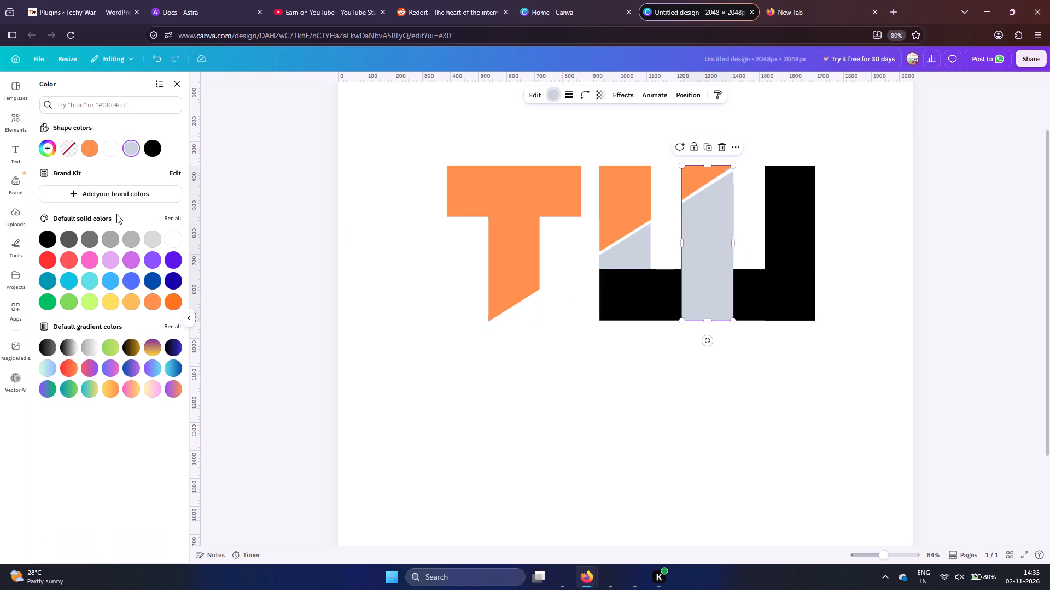
click(45, 241)
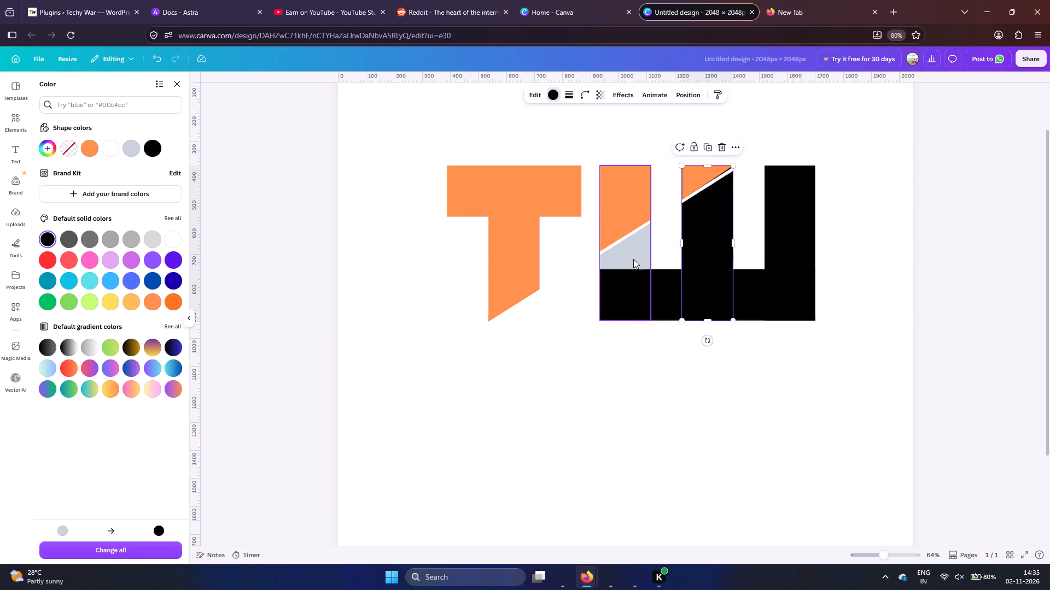
click(633, 259)
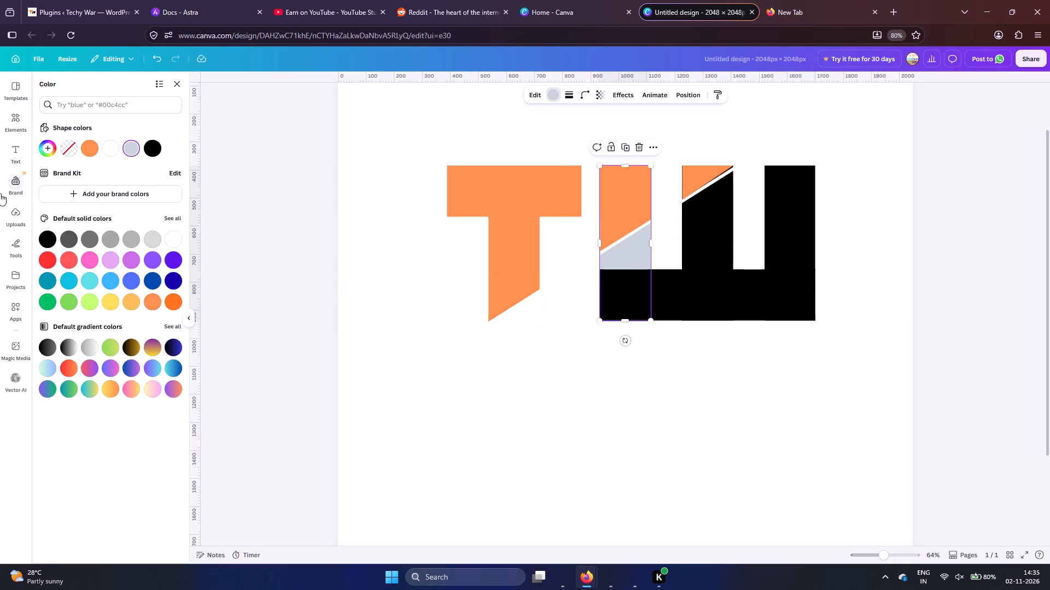
click(48, 241)
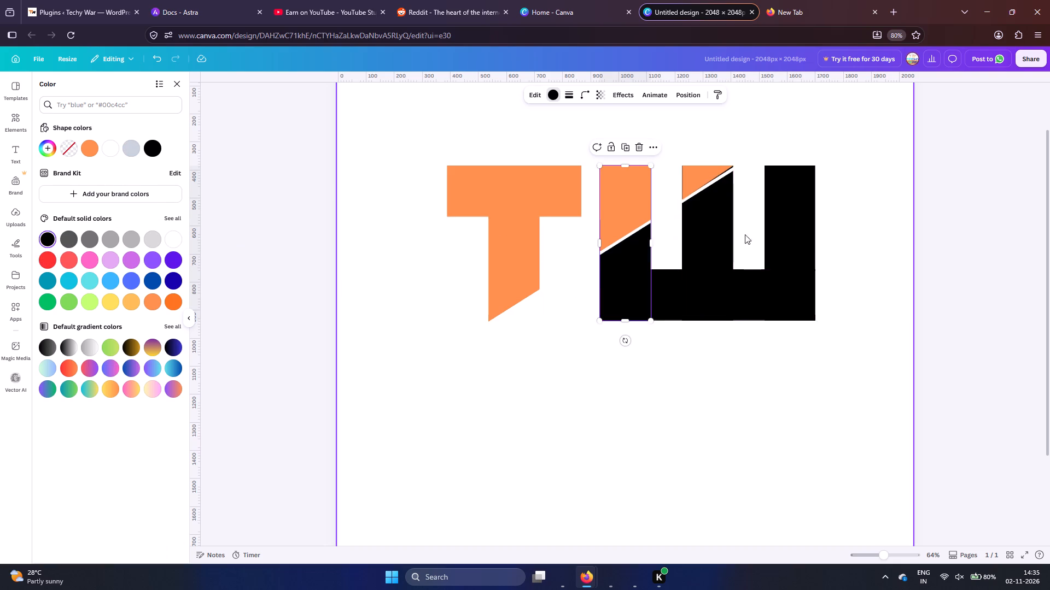
click(868, 230)
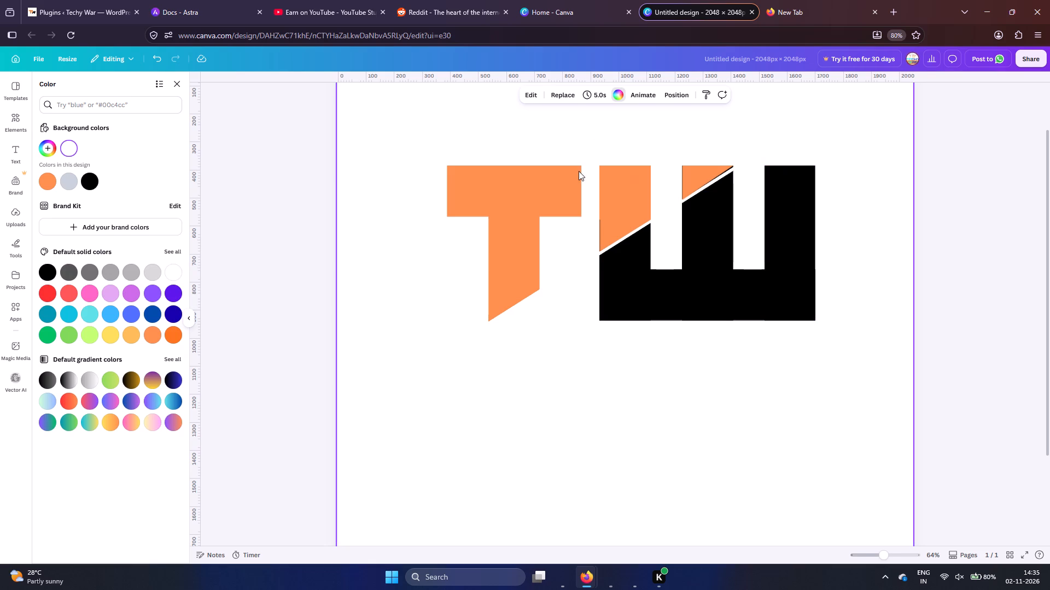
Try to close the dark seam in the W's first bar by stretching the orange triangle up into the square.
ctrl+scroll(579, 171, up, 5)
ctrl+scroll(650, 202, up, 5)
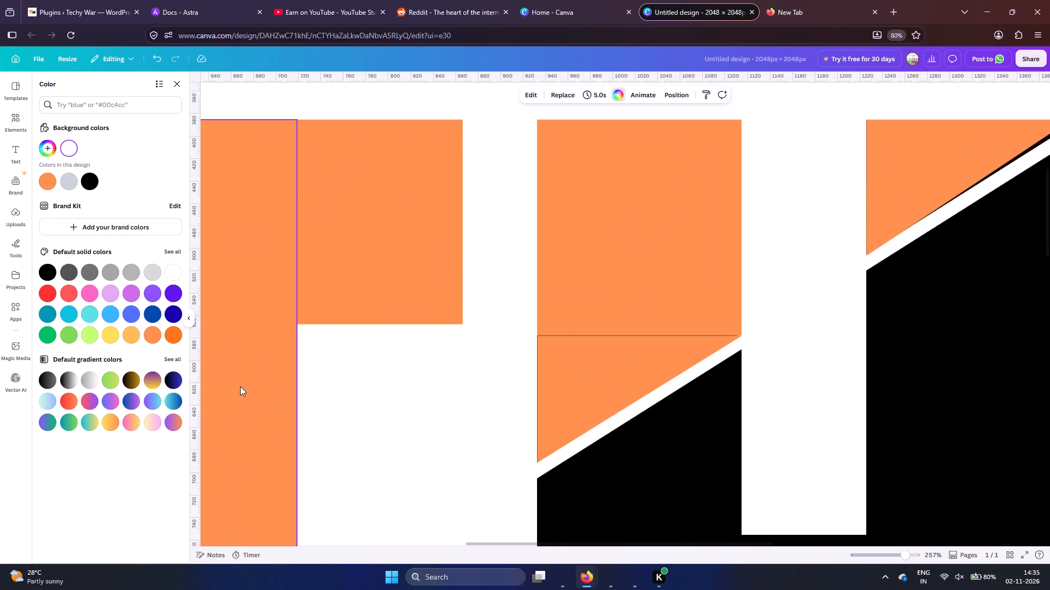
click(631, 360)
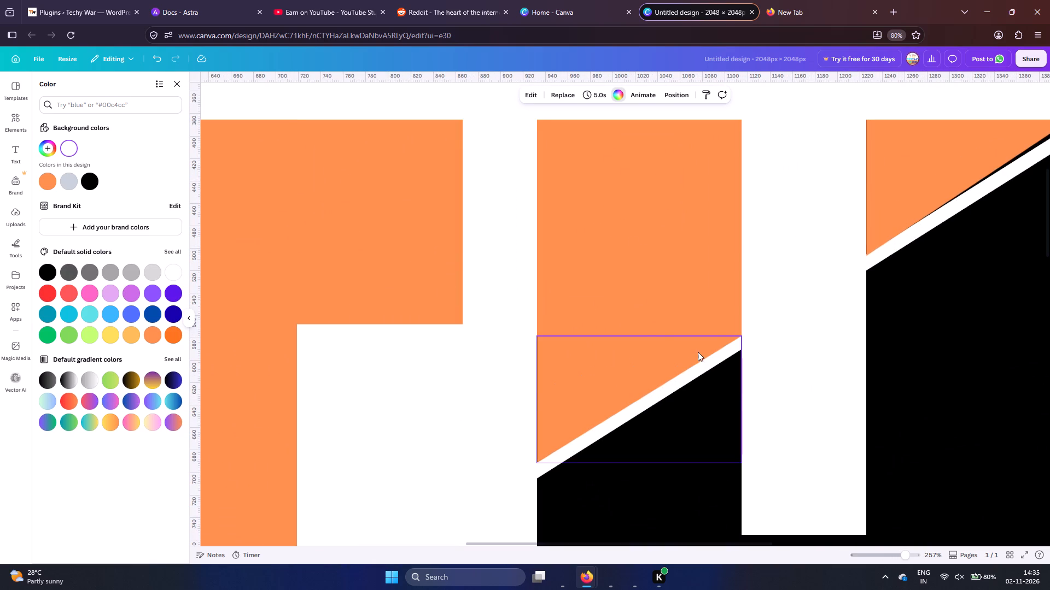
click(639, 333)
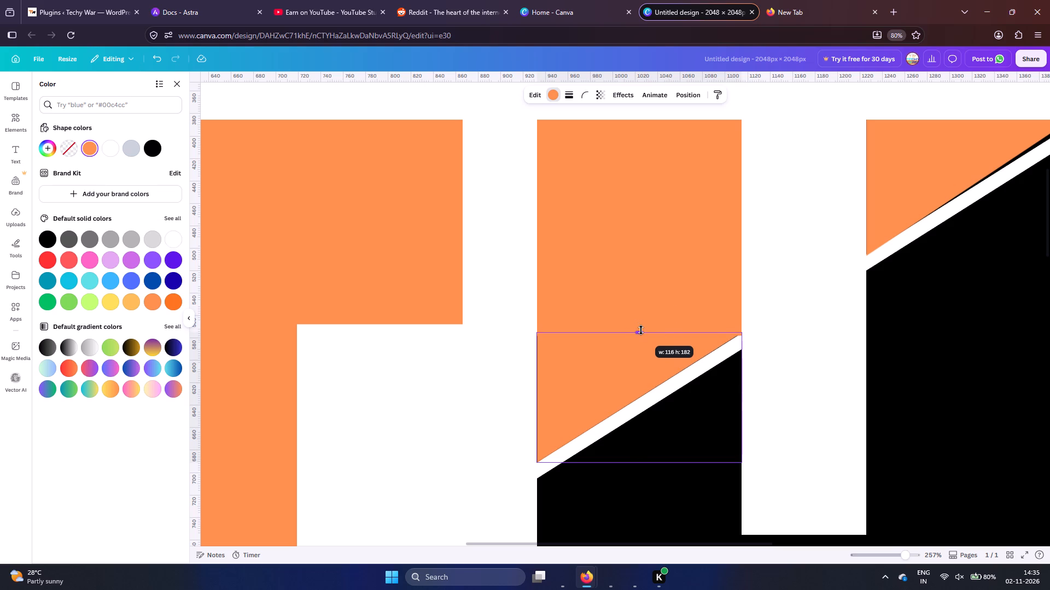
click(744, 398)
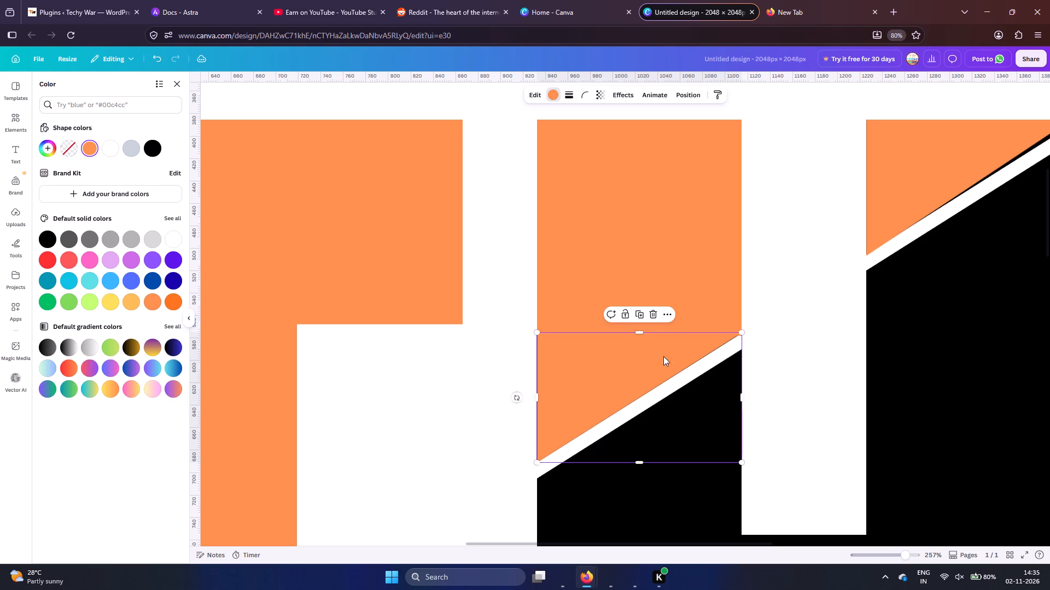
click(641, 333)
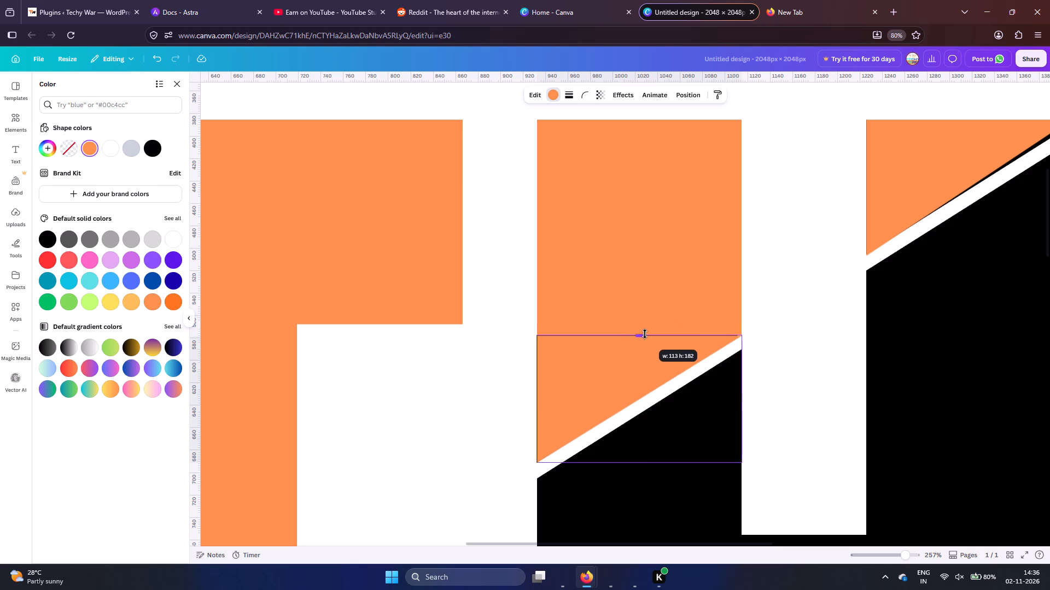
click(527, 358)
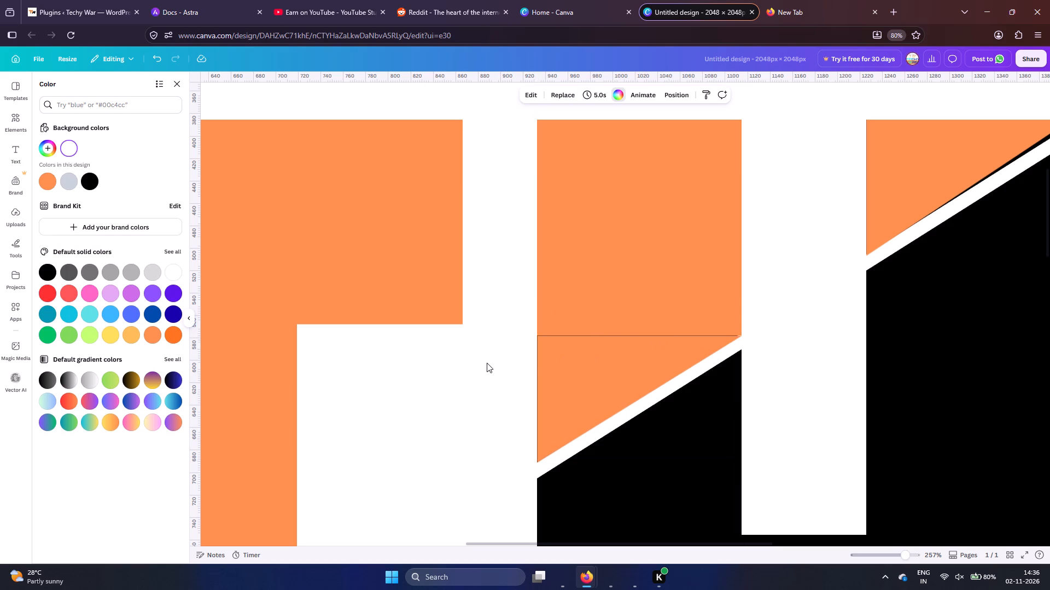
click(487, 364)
Stretch the orange triangle in the W's first bar slightly upward to about 115 × 182 px, overlapping the orange square above.
ctrl+scroll(654, 335, up, 13)
ctrl+scroll(654, 335, up, 8)
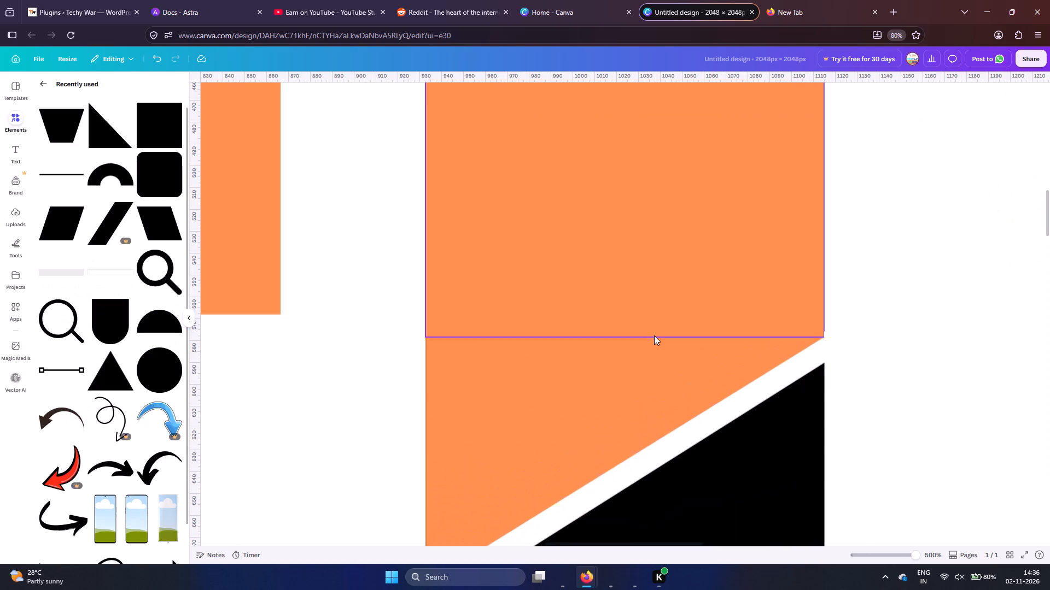
ctrl+scroll(654, 335, up, 6)
click(586, 390)
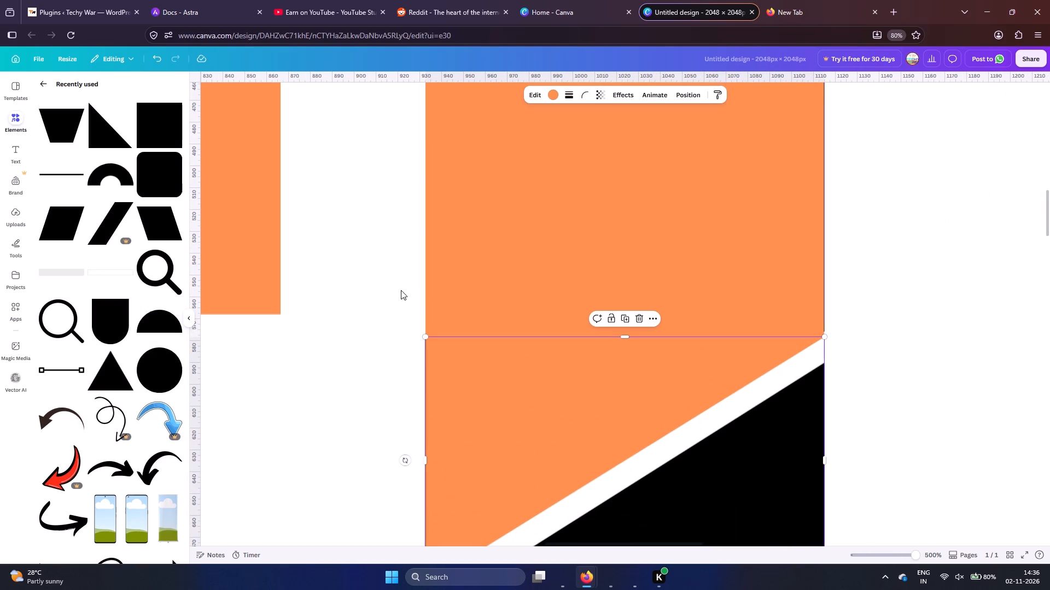
click(401, 290)
click(556, 364)
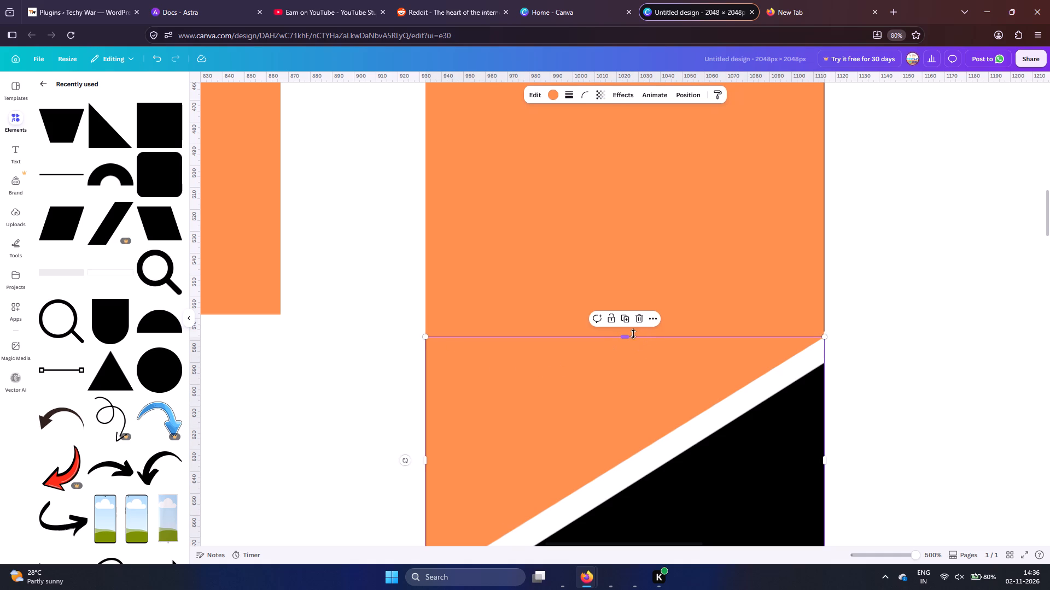
click(630, 334)
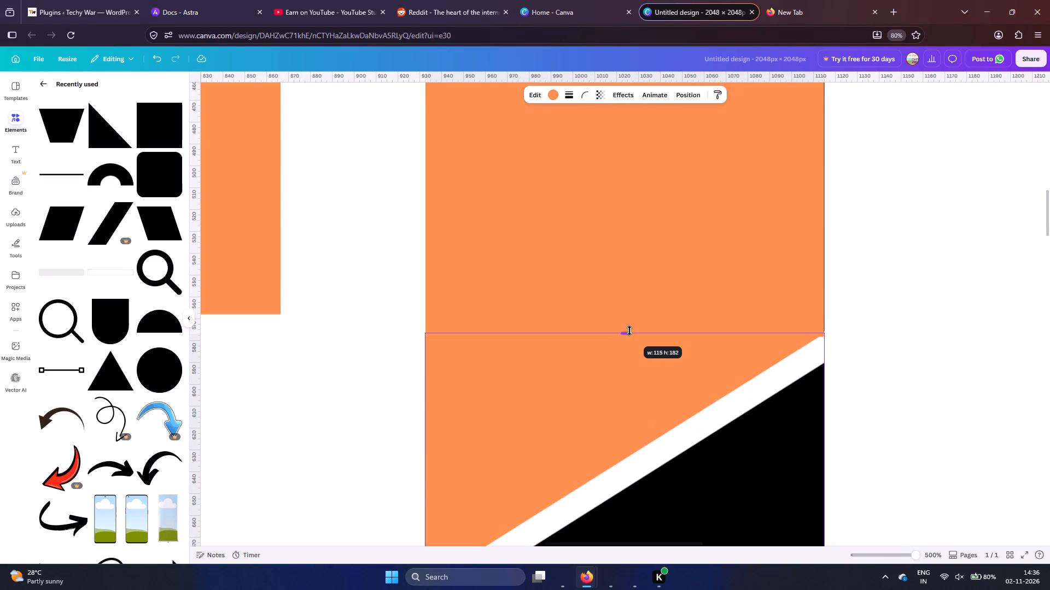
Widen the orange square atop the W's first bar to about 184 × 193 px, covering the black sliver along its outer edge.
click(760, 308)
click(873, 308)
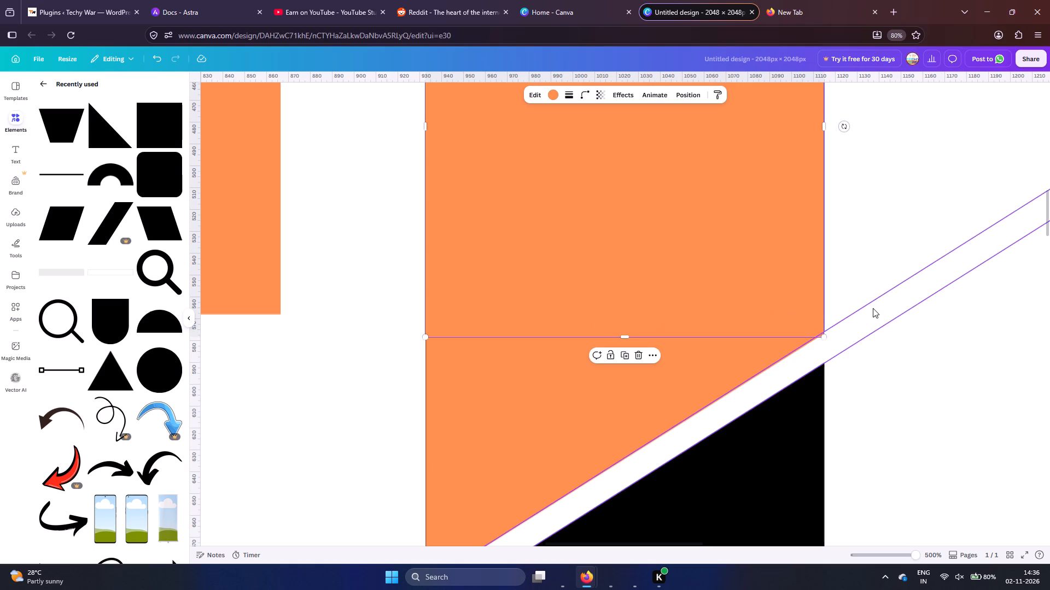
click(805, 281)
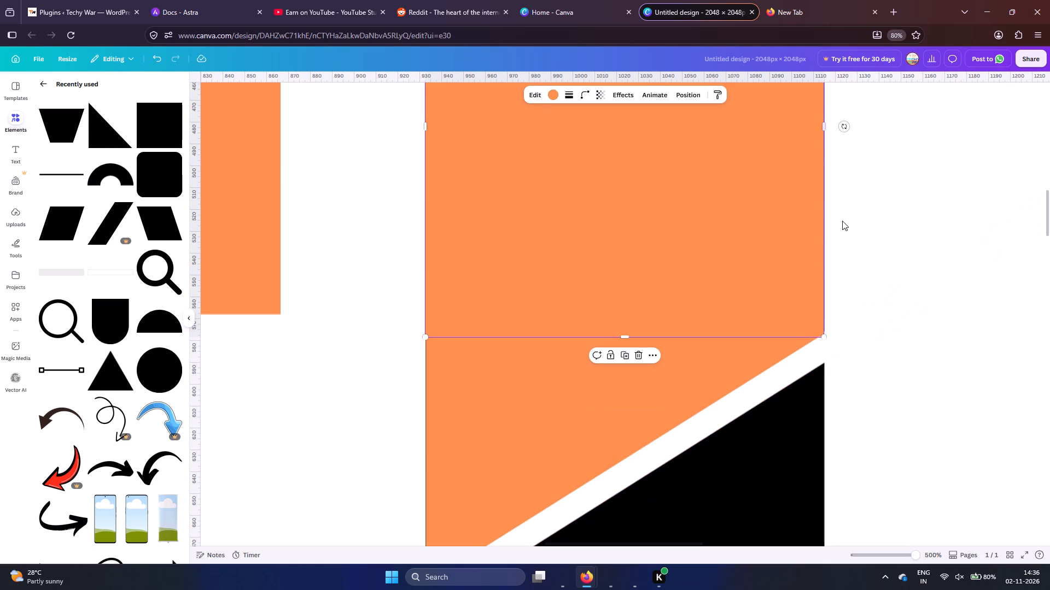
drag(824, 128, 829, 128)
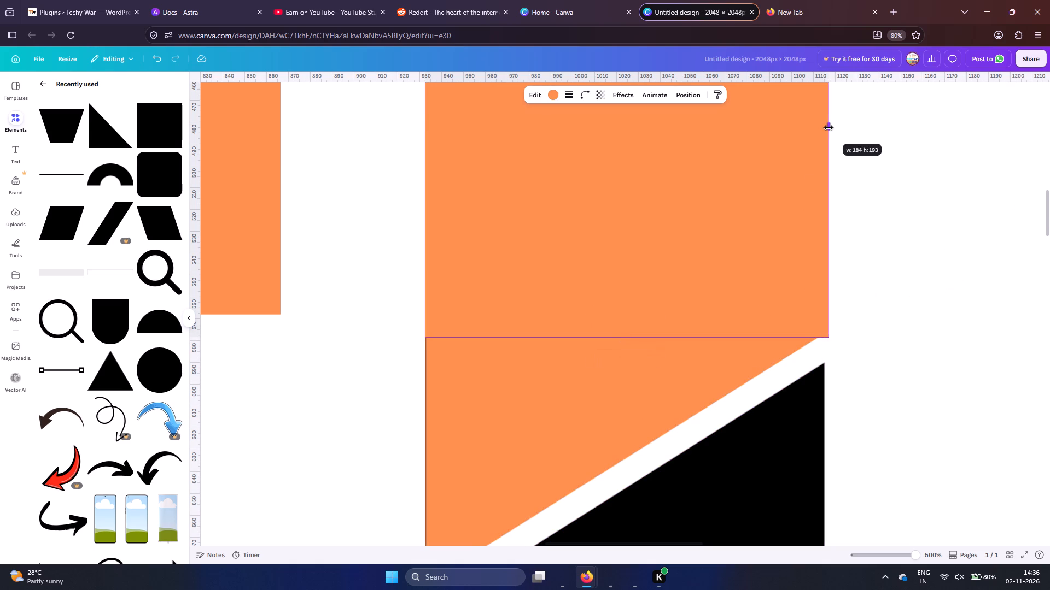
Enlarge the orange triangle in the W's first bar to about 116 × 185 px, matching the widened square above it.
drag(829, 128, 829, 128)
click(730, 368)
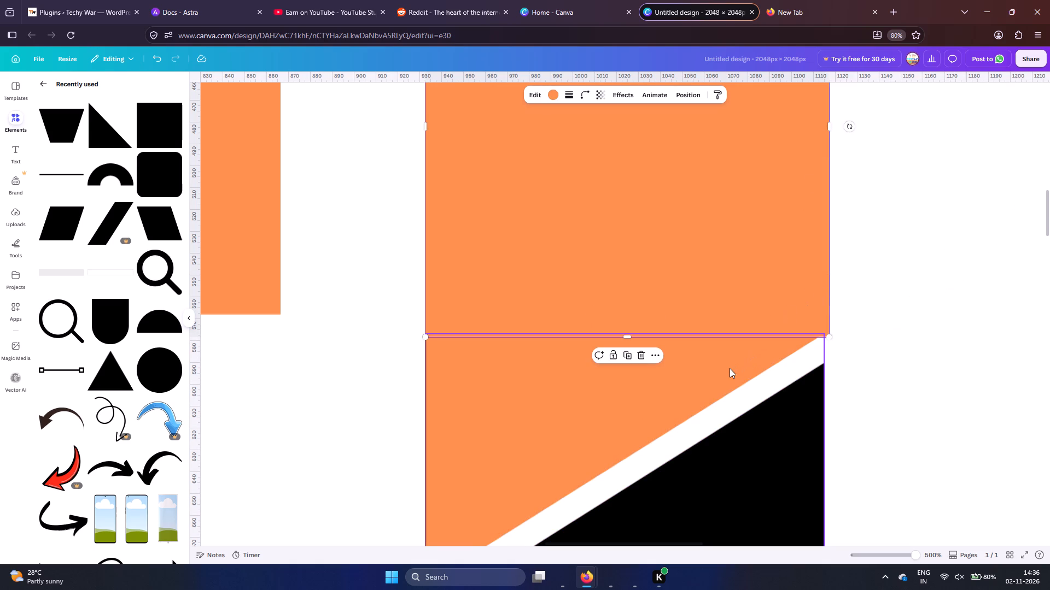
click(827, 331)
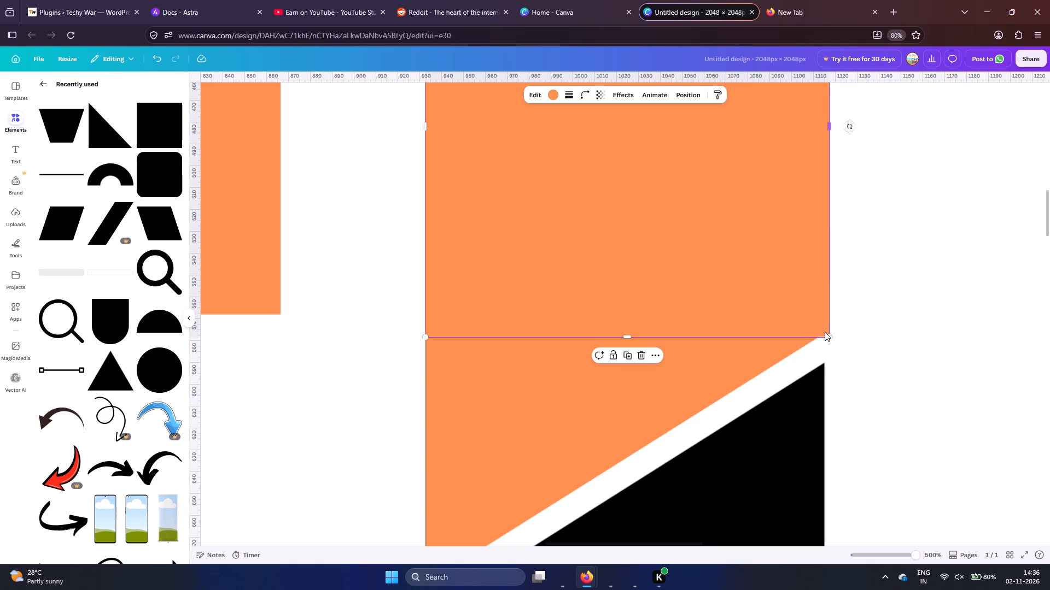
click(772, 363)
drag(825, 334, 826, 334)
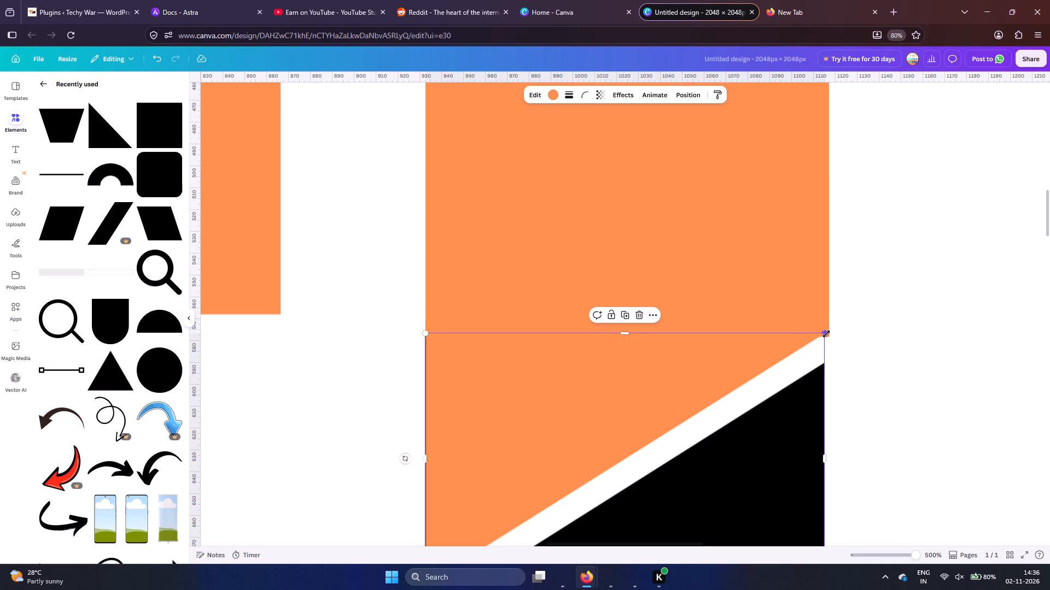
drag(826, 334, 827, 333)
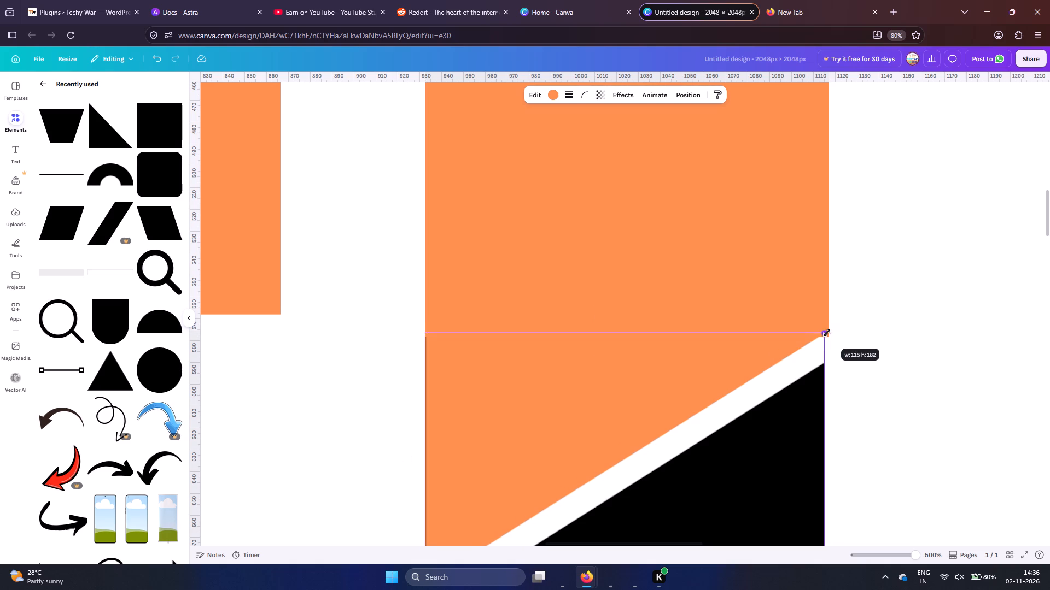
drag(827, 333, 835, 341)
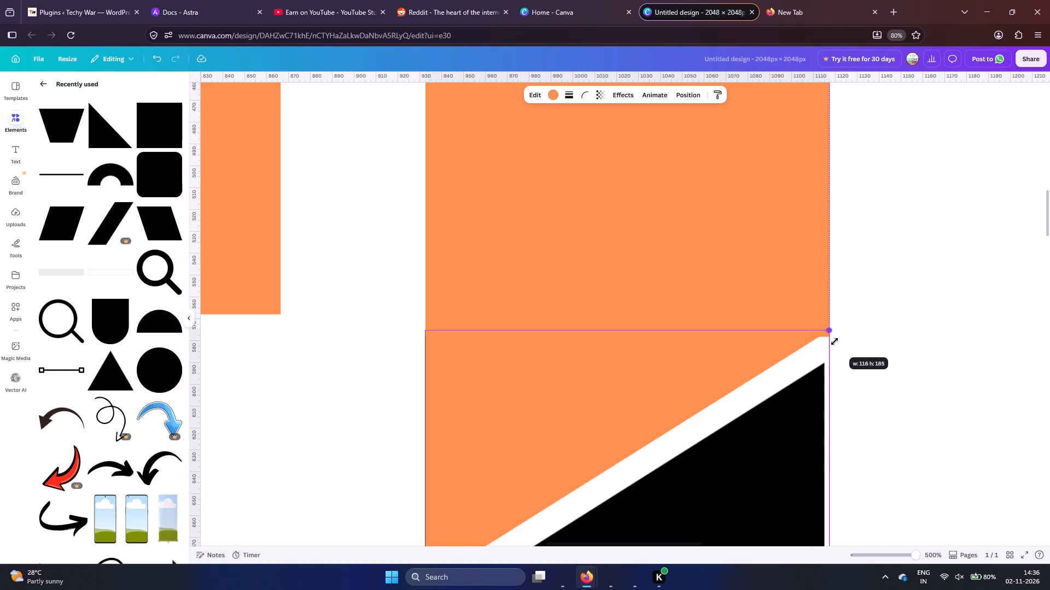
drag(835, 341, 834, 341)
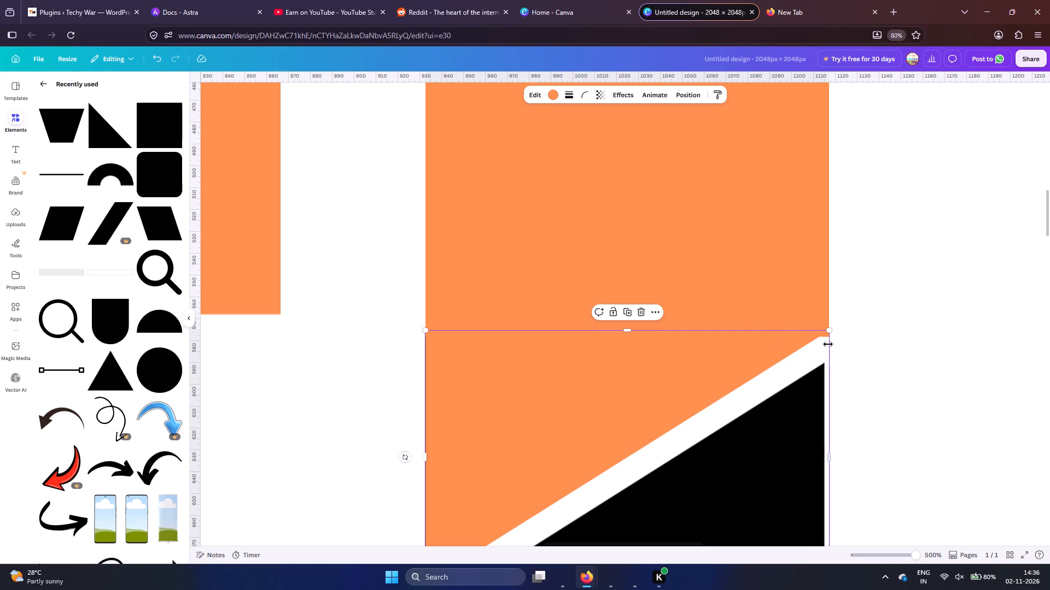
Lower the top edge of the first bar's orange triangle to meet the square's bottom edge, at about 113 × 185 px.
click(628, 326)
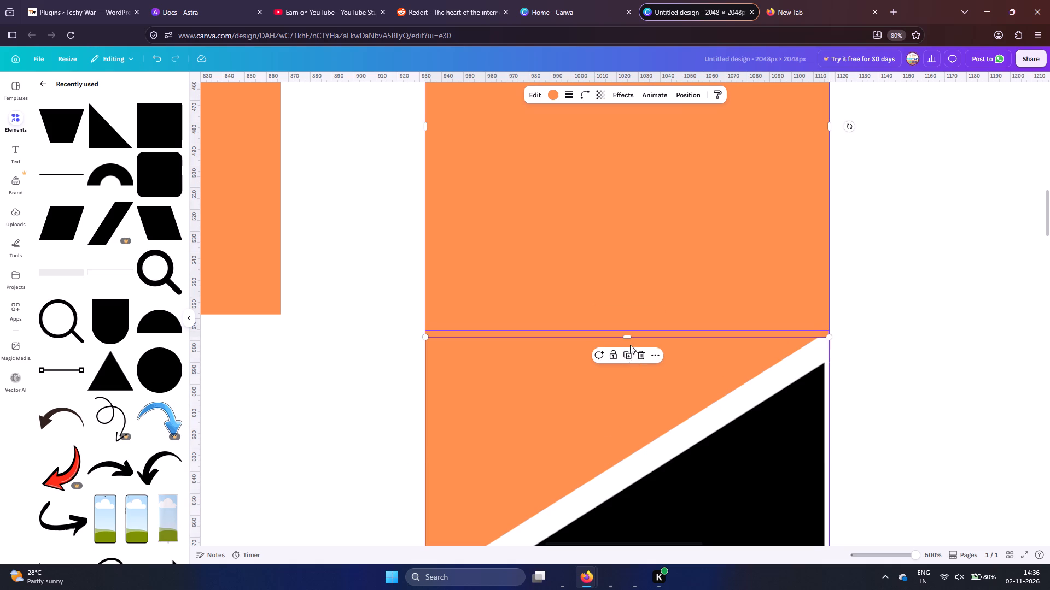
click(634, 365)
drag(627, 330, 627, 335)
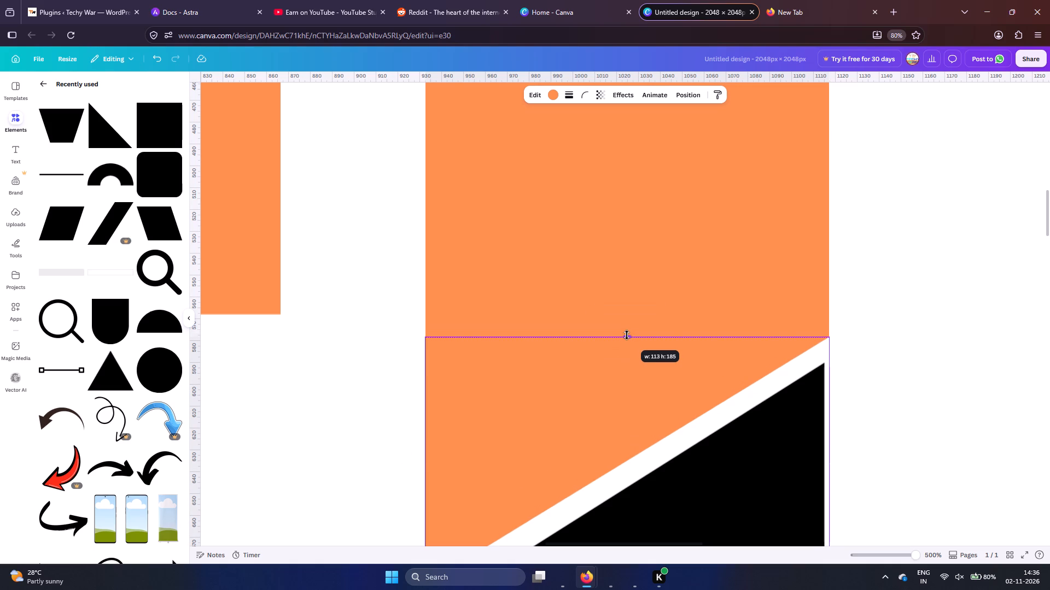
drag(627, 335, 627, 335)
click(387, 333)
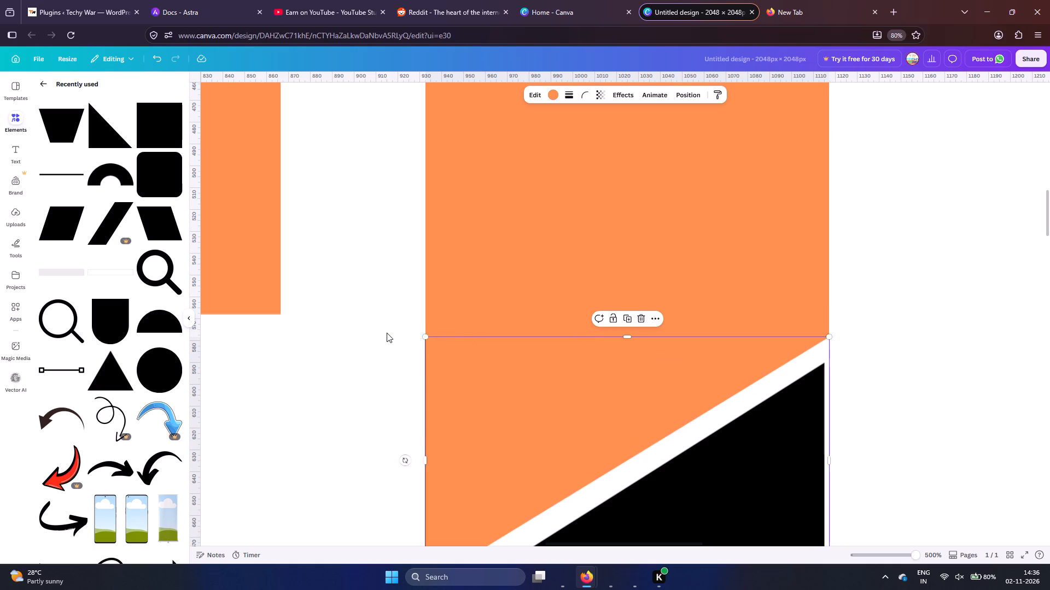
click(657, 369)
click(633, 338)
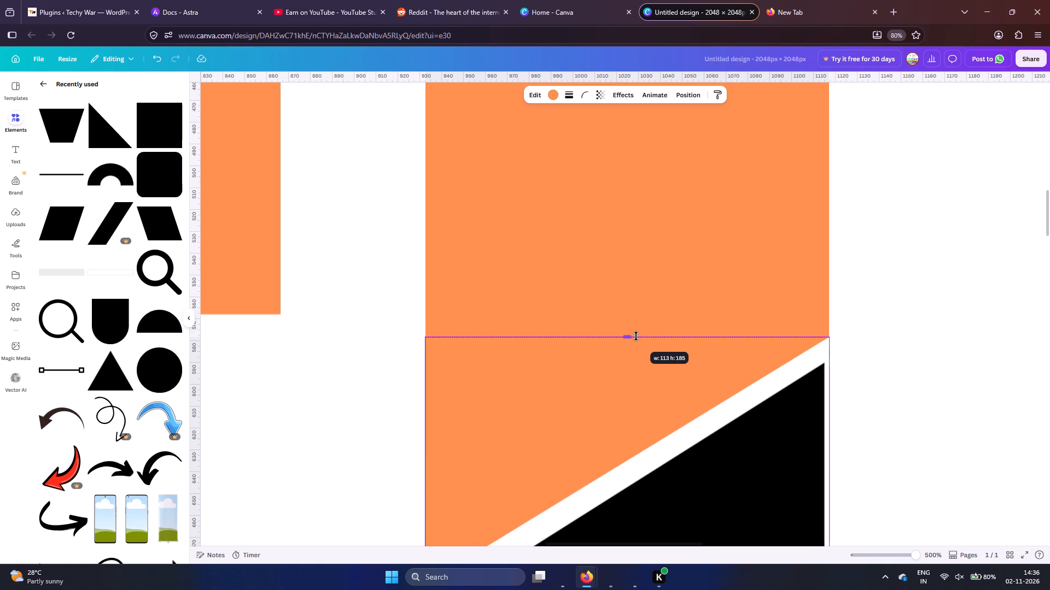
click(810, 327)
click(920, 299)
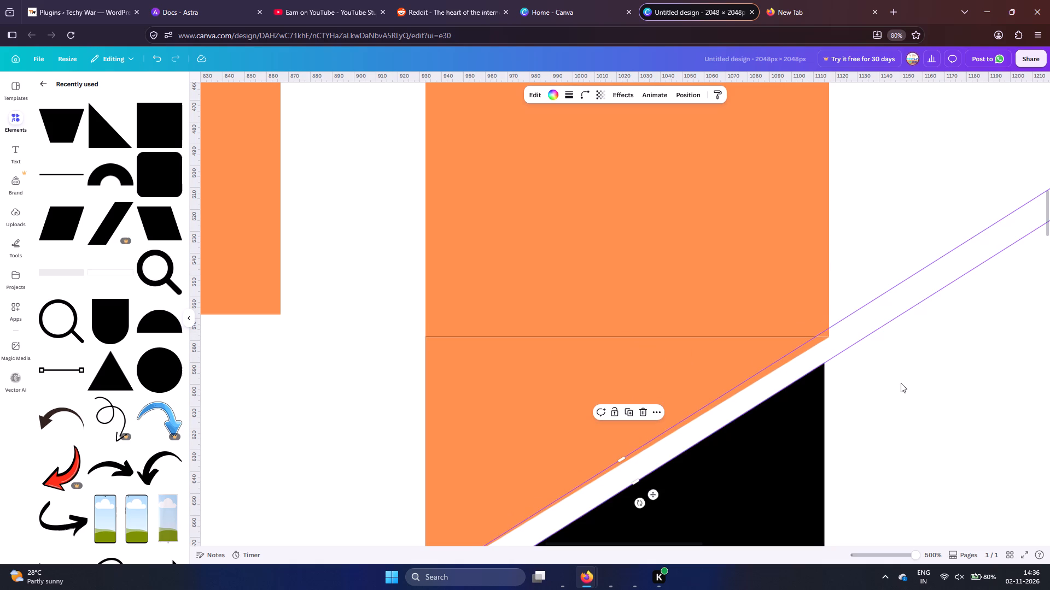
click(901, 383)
Narrow the orange square atop the W's first bar back to the width of the black bar beneath it.
click(789, 298)
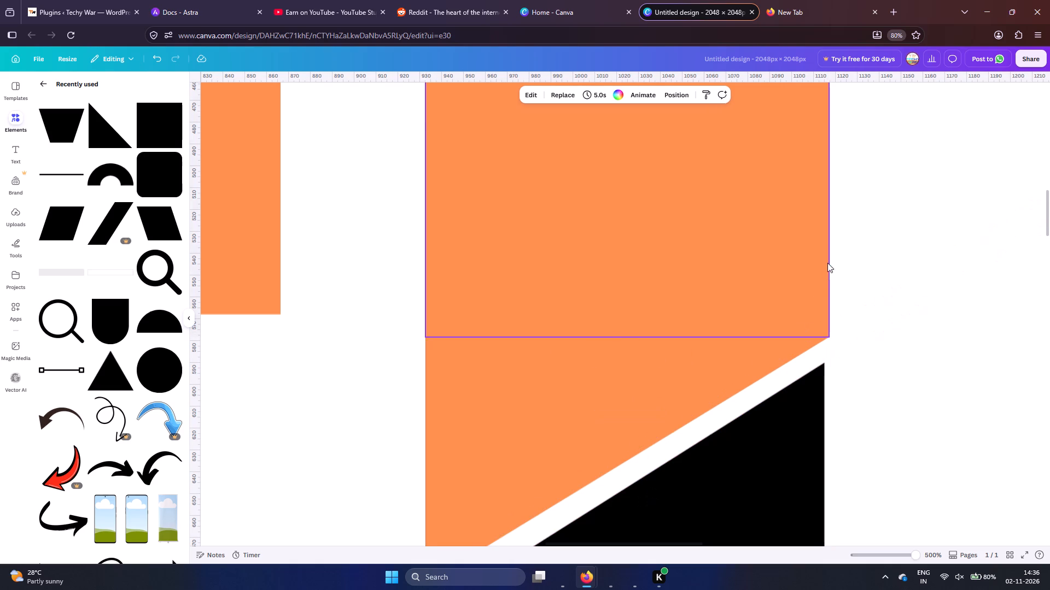
drag(832, 240, 827, 236)
click(908, 305)
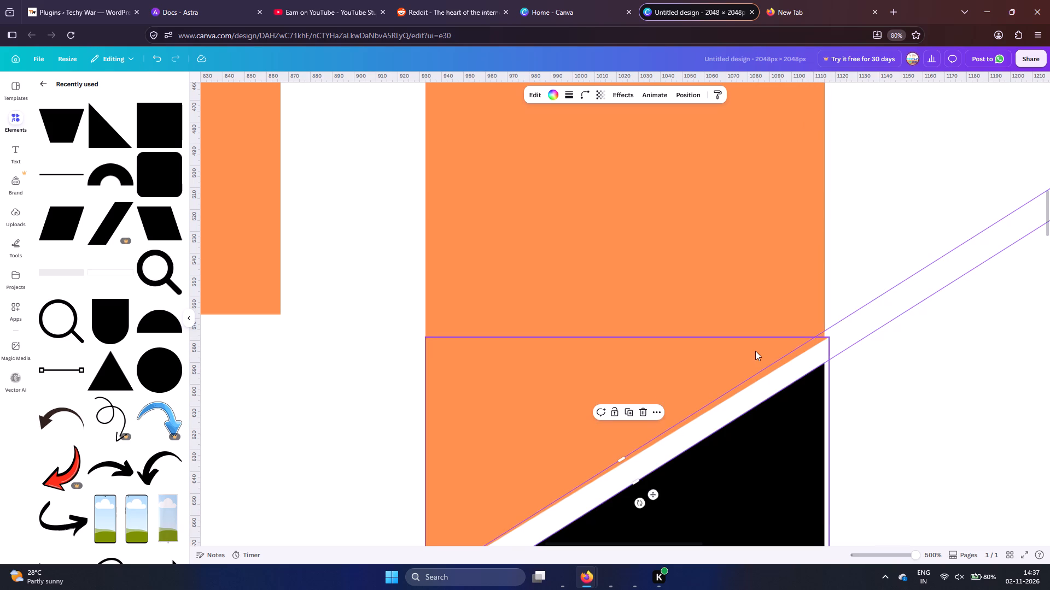
Resize the first bar's orange triangle to about 115 × 182 px, overlapping the square above and matching the bar's width.
click(755, 351)
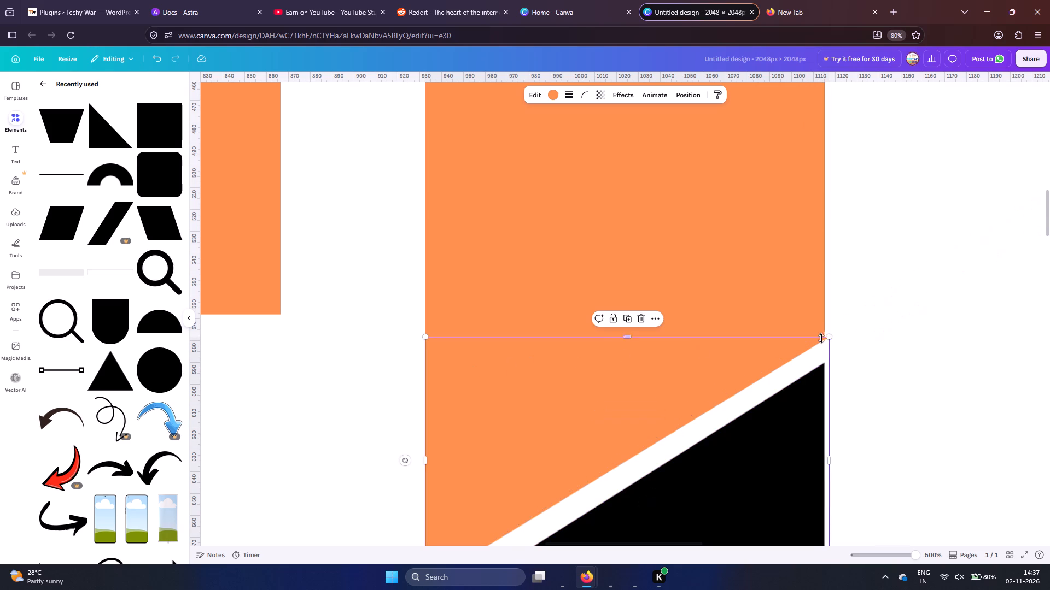
drag(831, 334, 827, 334)
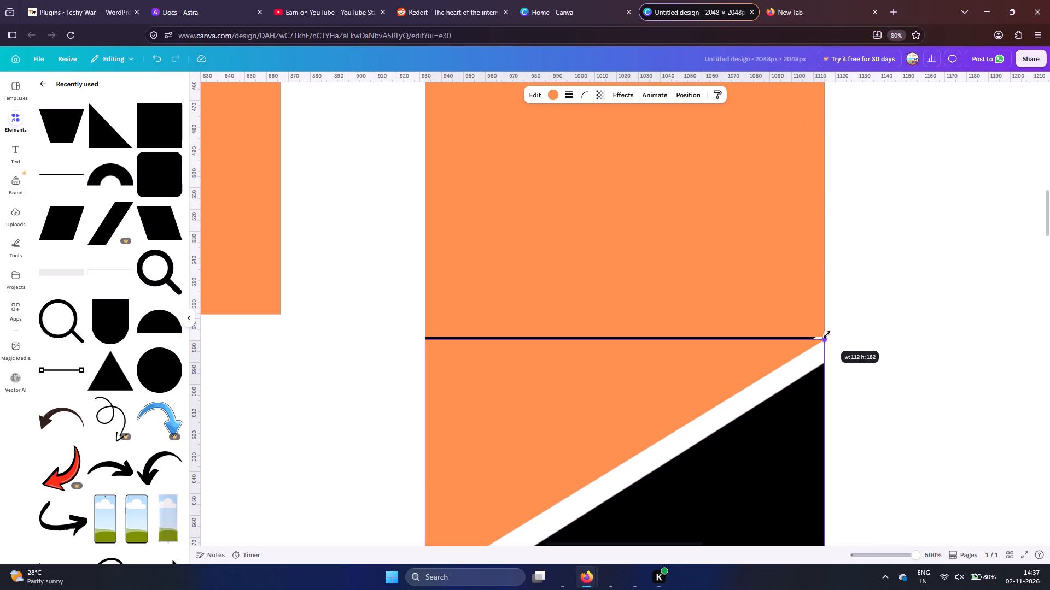
drag(827, 334, 827, 329)
click(879, 306)
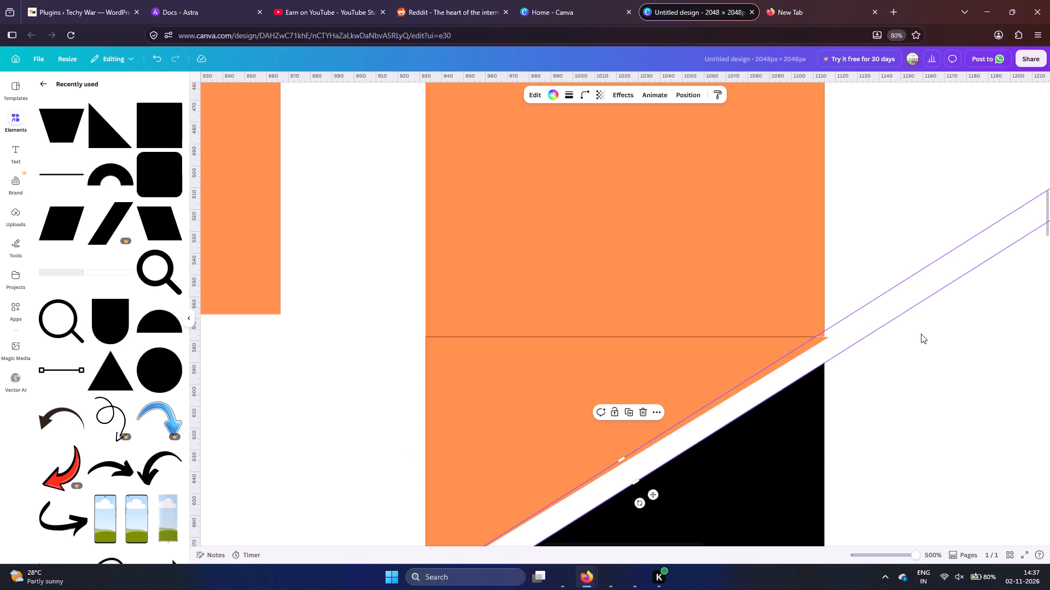
ctrl+scroll(921, 334, down, 10)
ctrl+scroll(921, 334, up, 6)
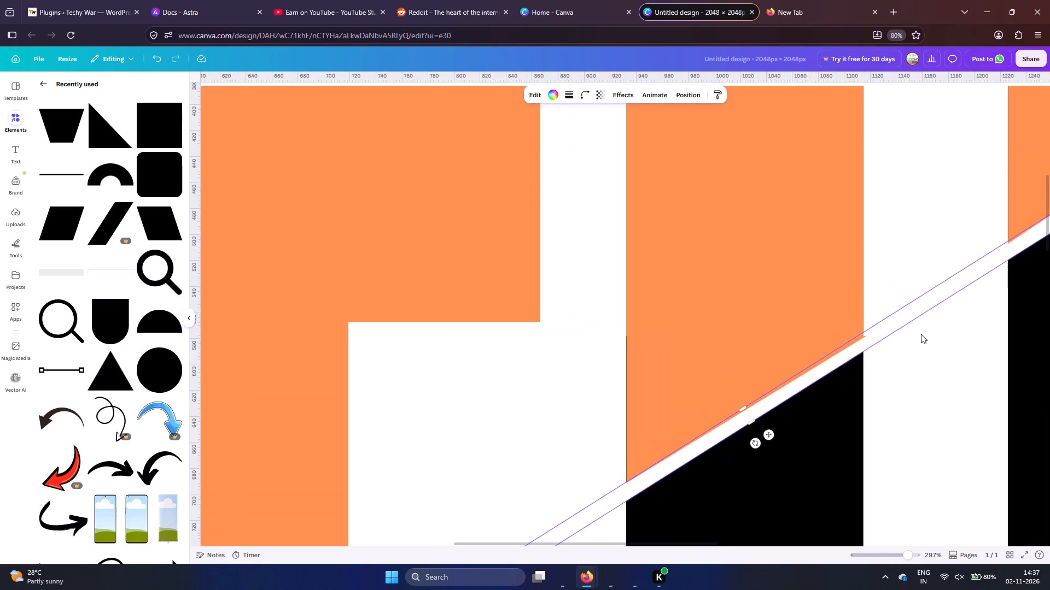
ctrl+scroll(921, 334, up, 20)
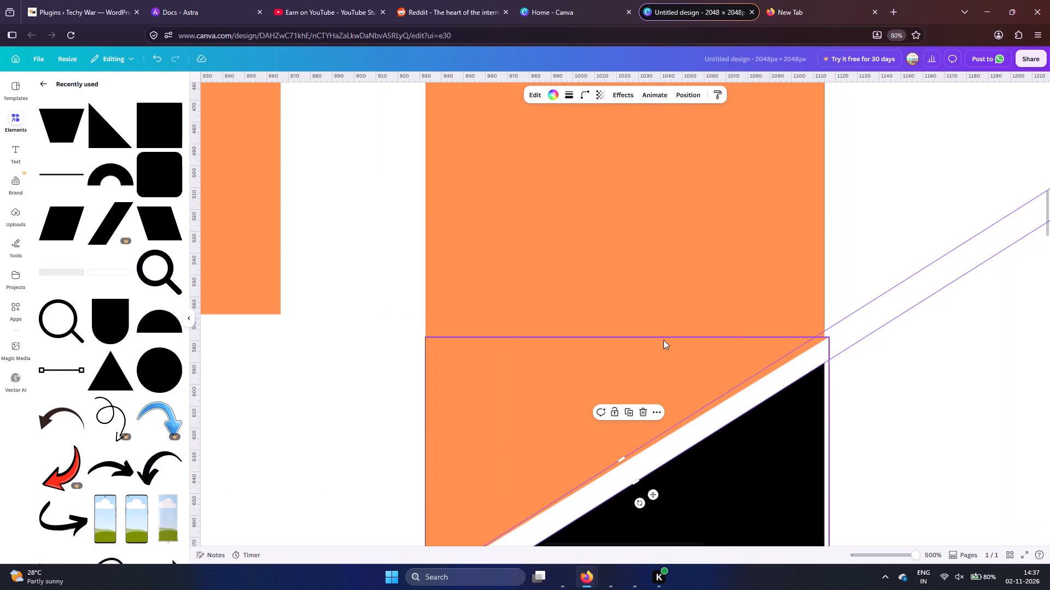
click(575, 370)
click(627, 338)
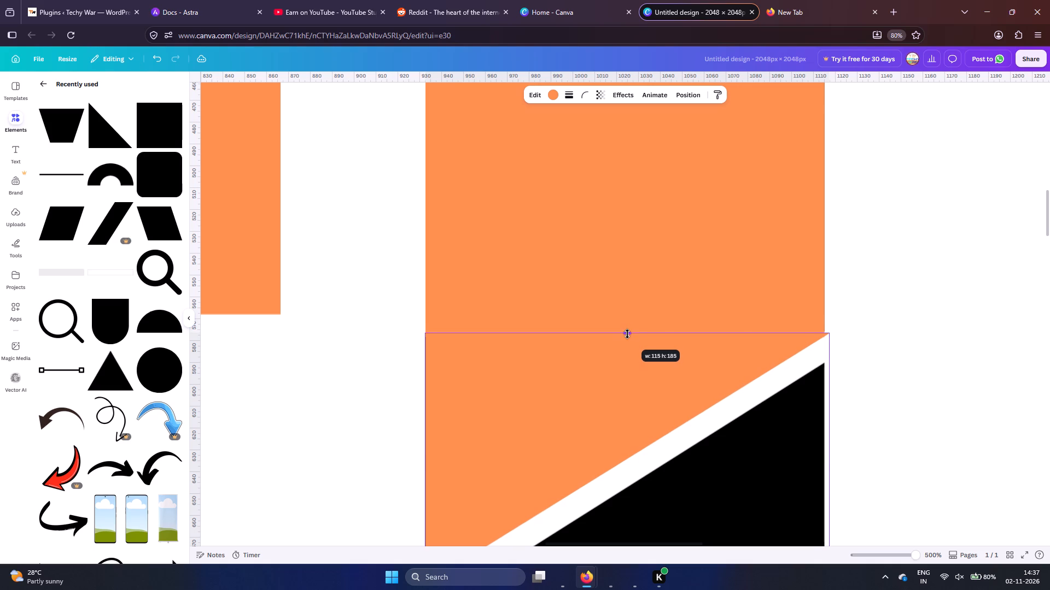
click(829, 343)
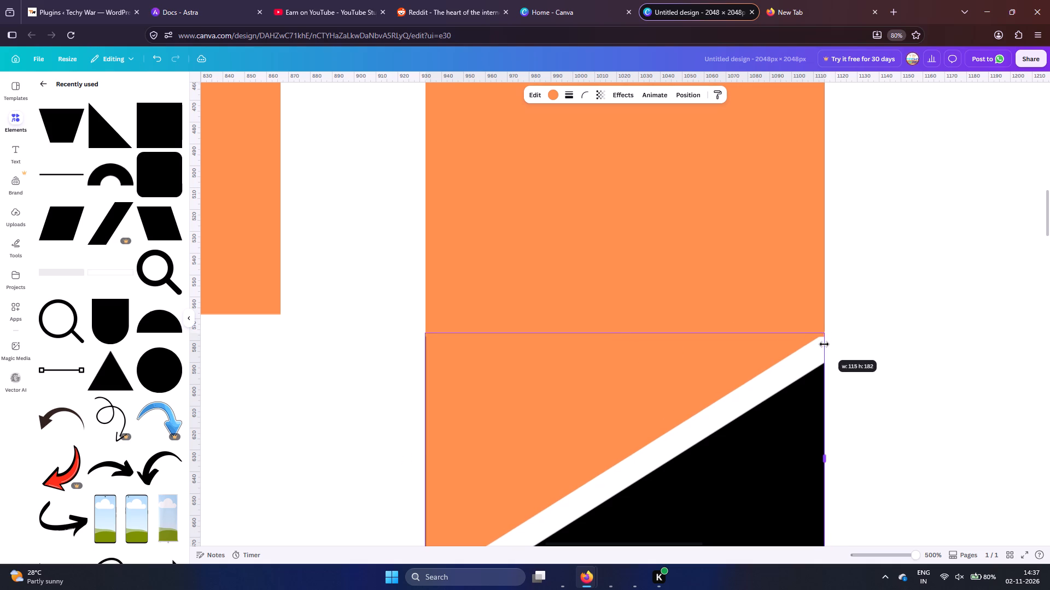
click(906, 314)
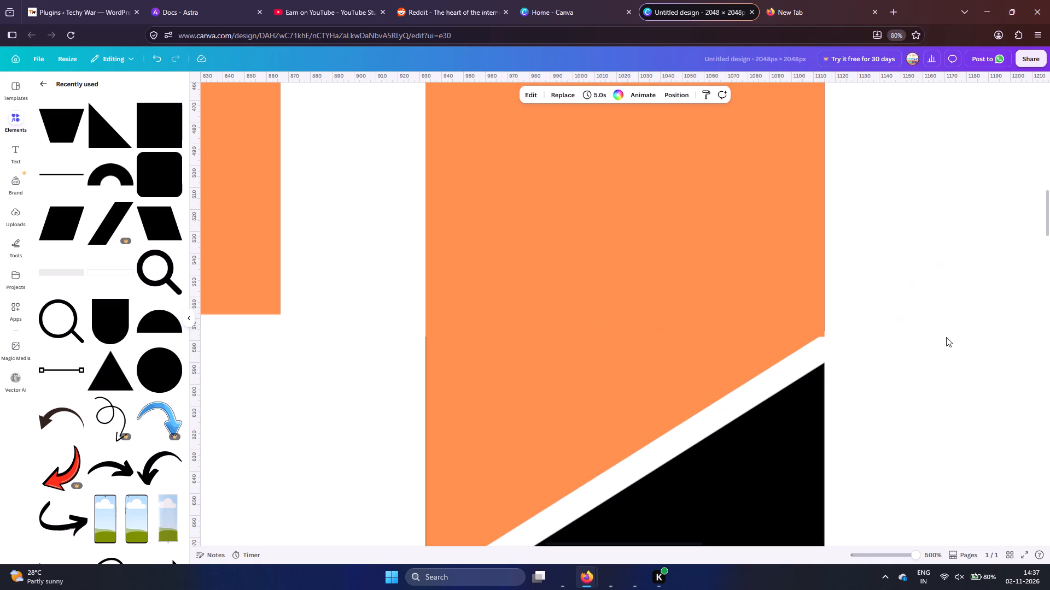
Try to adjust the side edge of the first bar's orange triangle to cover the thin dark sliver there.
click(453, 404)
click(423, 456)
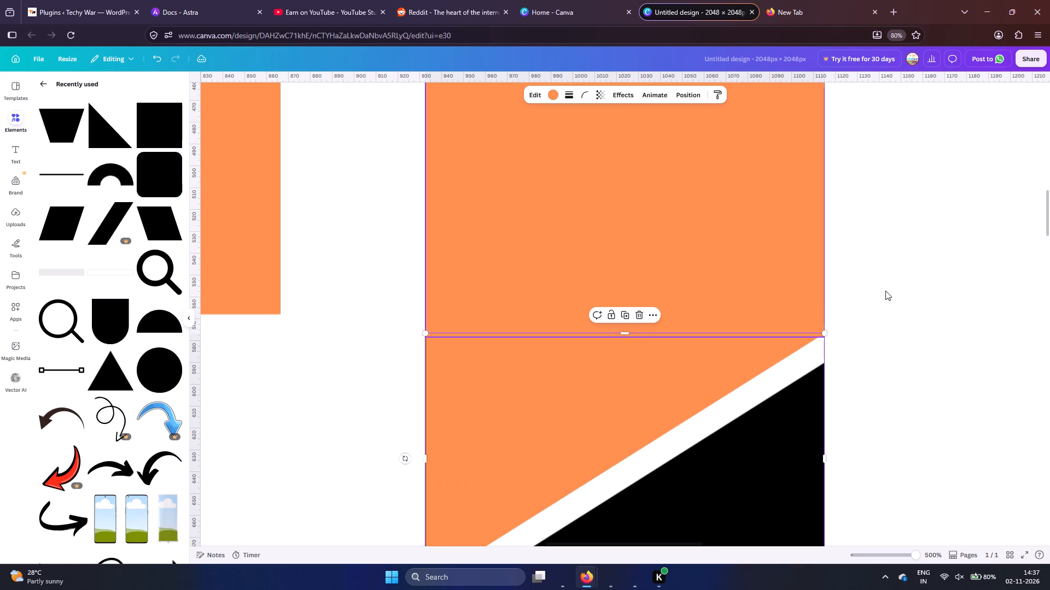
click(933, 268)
Widen the orange triangle atop the W's middle bar to about 122 × 190 px, covering the black sliver above the diagonal cut.
ctrl+scroll(933, 268, down, 12)
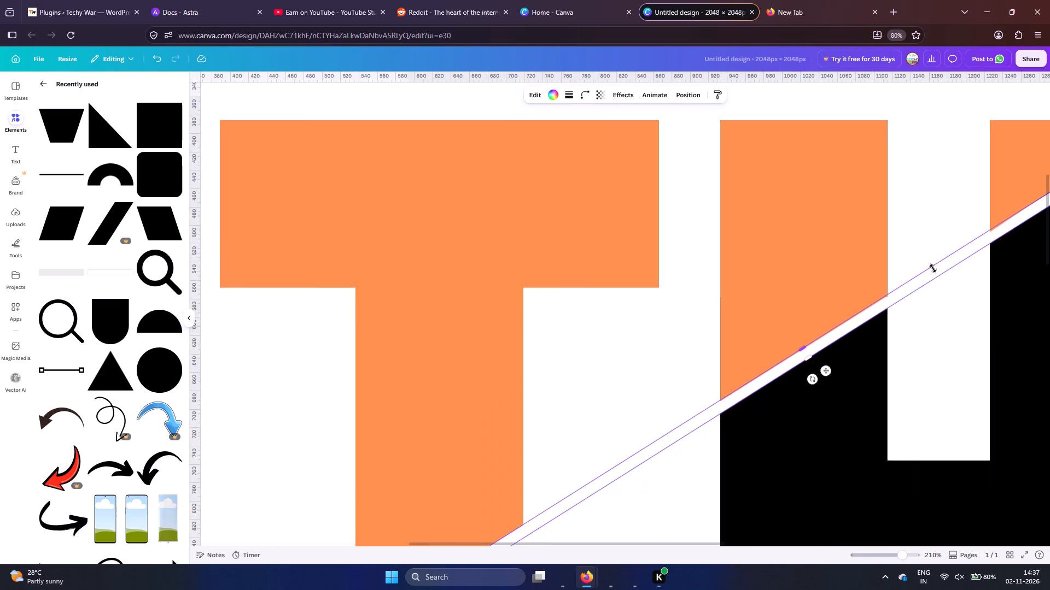
ctrl+scroll(933, 268, down, 10)
click(1039, 229)
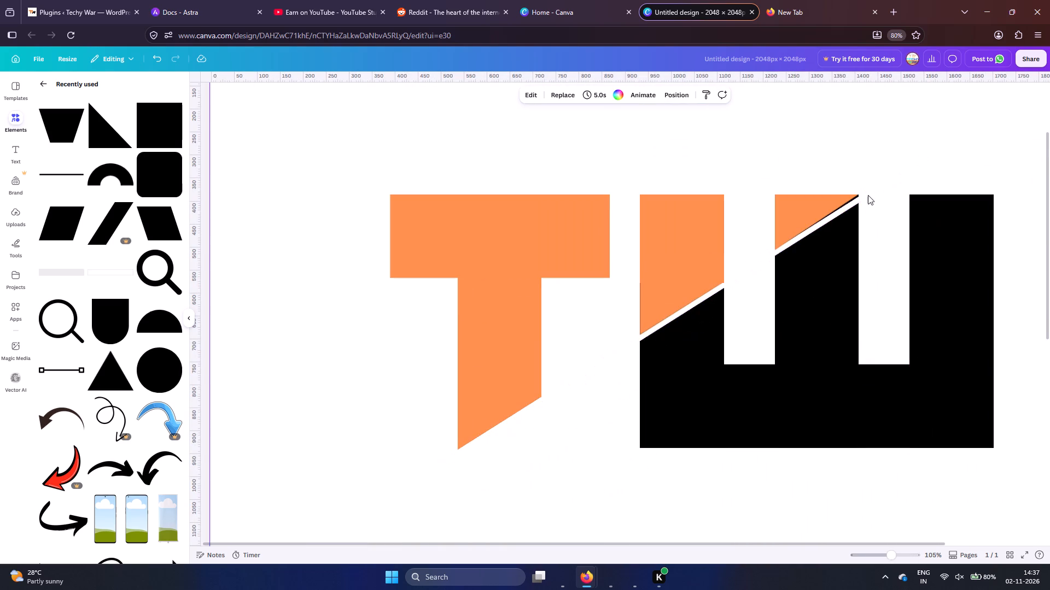
ctrl+scroll(884, 162, up, 14)
ctrl+scroll(884, 163, up, 7)
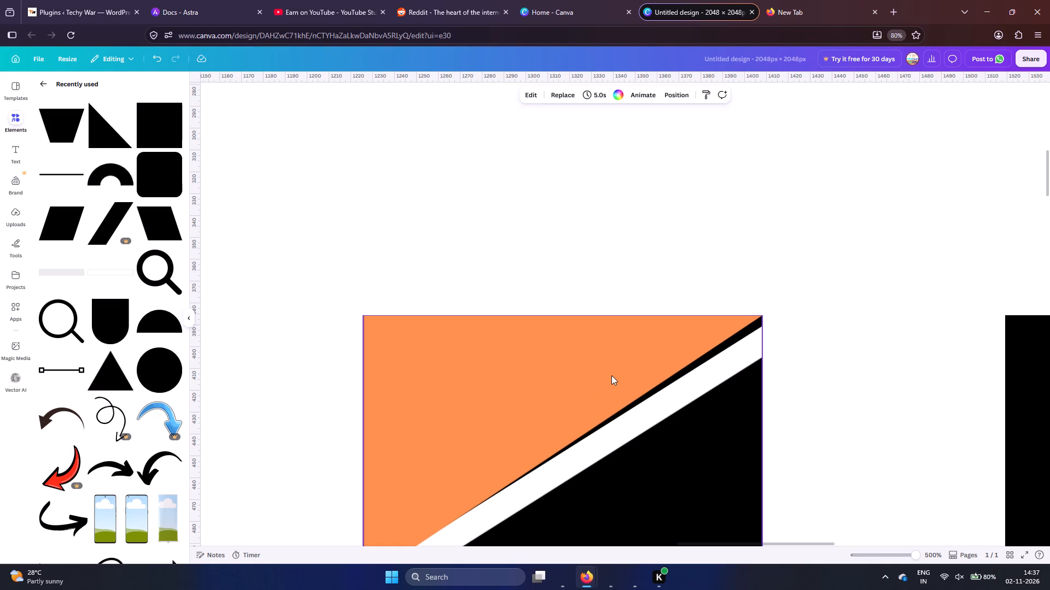
click(611, 375)
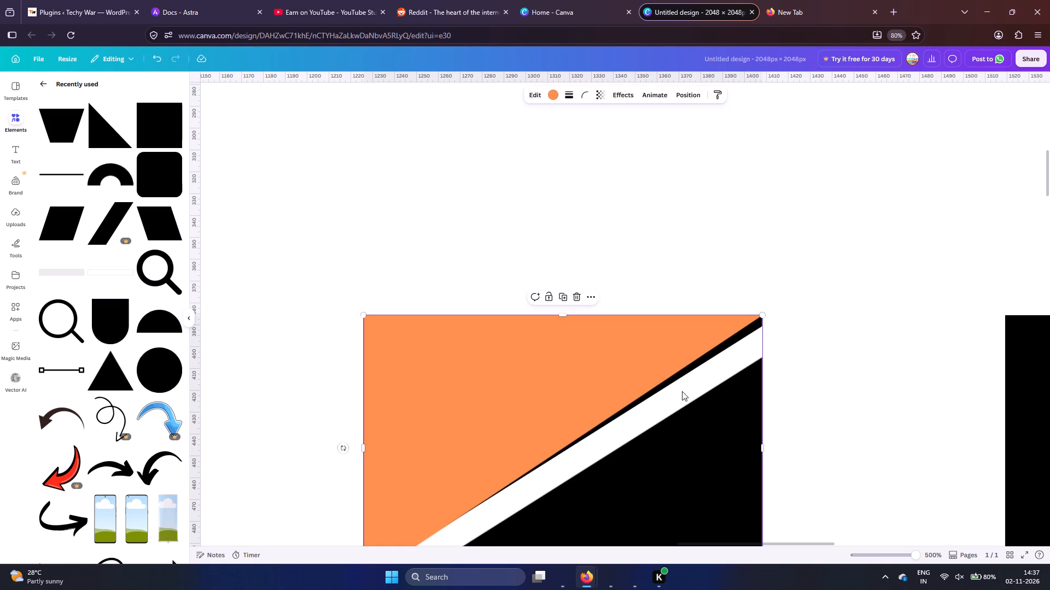
click(344, 445)
drag(762, 451, 773, 459)
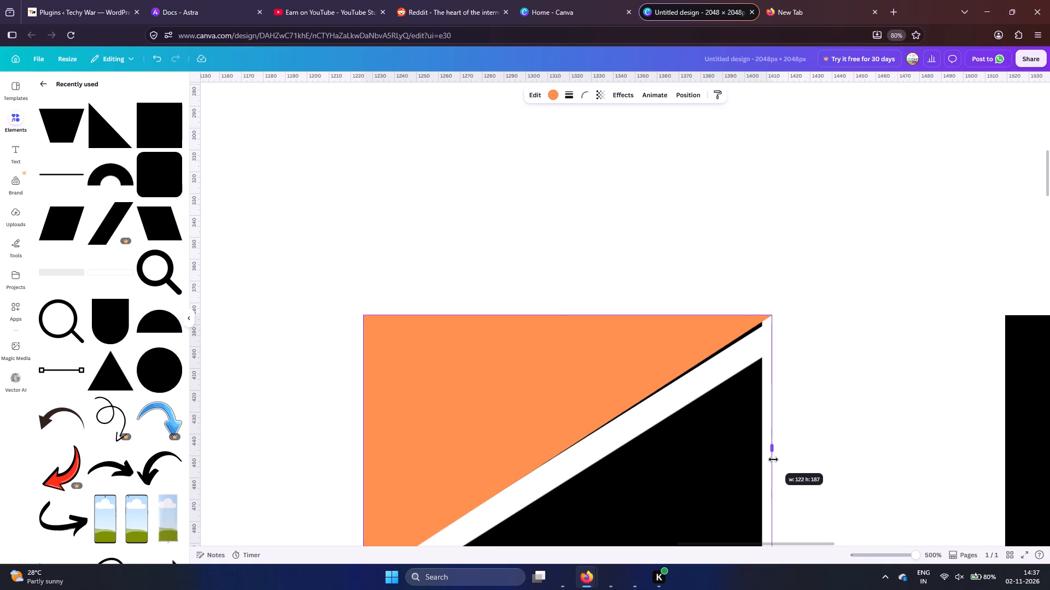
drag(773, 459, 780, 462)
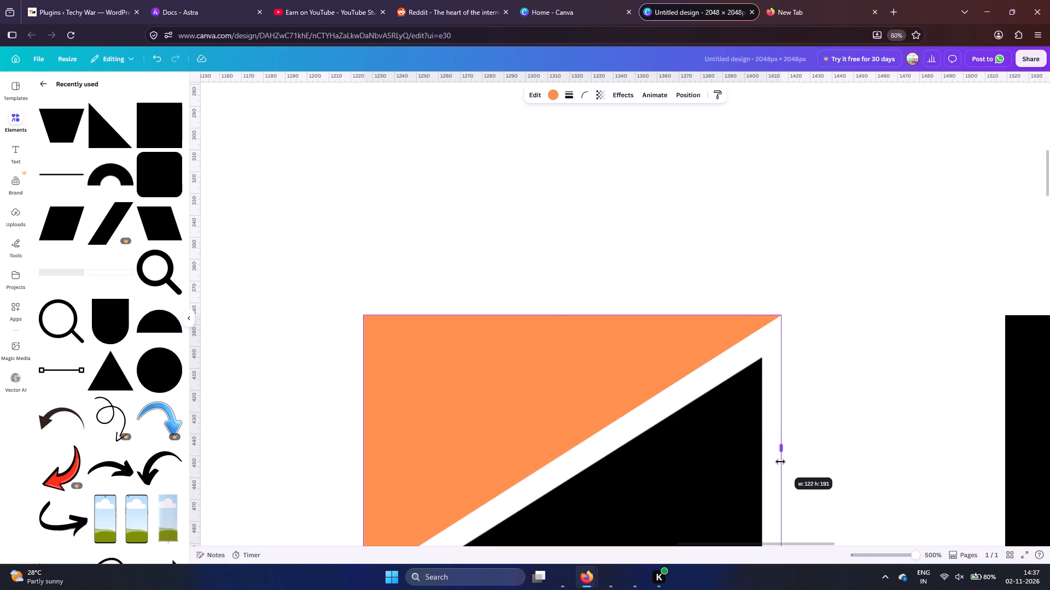
drag(780, 462, 763, 450)
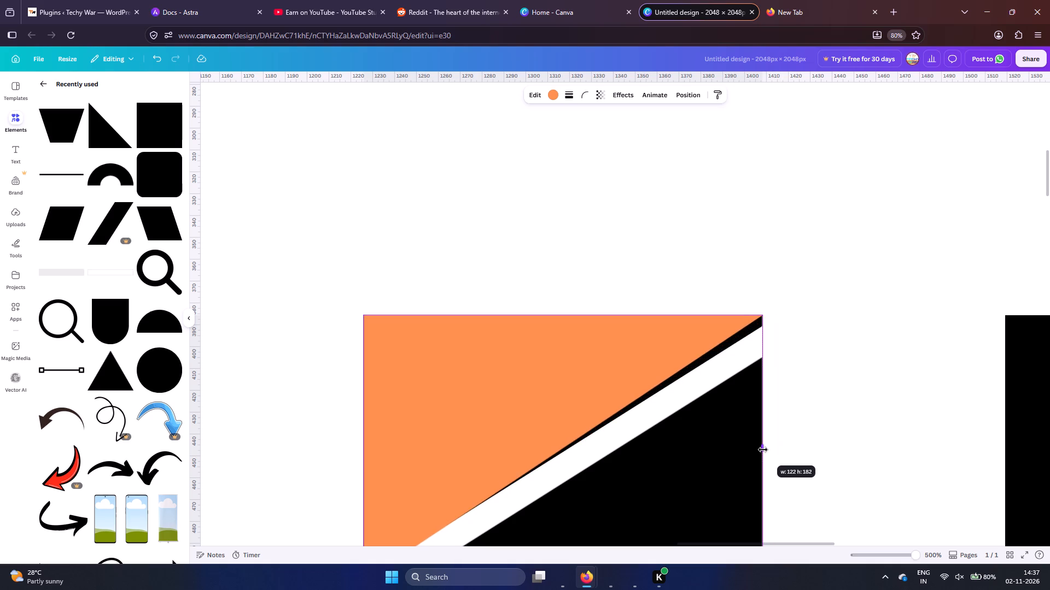
drag(763, 450, 779, 449)
ctrl+scroll(864, 366, down, 5)
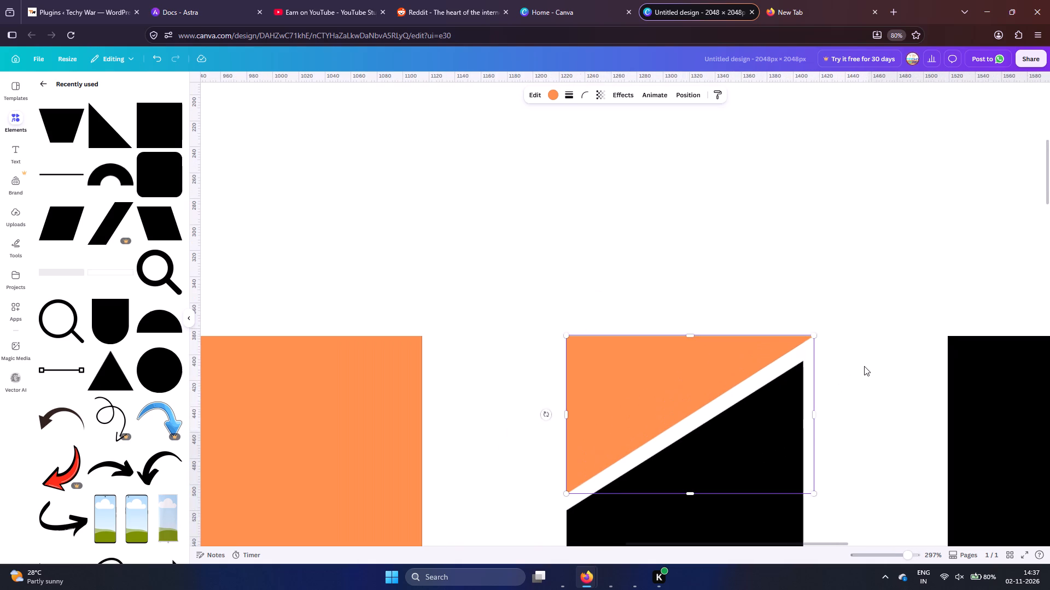
click(879, 257)
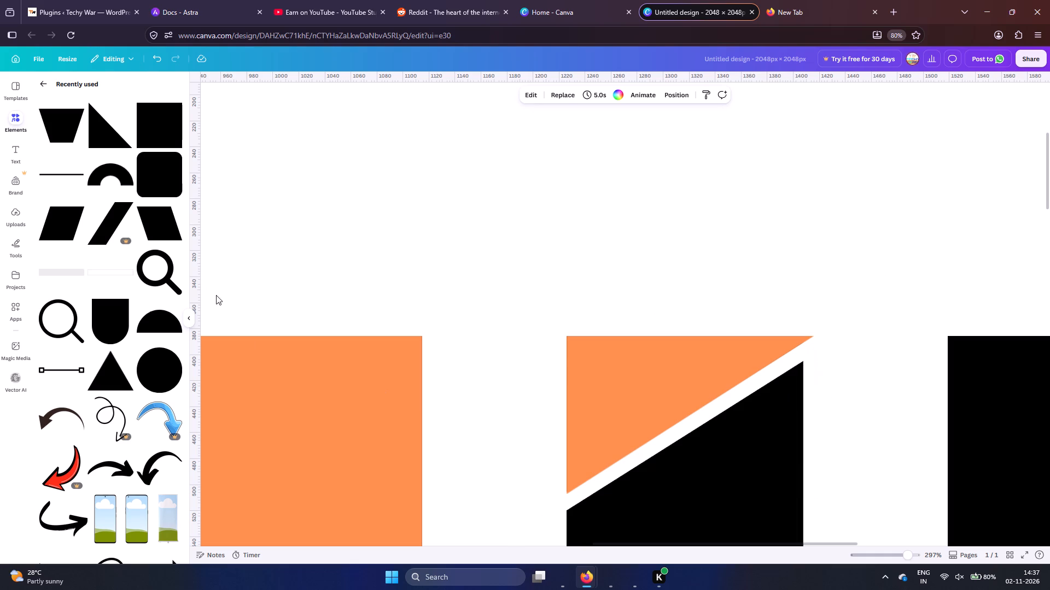
Add a square shape against the inner edge of the W's first bar and narrow it to a strip about 61 px wide.
drag(159, 122, 565, 134)
drag(540, 253, 541, 253)
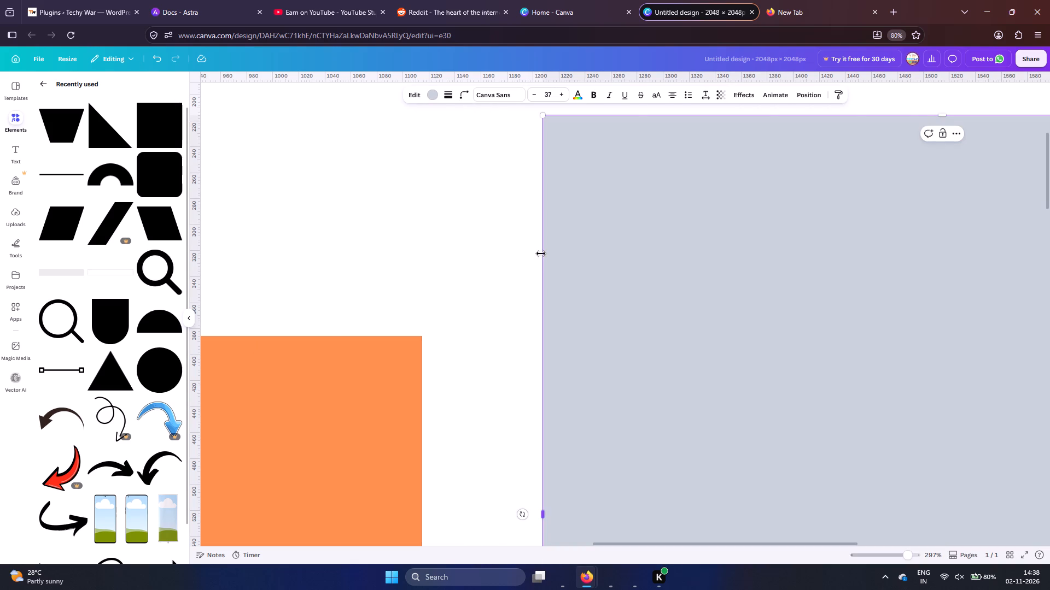
drag(541, 253, 933, 175)
drag(1010, 147, 498, 162)
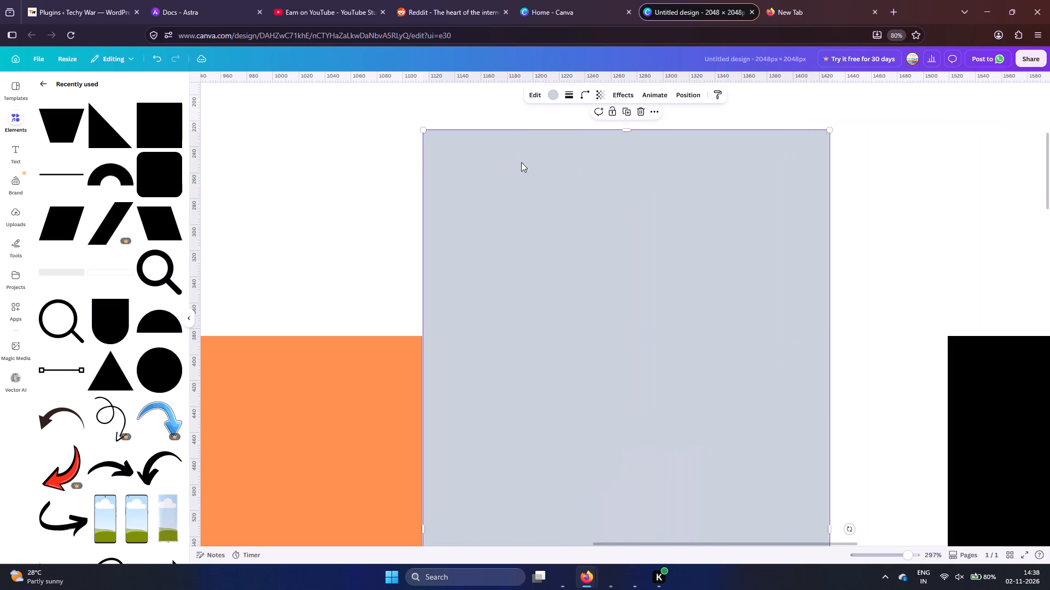
drag(831, 192, 503, 202)
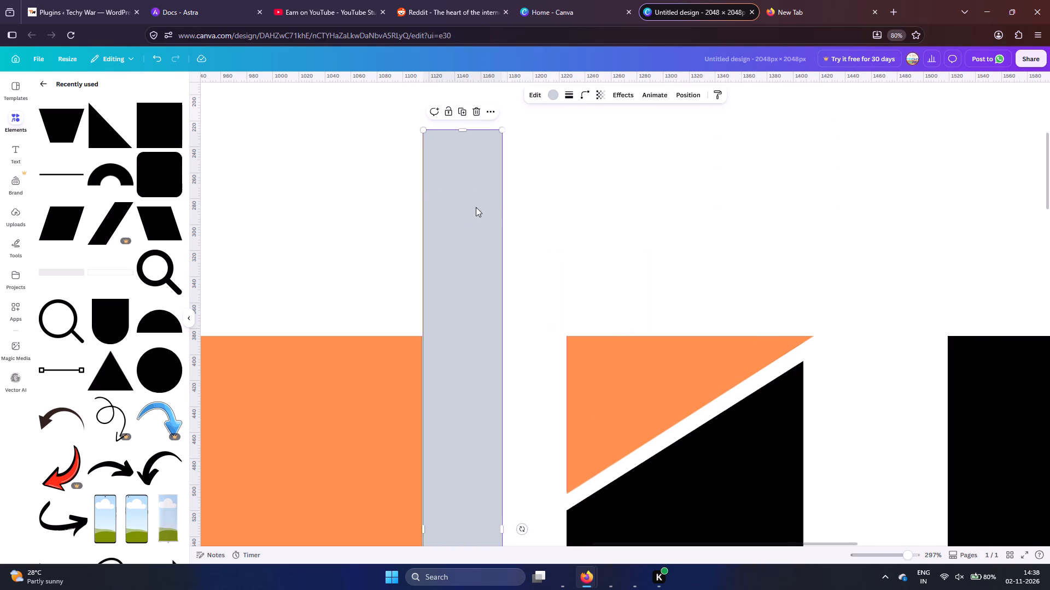
Move the grey strip against the W's middle bar and shorten it to cover the diagonal's tip, about 60 px wide, slightly above the bar's top.
drag(476, 207, 856, 193)
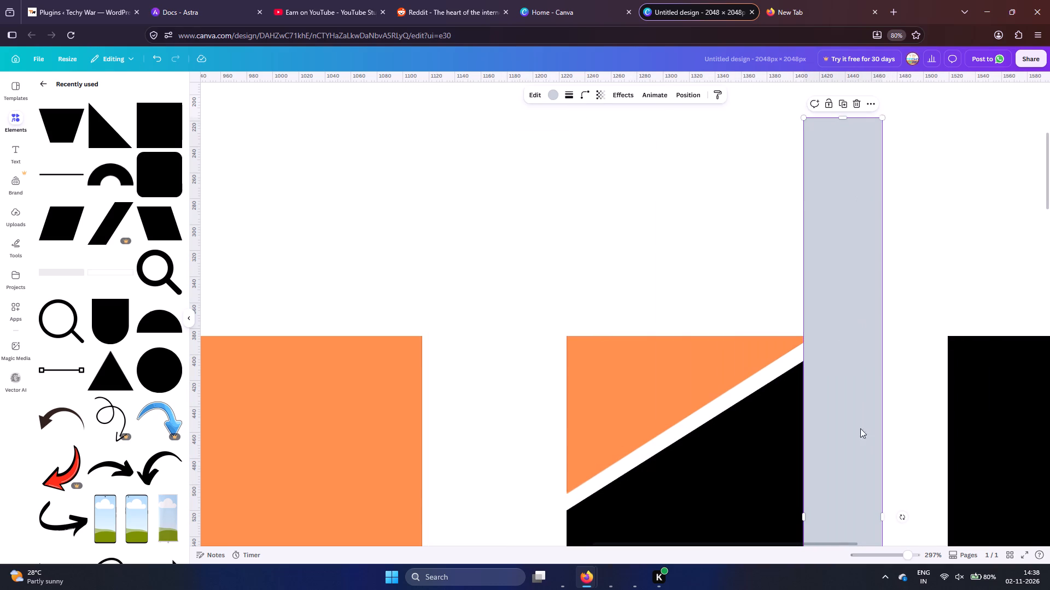
scroll(860, 444, down, 10)
scroll(861, 475, up, 3)
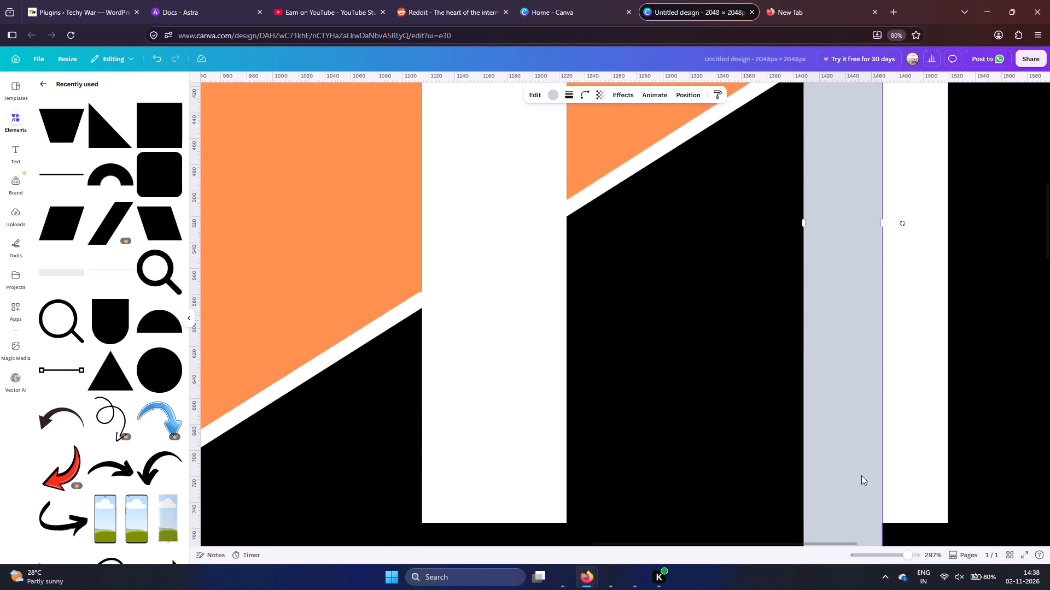
scroll(861, 475, up, 1)
scroll(861, 471, down, 8)
drag(851, 502, 819, 9)
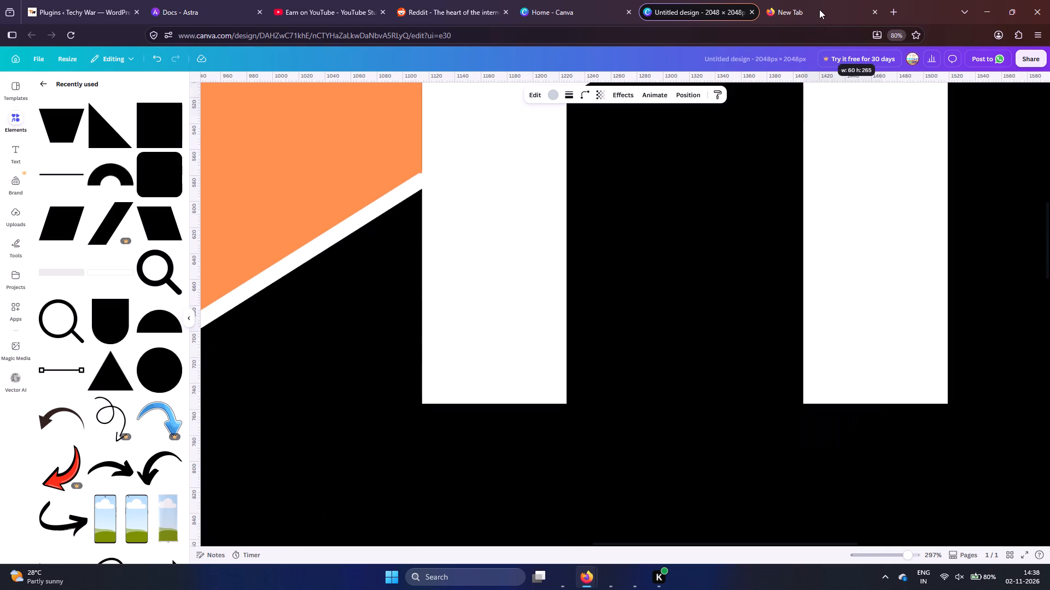
drag(819, 9, 819, 9)
scroll(919, 224, up, 12)
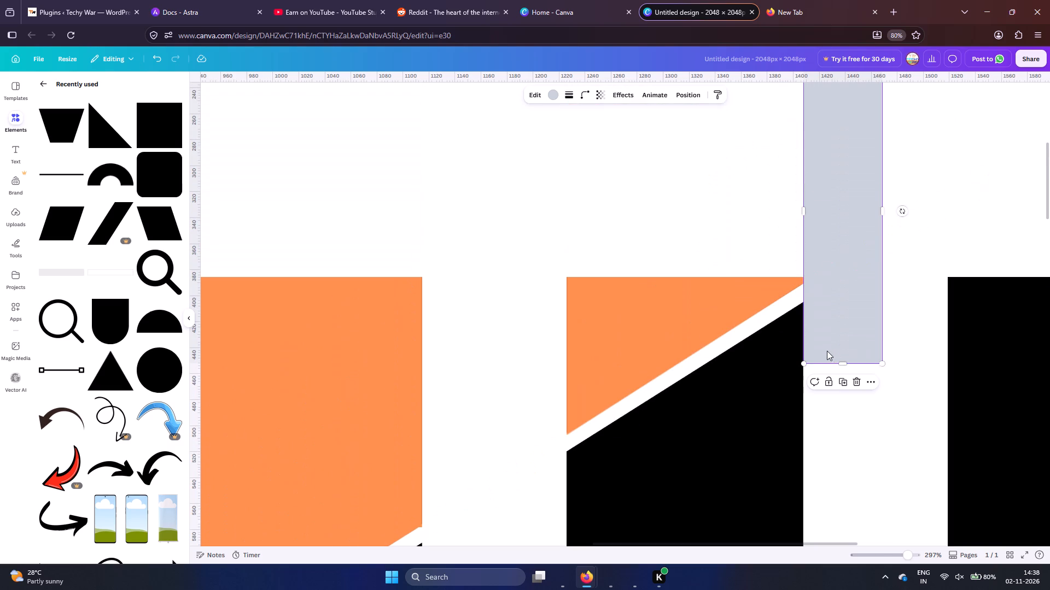
drag(848, 363, 847, 300)
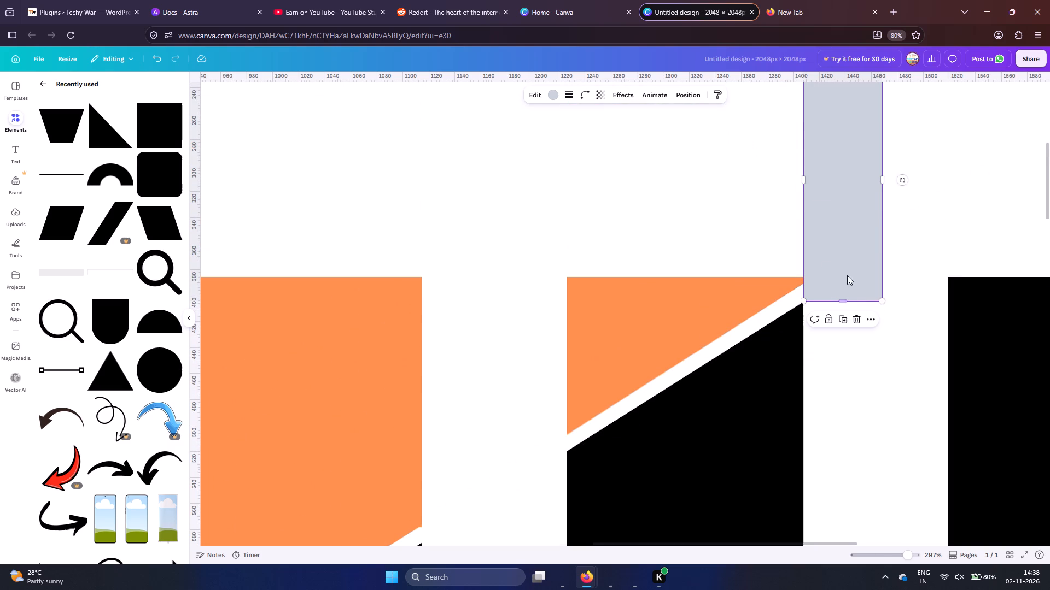
scroll(853, 352, up, 5)
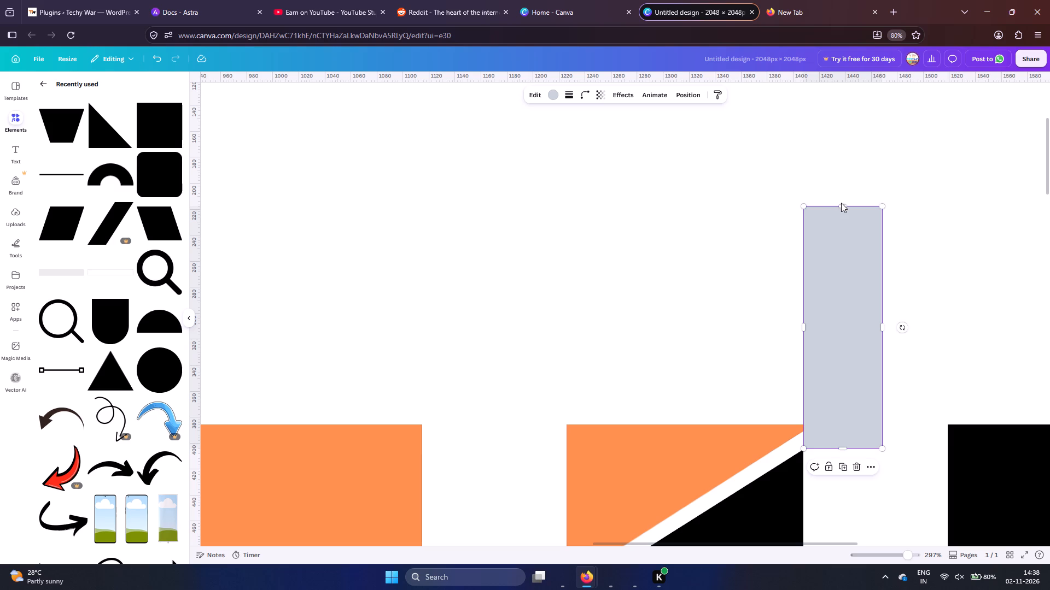
drag(841, 206, 840, 388)
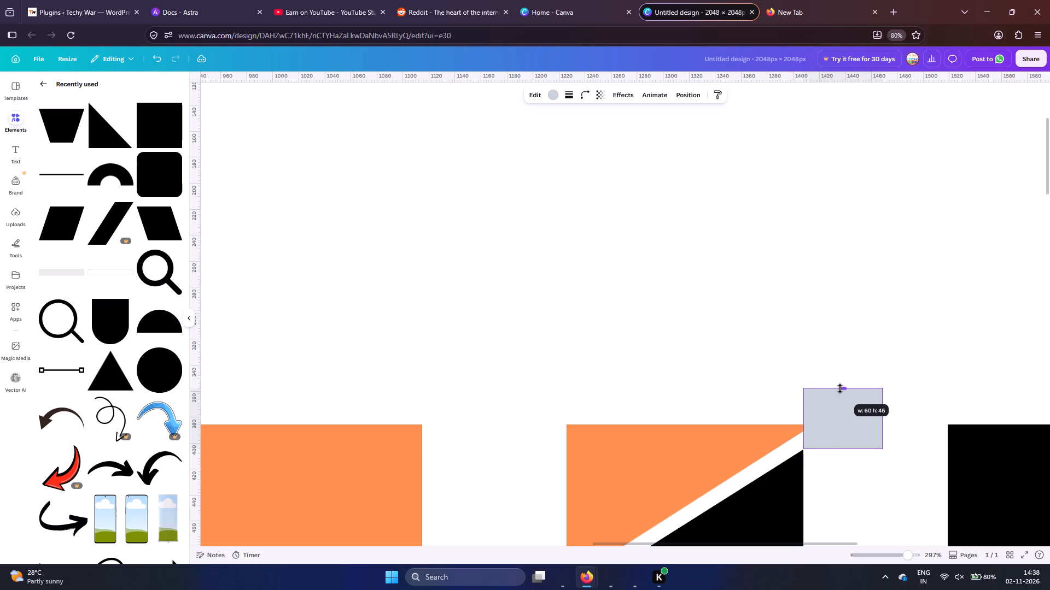
drag(840, 388, 837, 426)
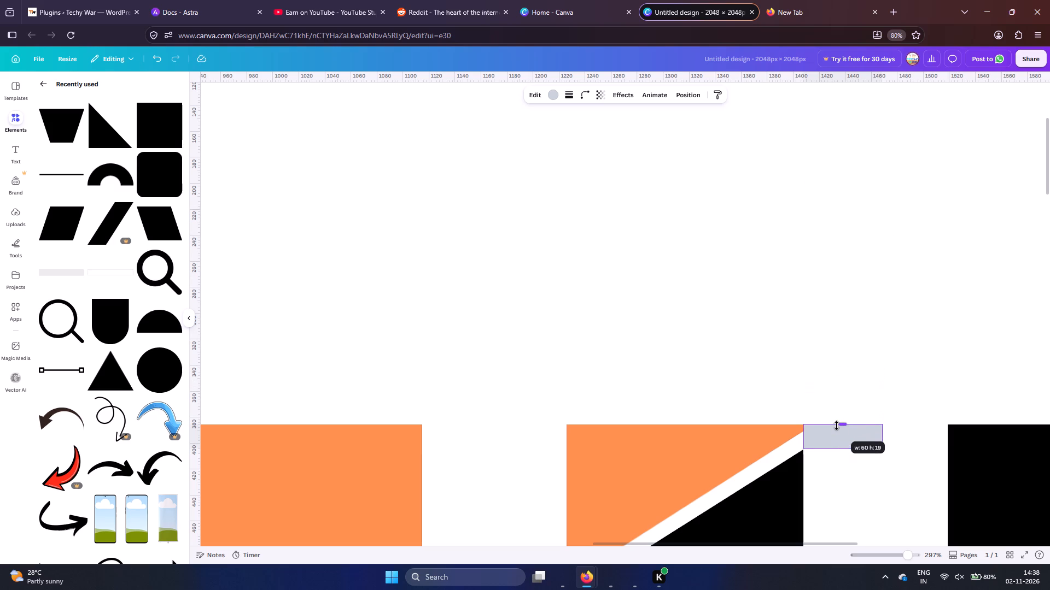
drag(837, 426, 837, 417)
click(876, 334)
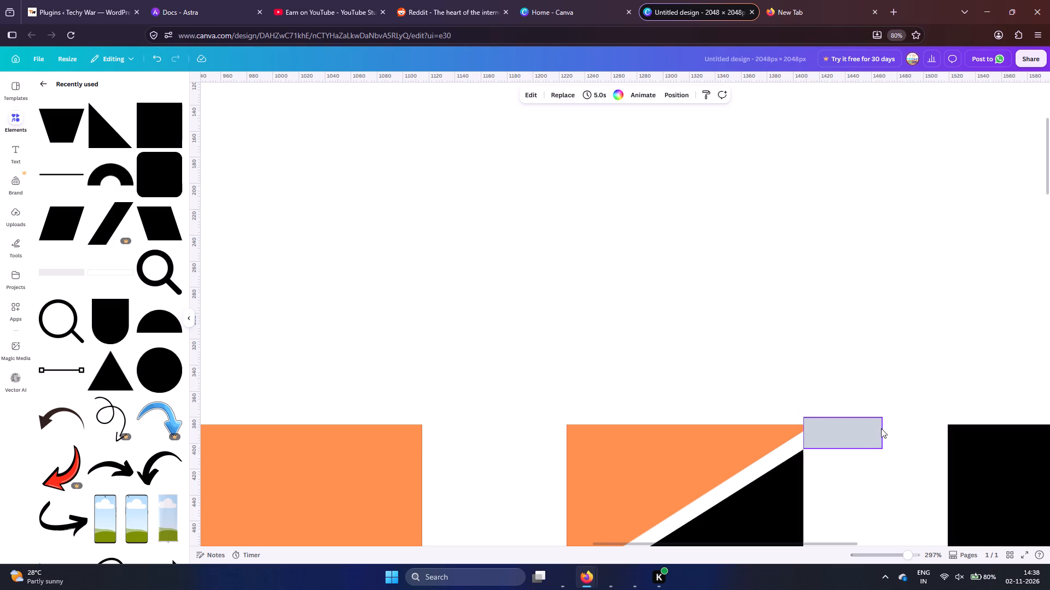
Recolor the small grey cover rectangle beside the W's middle bar white.
click(857, 433)
click(554, 98)
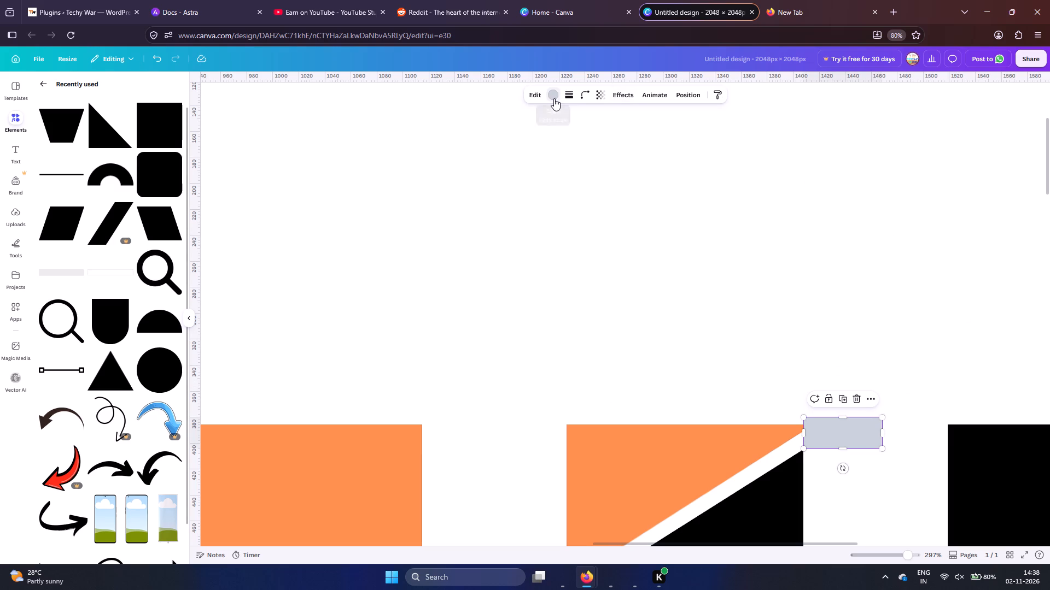
click(177, 238)
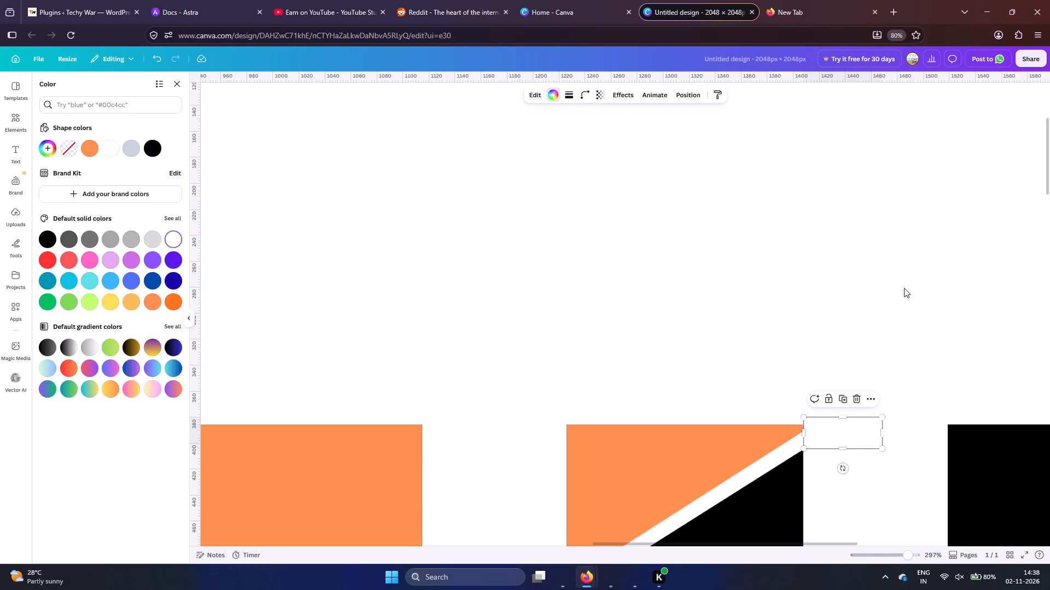
click(906, 286)
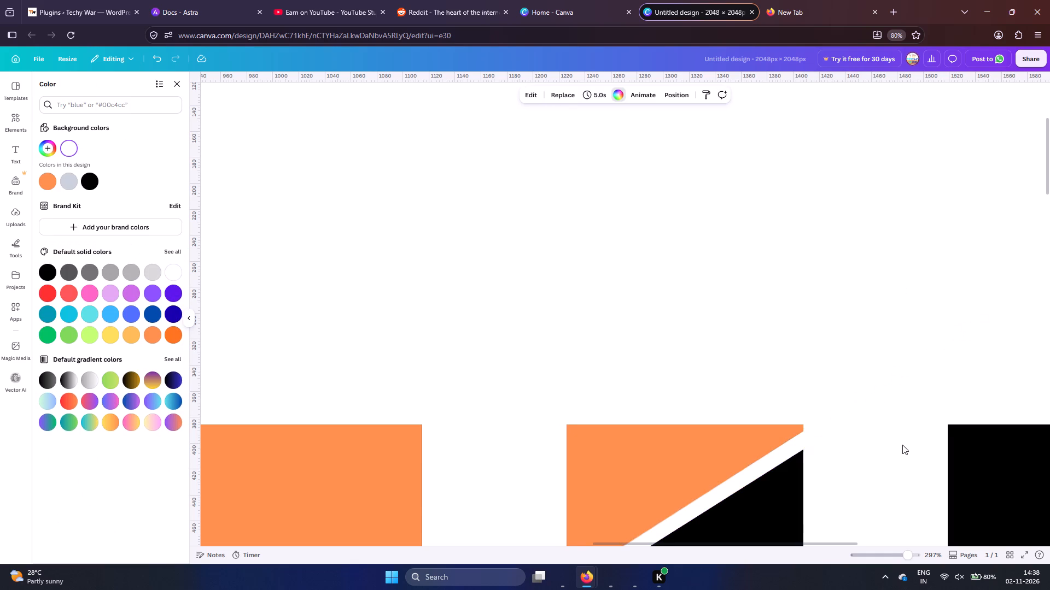
Examine the middle bar's trimmed corner up close and the whole TW logo for clean edges.
ctrl+scroll(902, 440, up, 12)
ctrl+scroll(843, 409, up, 7)
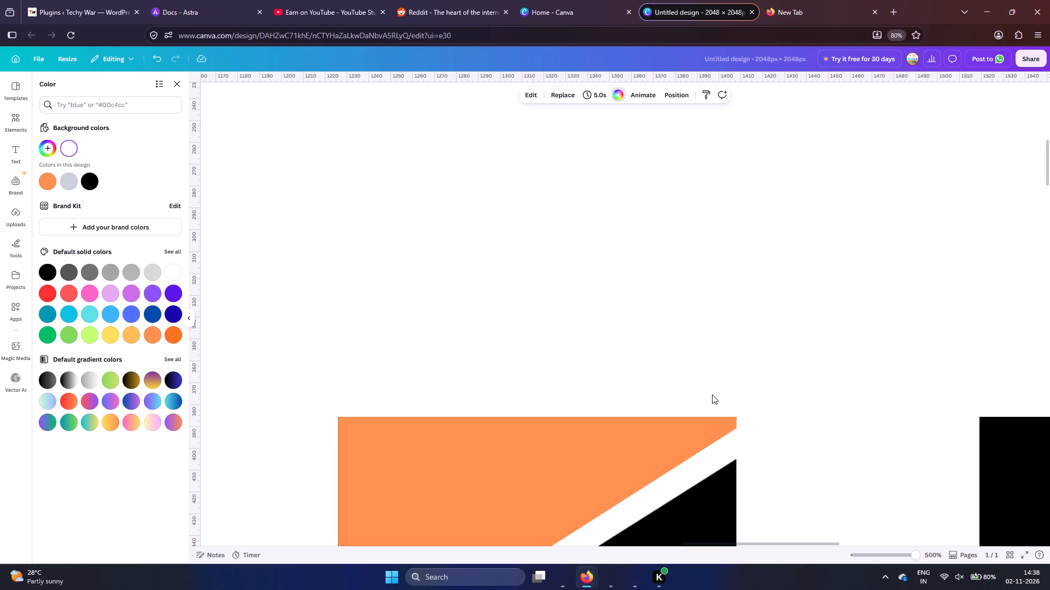
ctrl+scroll(856, 375, down, 15)
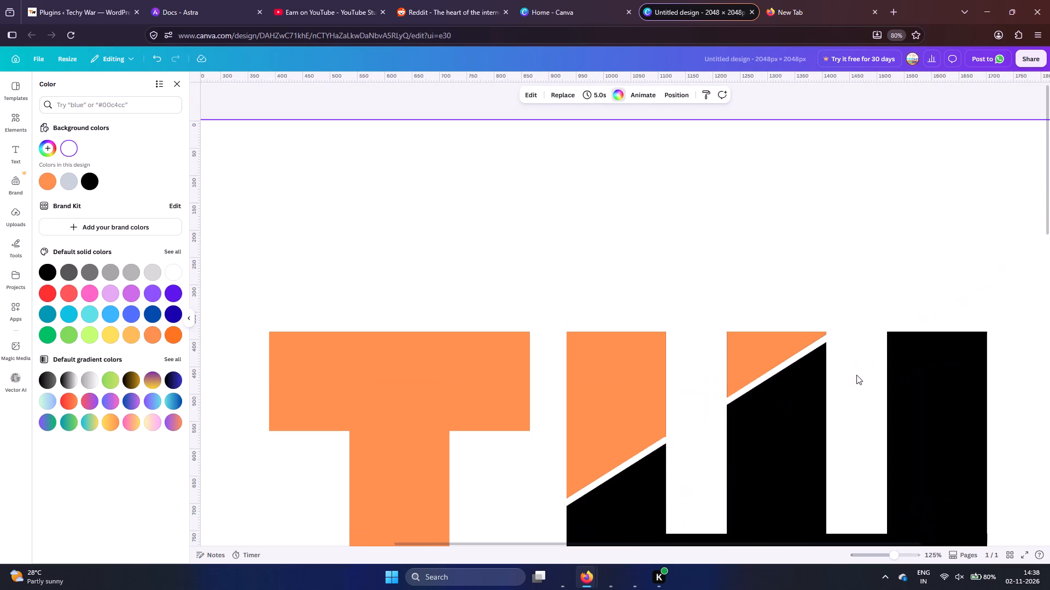
ctrl+scroll(856, 375, down, 5)
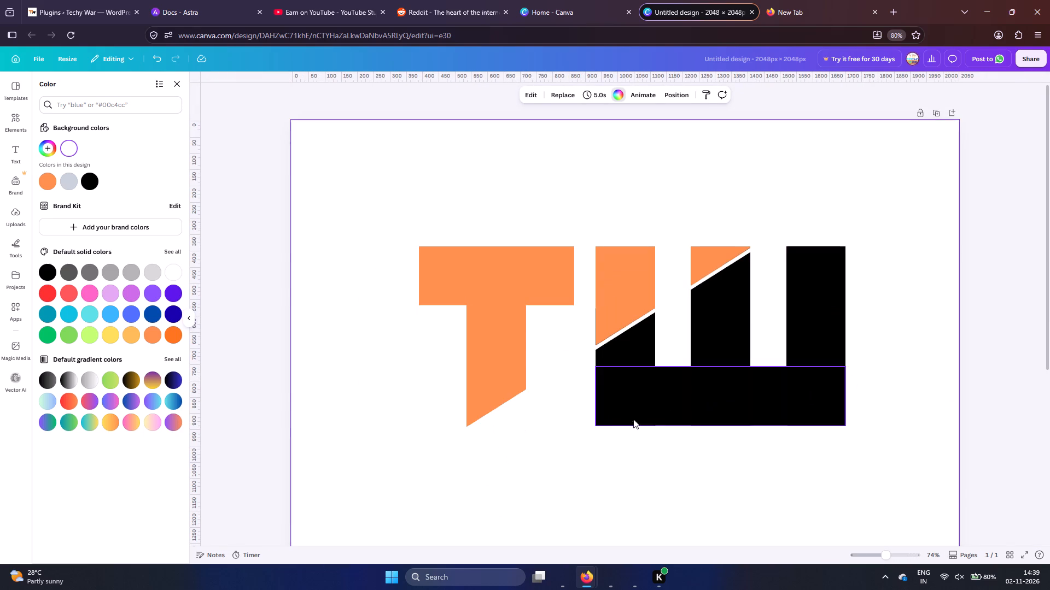
ctrl+scroll(512, 445, down, 4)
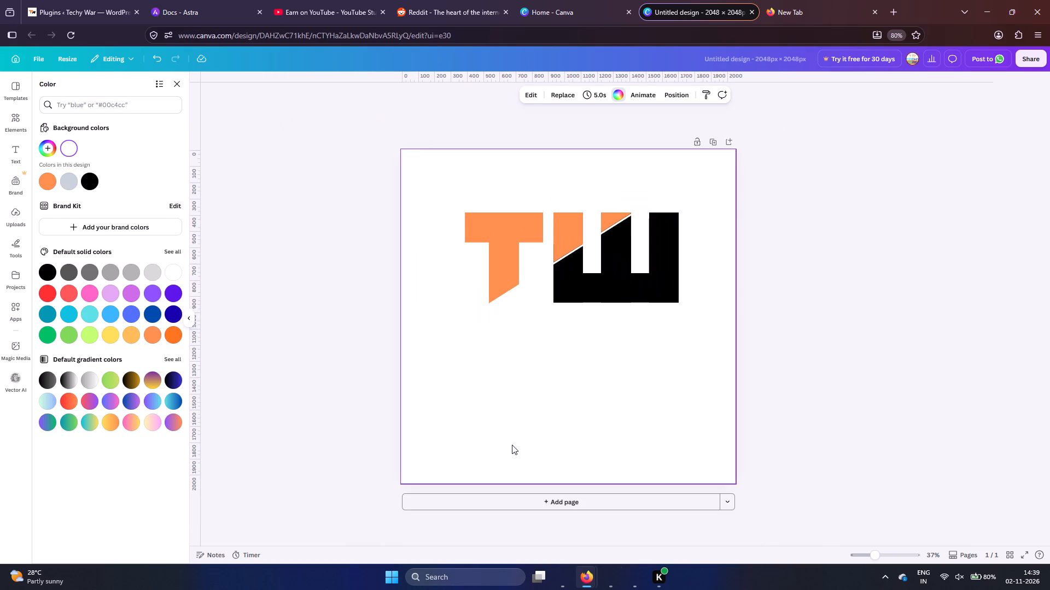
ctrl+scroll(578, 367, up, 3)
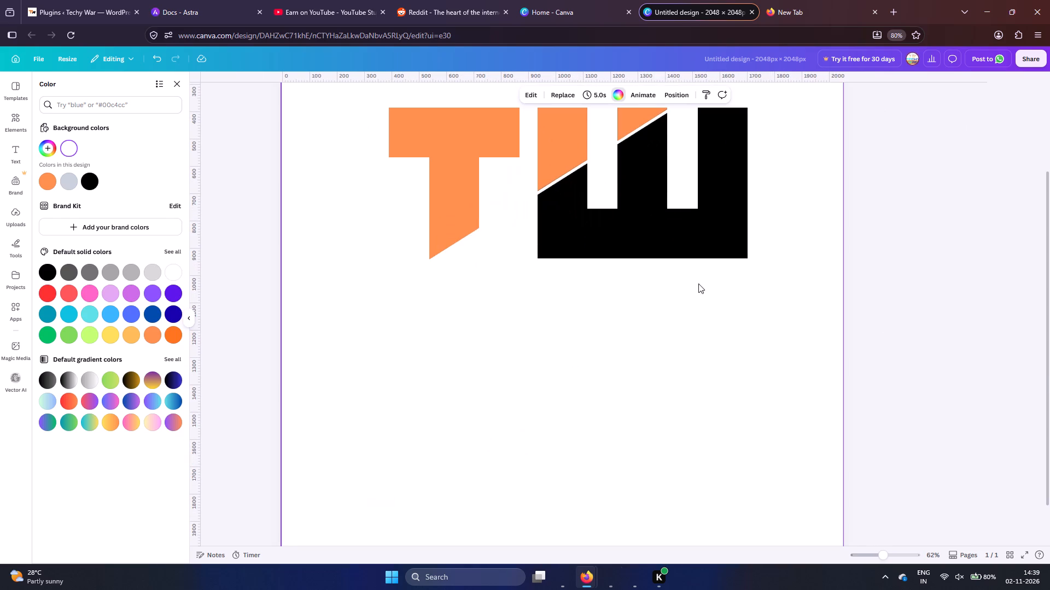
Add a heading below the TW logo reading TECHY.
click(10, 123)
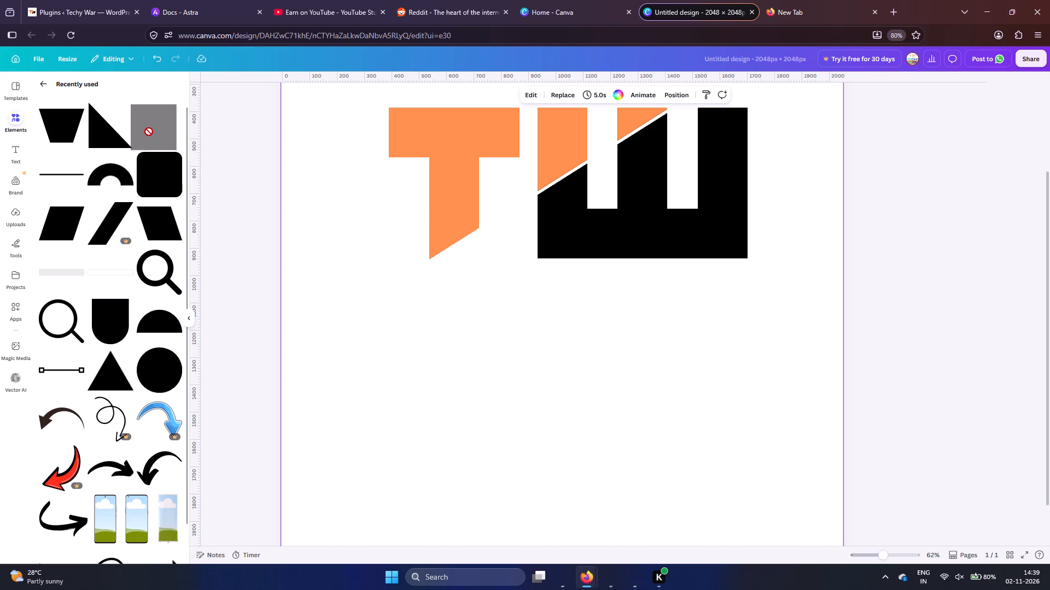
click(7, 152)
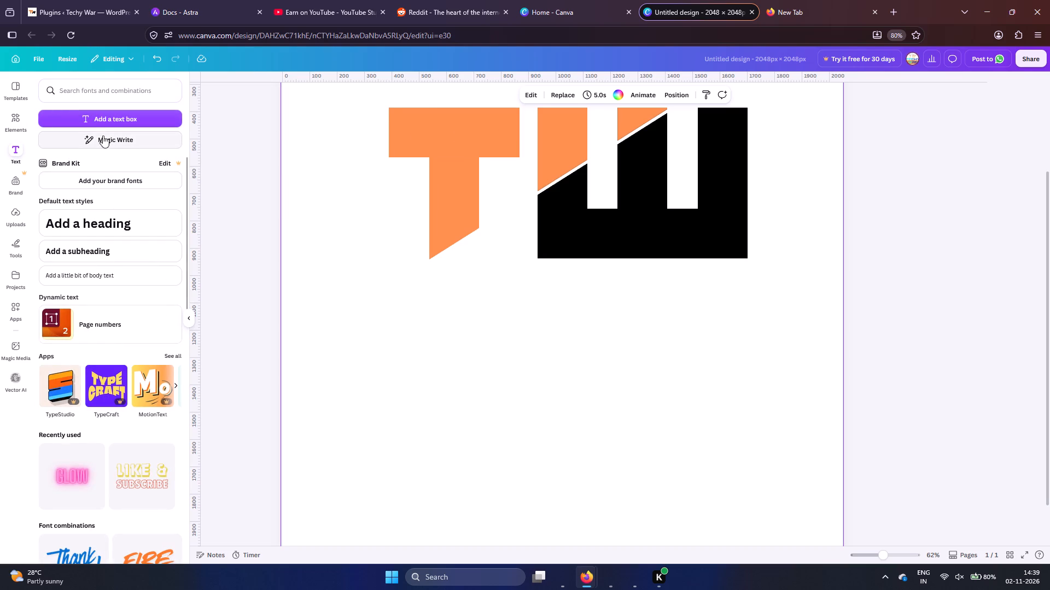
drag(109, 117, 439, 336)
drag(71, 221, 410, 358)
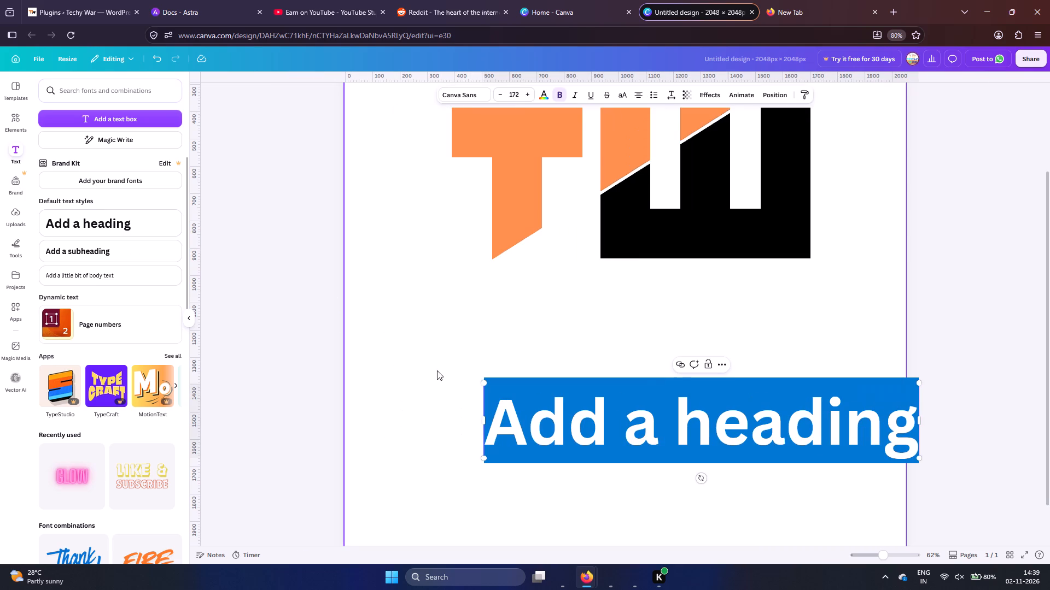
text(TE)
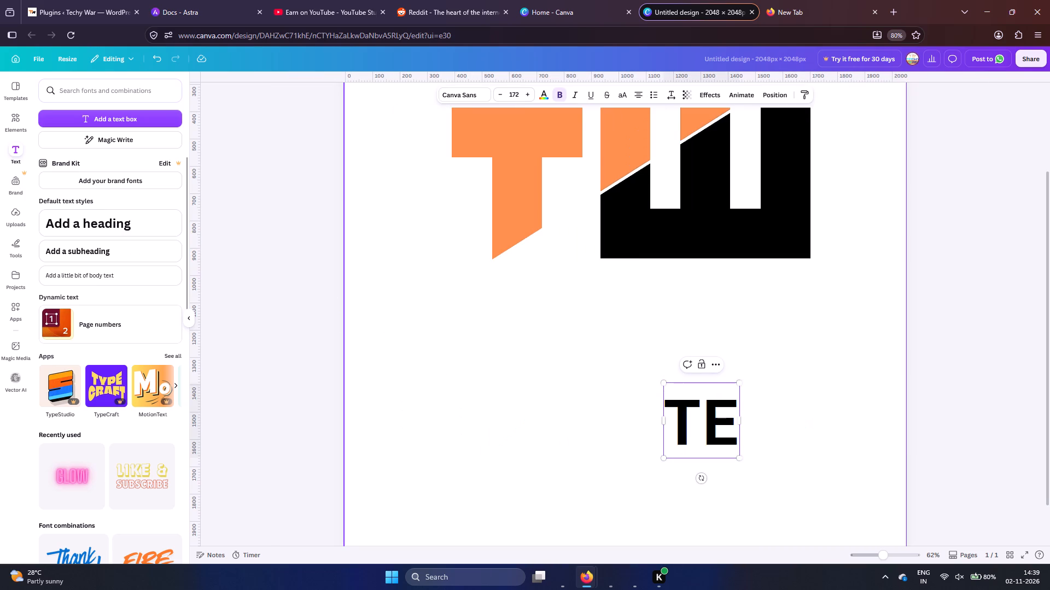
text(CHY)
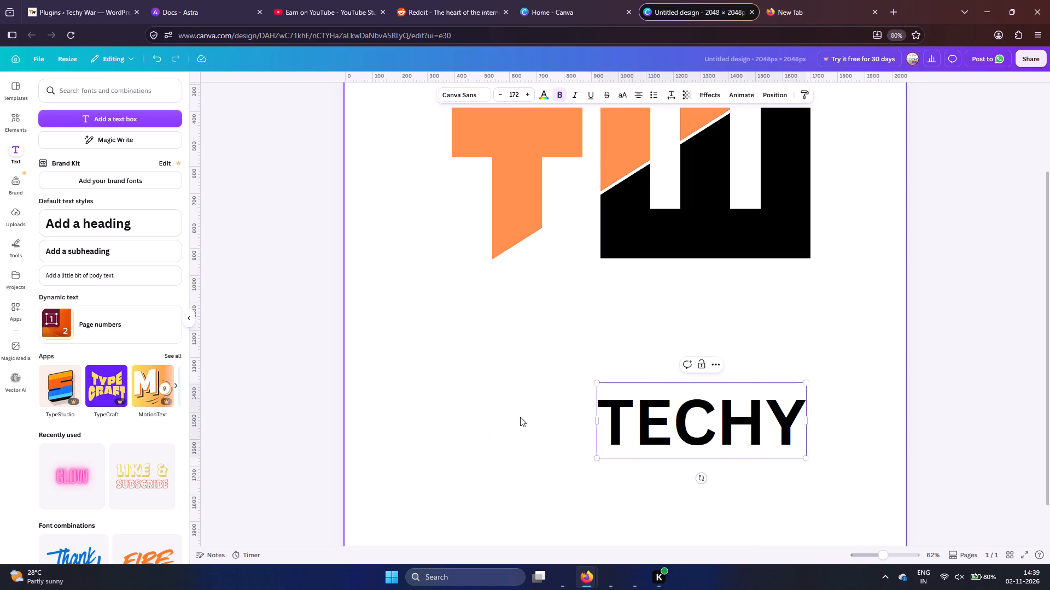
click(749, 429)
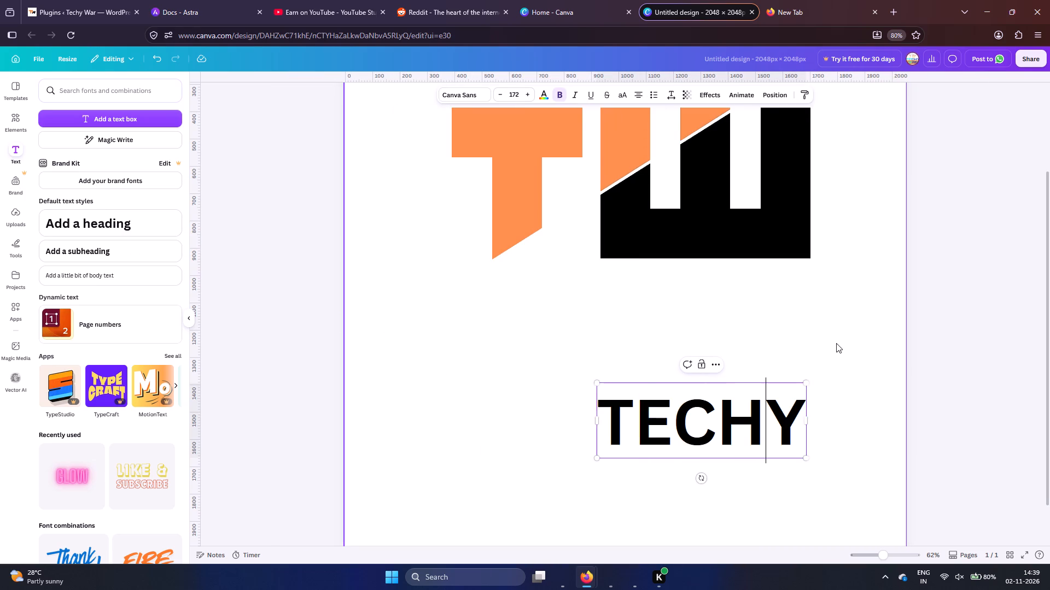
click(837, 341)
Duplicate the TECHY heading and stack the two copies one above the other, centred below the logo.
click(767, 412)
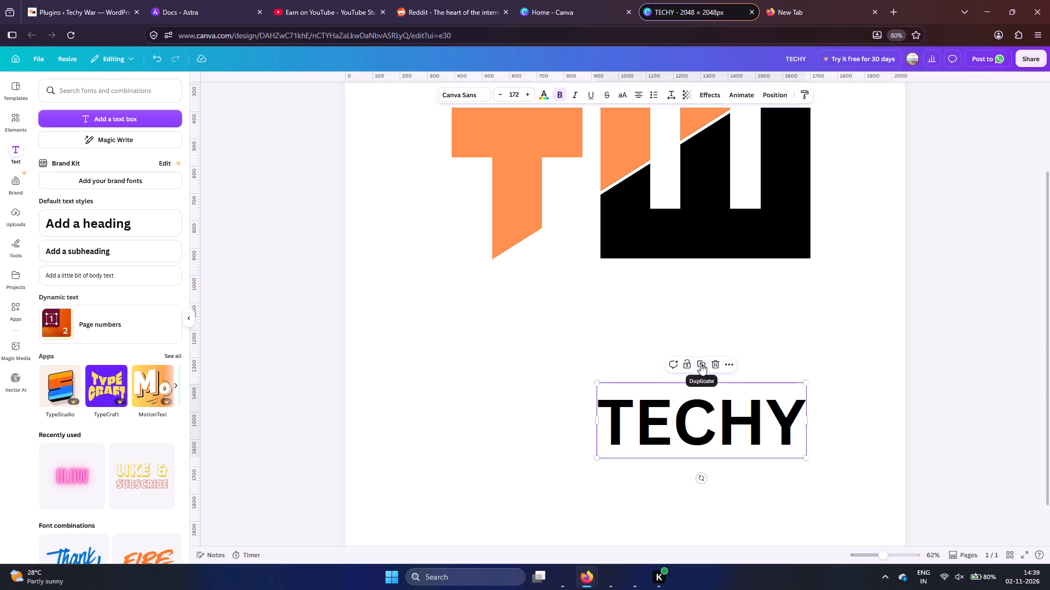
click(701, 363)
drag(704, 423, 714, 491)
click(705, 424)
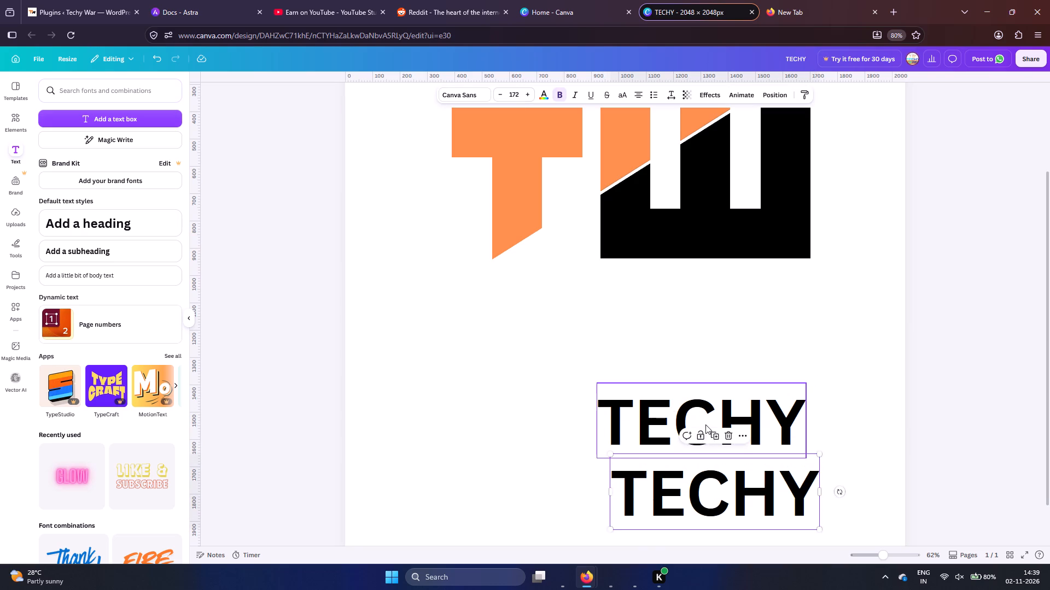
drag(706, 422, 657, 357)
drag(710, 492, 647, 456)
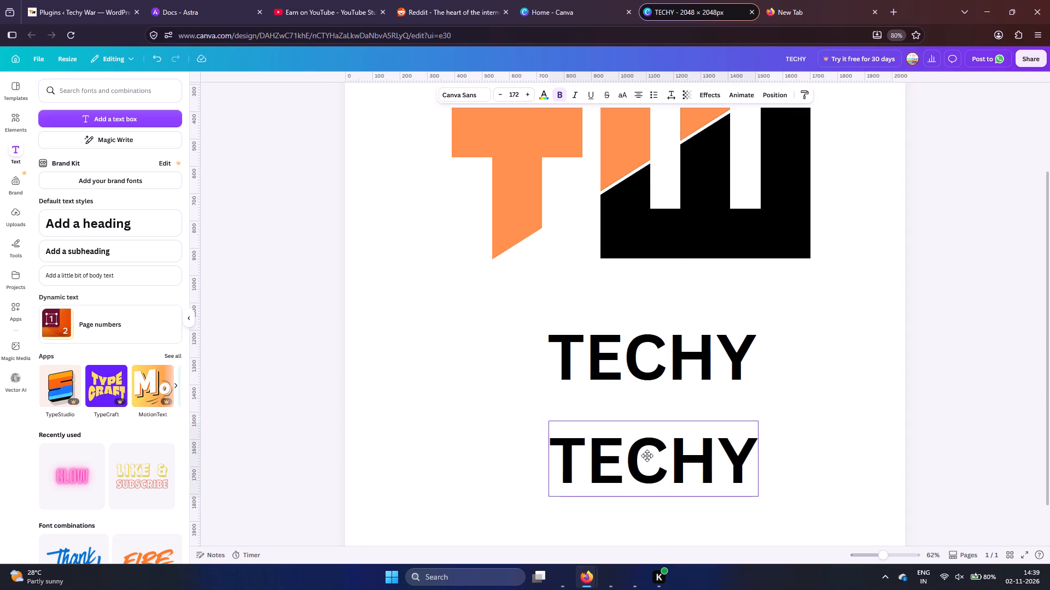
drag(647, 456, 646, 454)
Change the lower heading's text to WAR.
double_click(645, 455)
text(WAR)
click(803, 436)
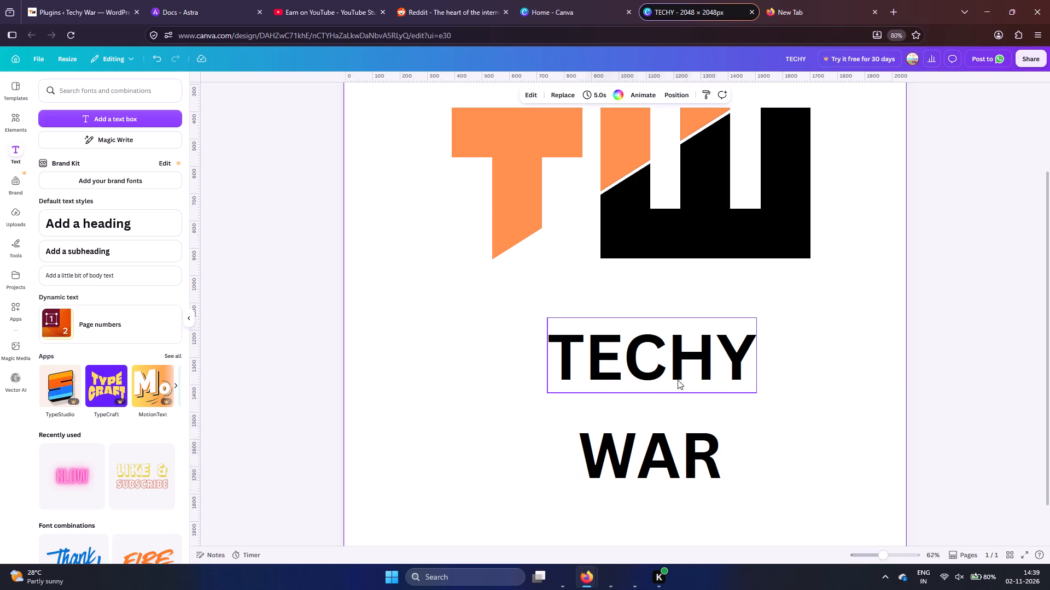
Nudge the TECHY heading slightly down and enlarge its text to font size 220.
click(654, 353)
drag(670, 345, 672, 350)
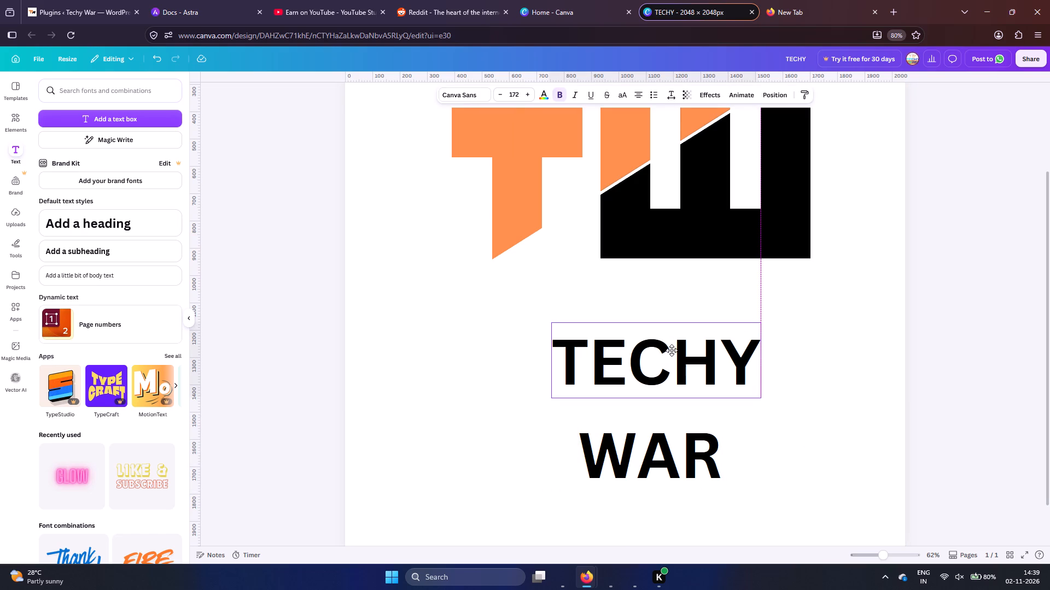
drag(672, 350, 670, 350)
double_click(682, 374)
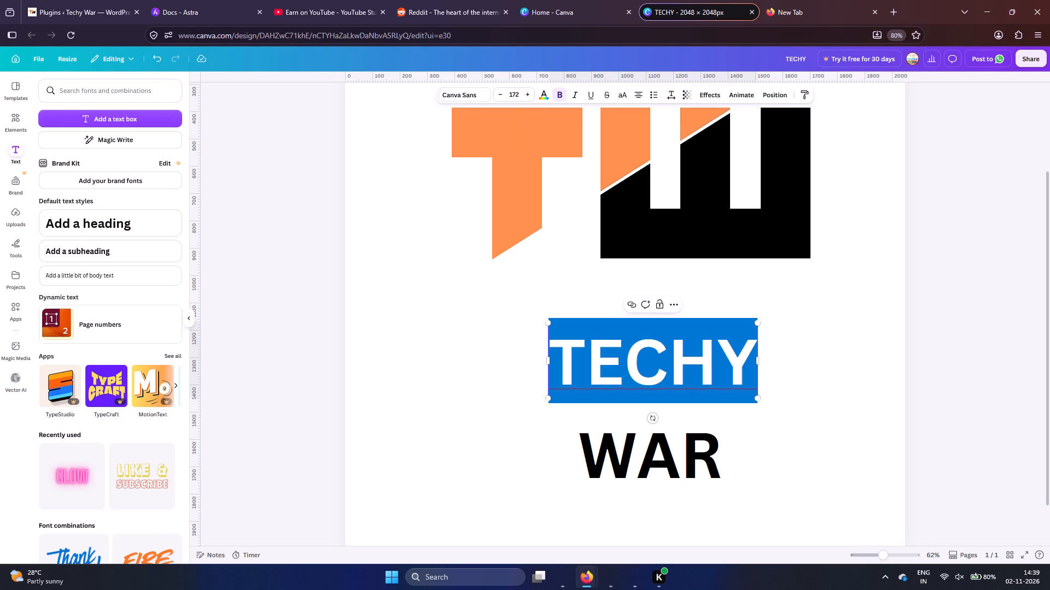
triple_click(527, 90)
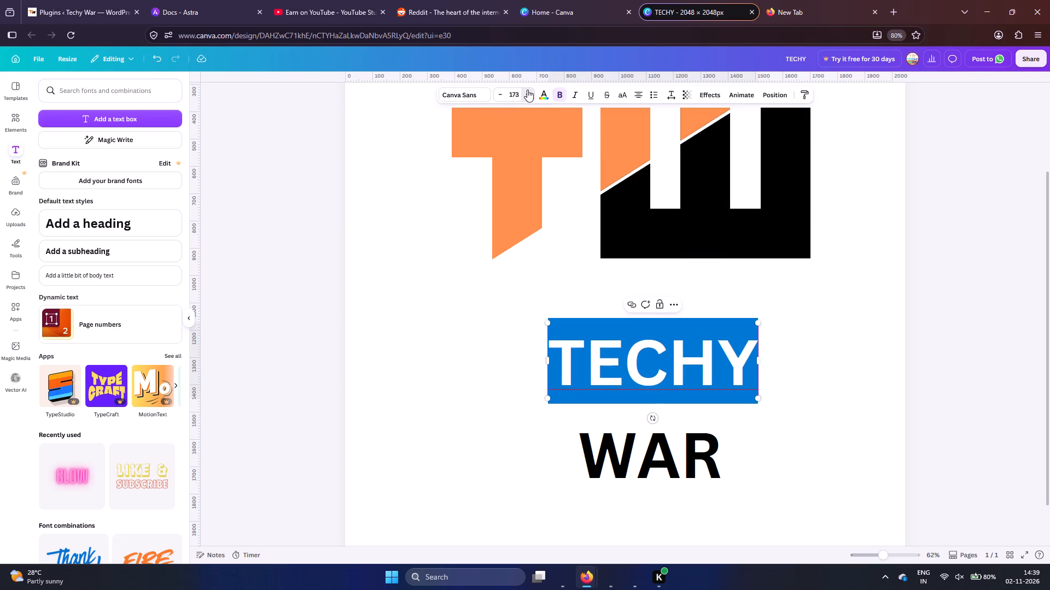
double_click(527, 90)
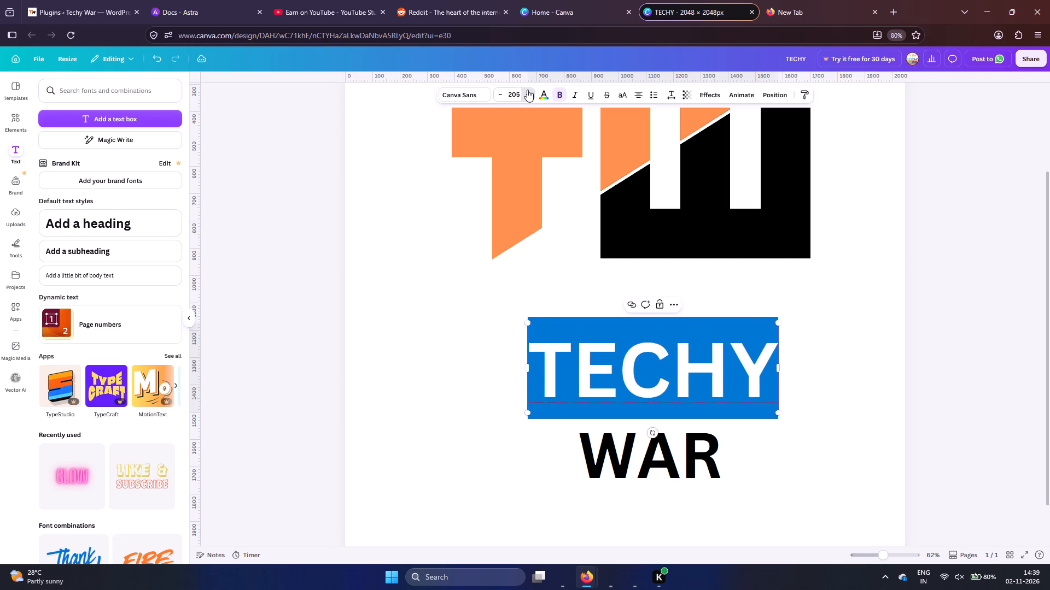
click(527, 90)
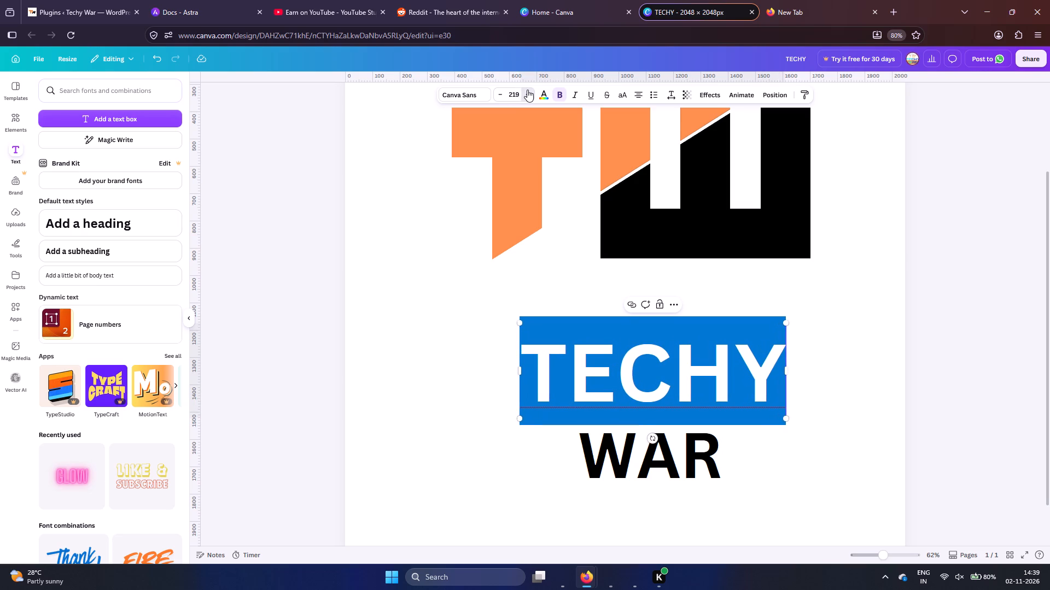
Enlarge the WAR heading to font size 220 and move it slightly down, clear of the TECHY heading.
click(689, 467)
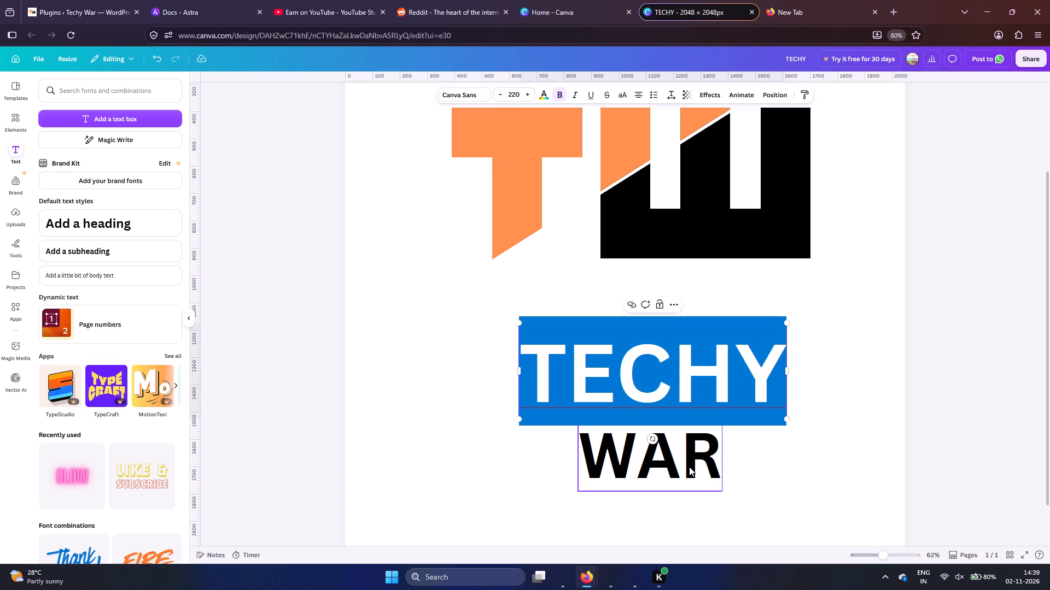
click(528, 93)
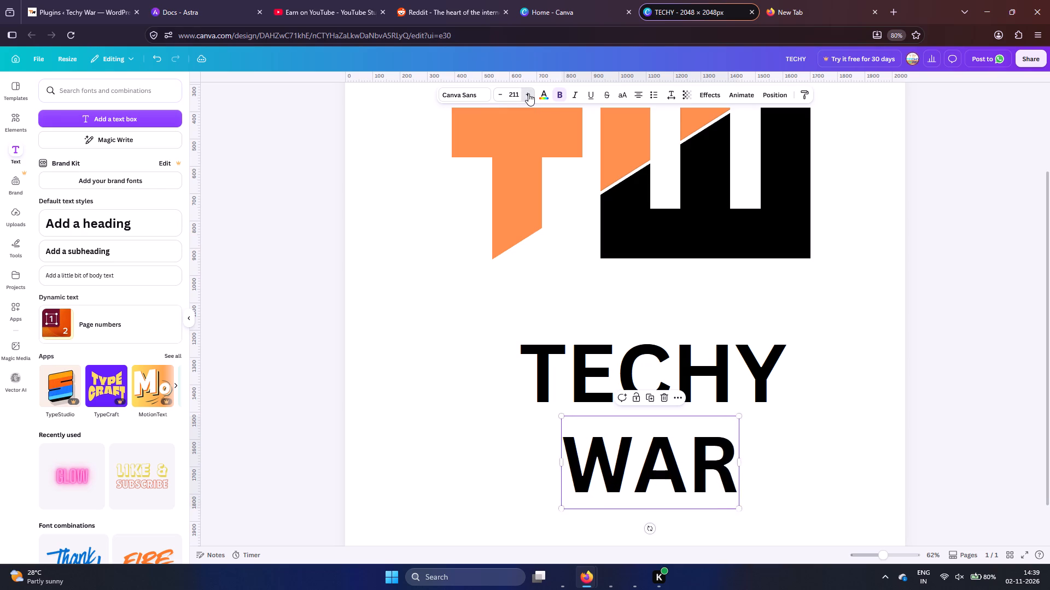
click(528, 93)
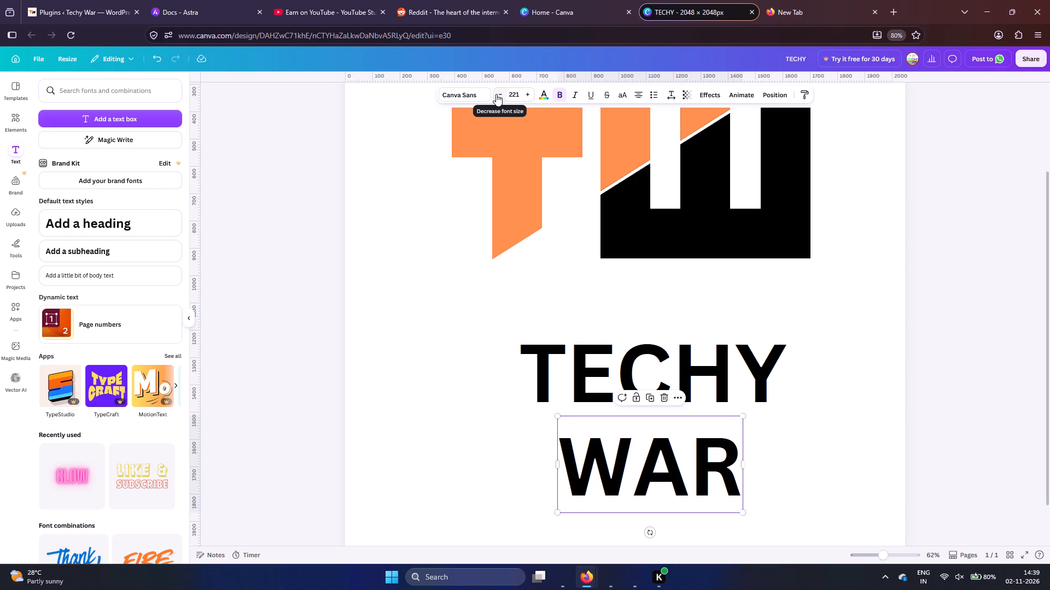
click(497, 94)
drag(658, 473, 686, 486)
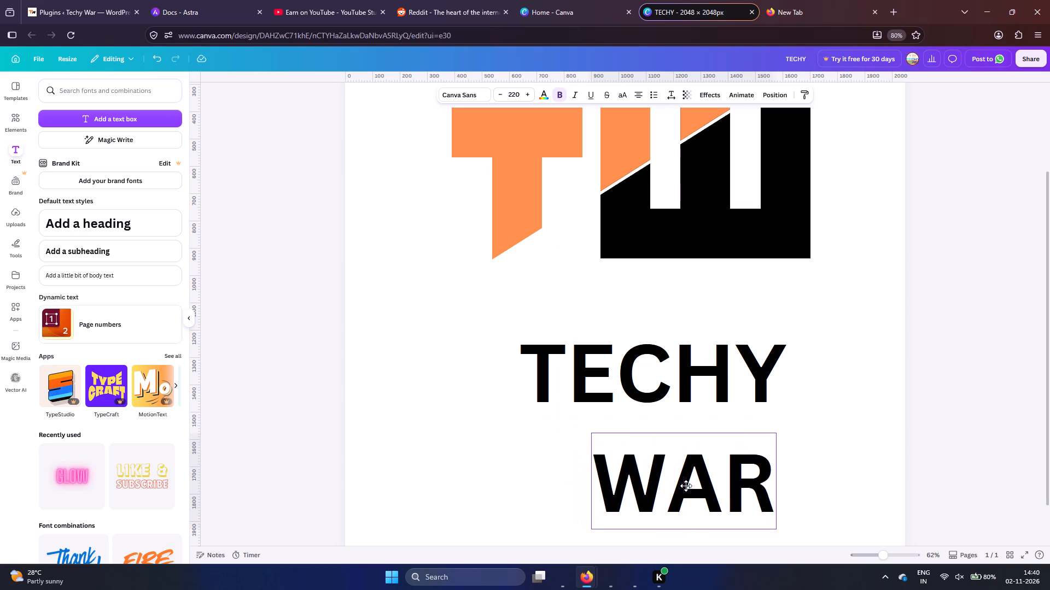
drag(686, 486, 670, 480)
Compare Montserrat and Poppins on the TECHY heading and set its font to Montserrat.
click(684, 362)
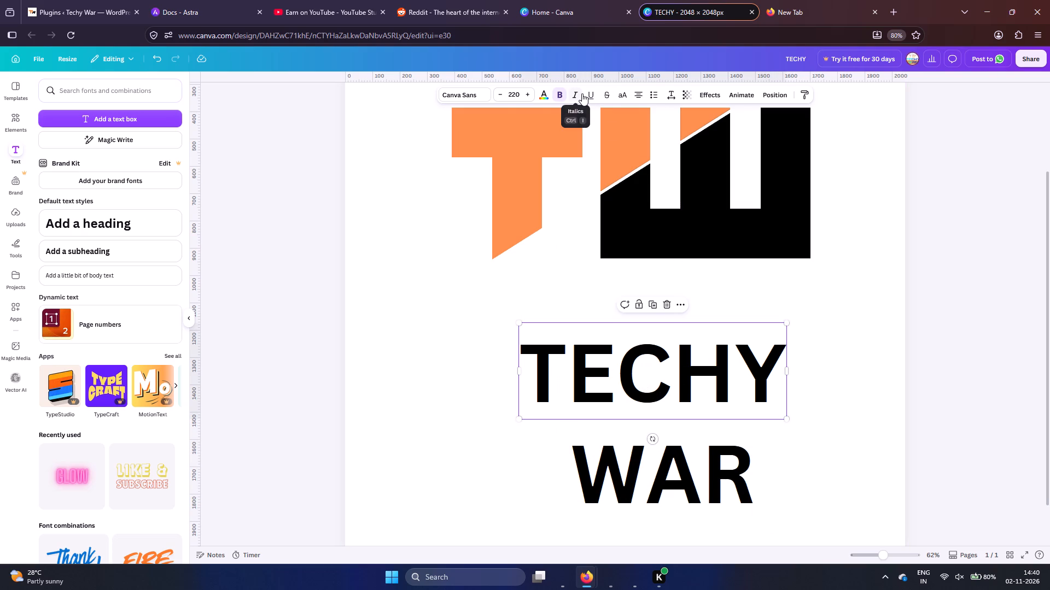
click(471, 95)
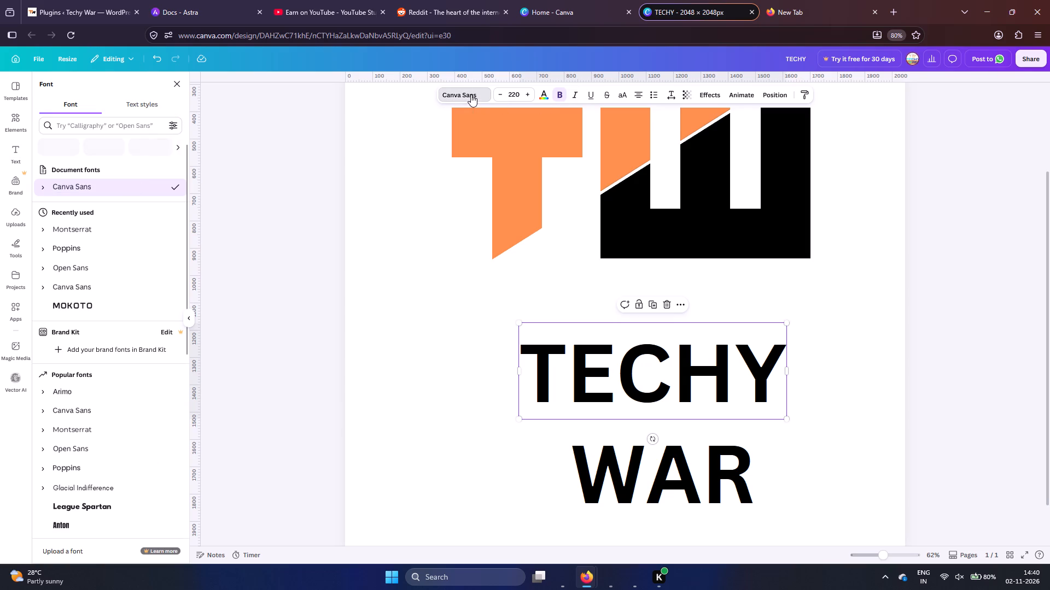
click(79, 227)
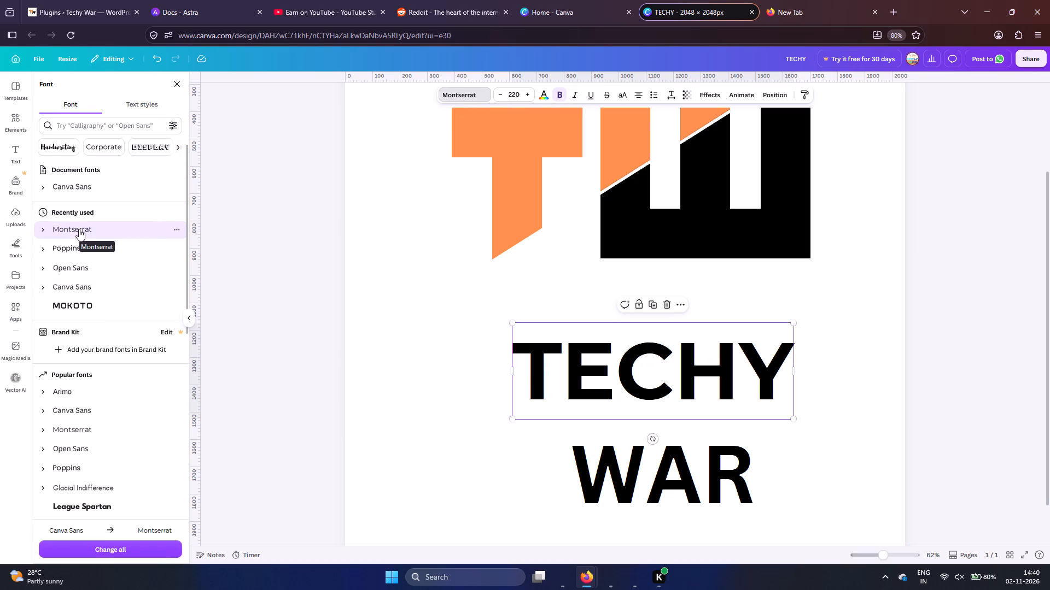
click(77, 249)
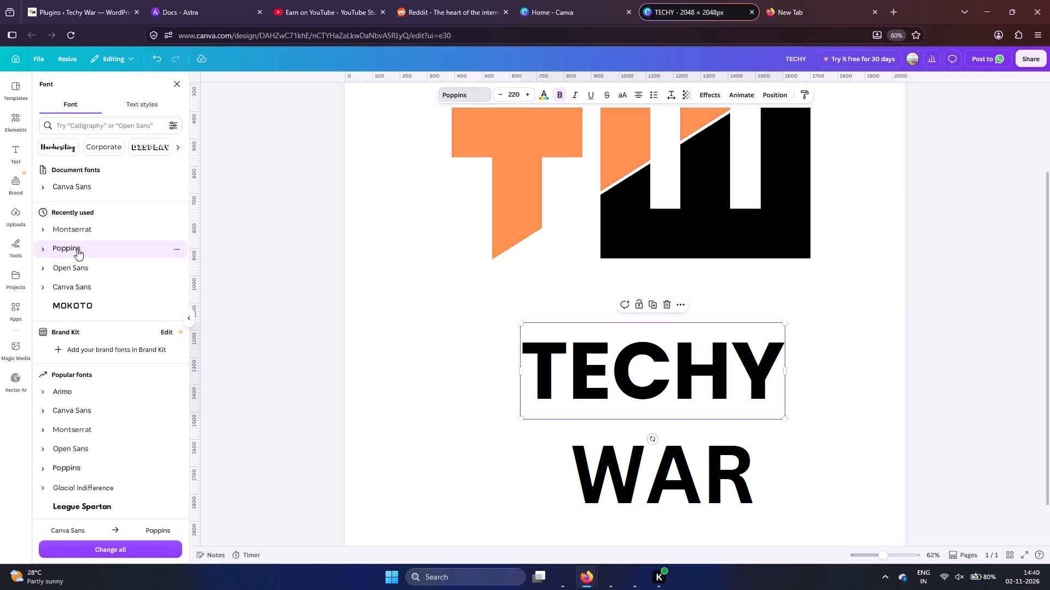
click(80, 227)
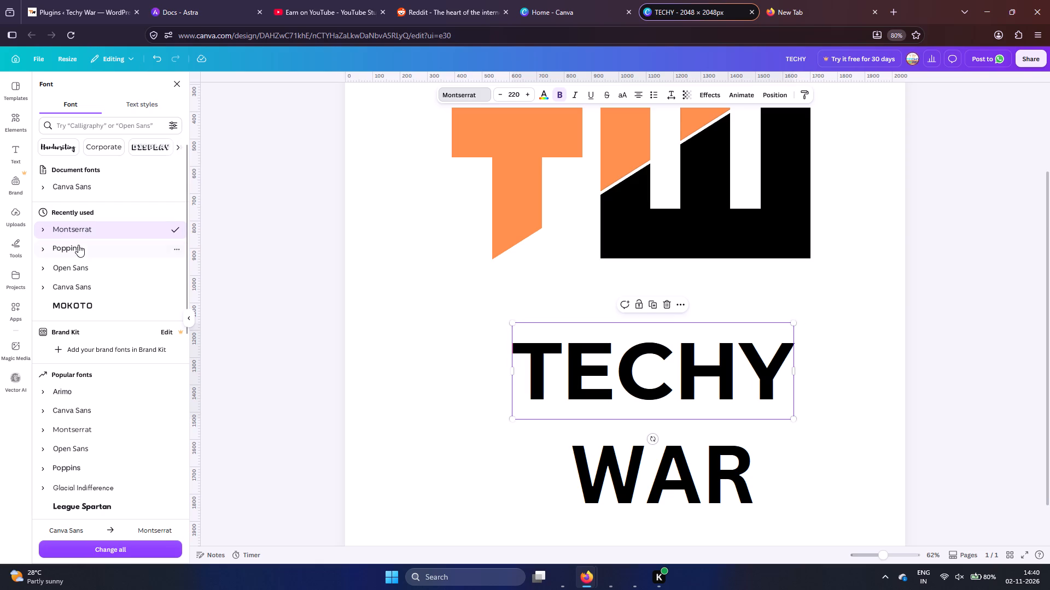
click(78, 247)
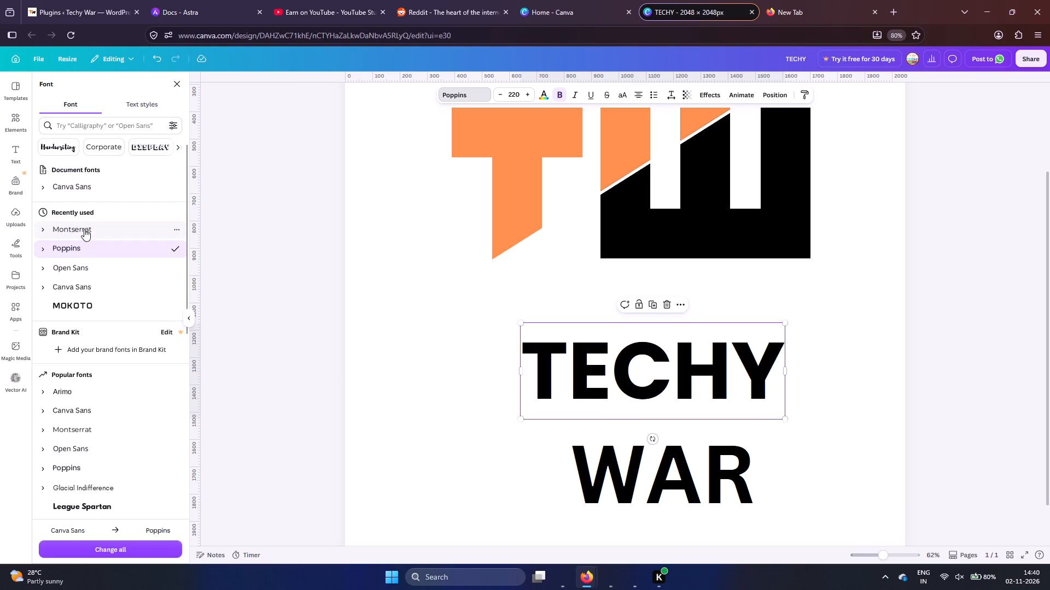
click(84, 228)
click(84, 252)
click(87, 229)
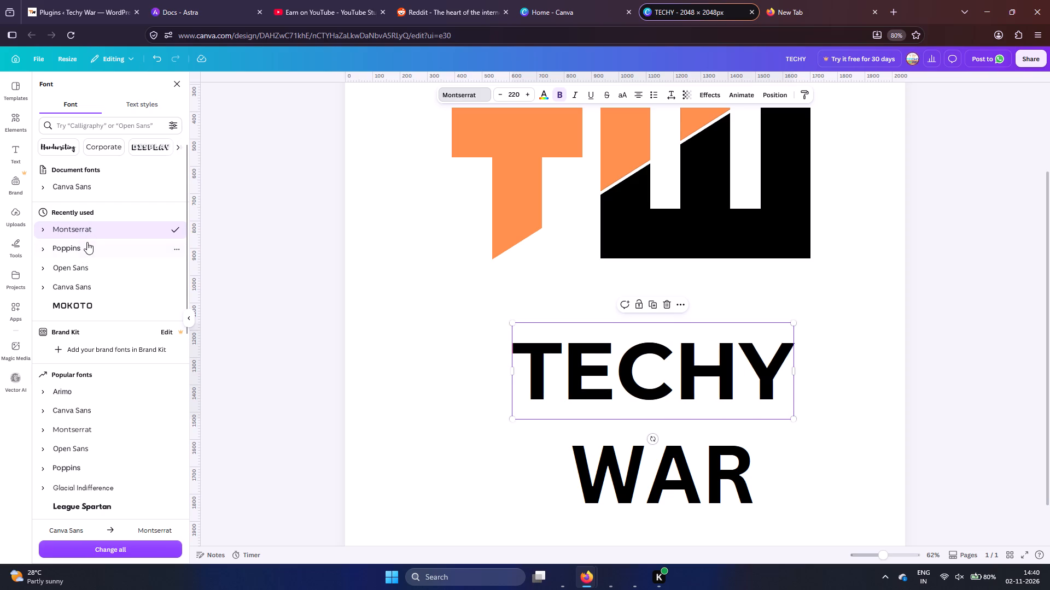
click(87, 242)
click(89, 220)
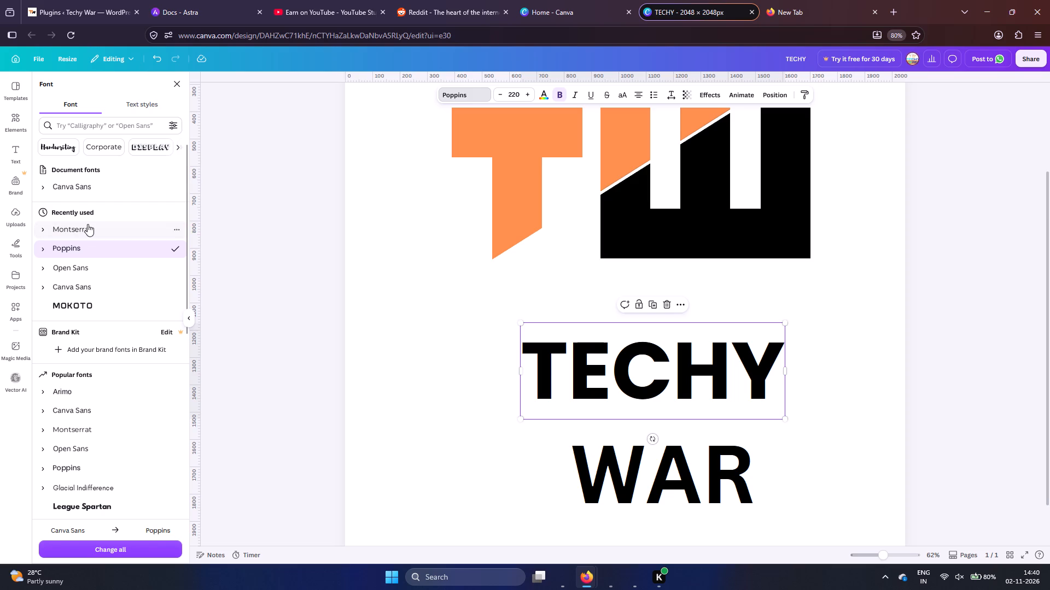
click(87, 224)
Change the WAR heading's font to Montserrat.
click(702, 491)
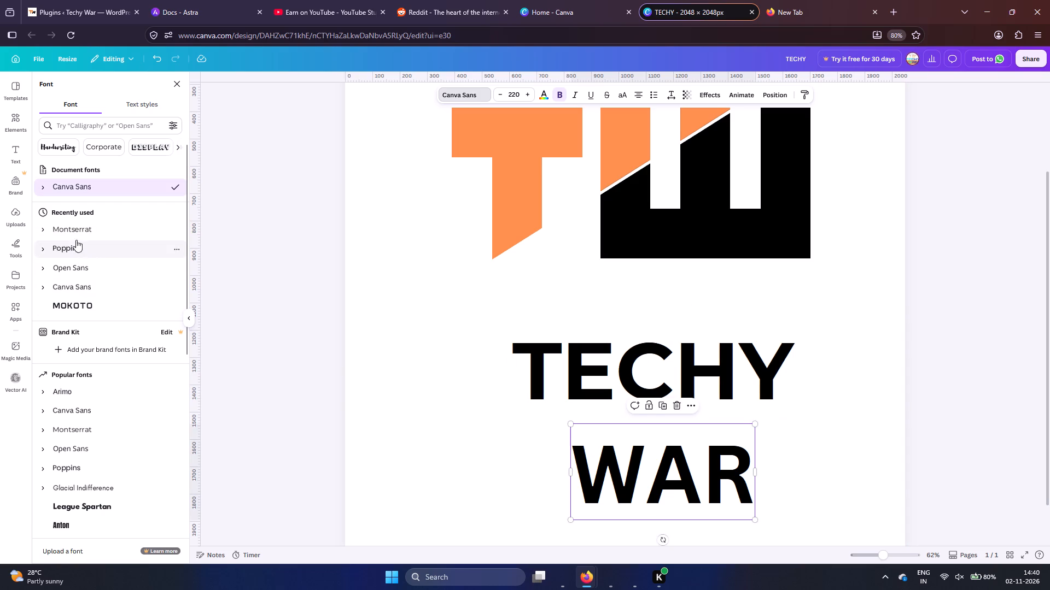
click(80, 223)
Widen the TECHY text box on both sides to nearly the page width and move it slightly up below the logo.
click(682, 364)
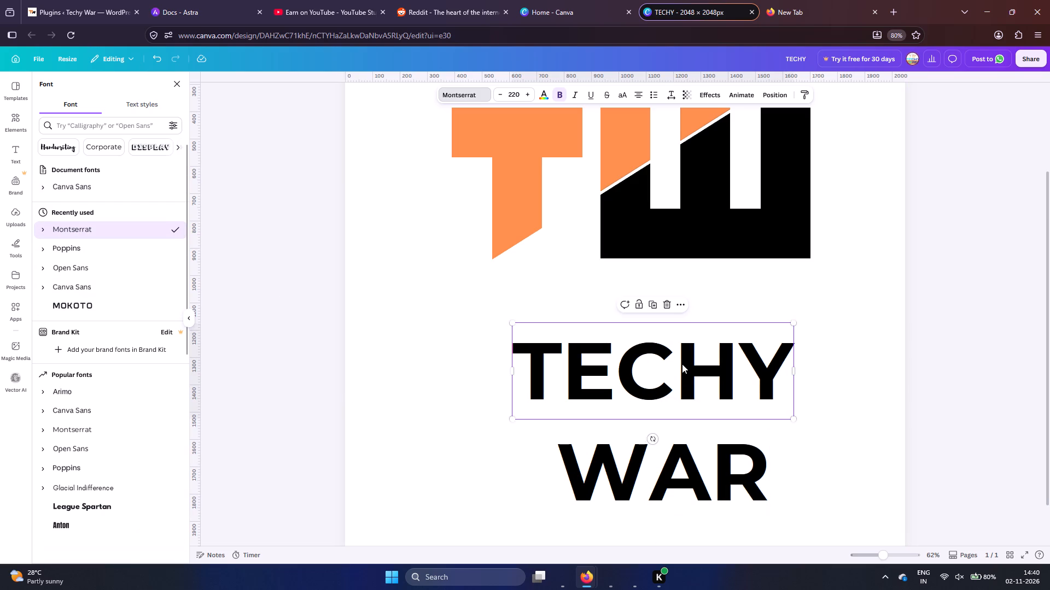
drag(795, 372, 878, 366)
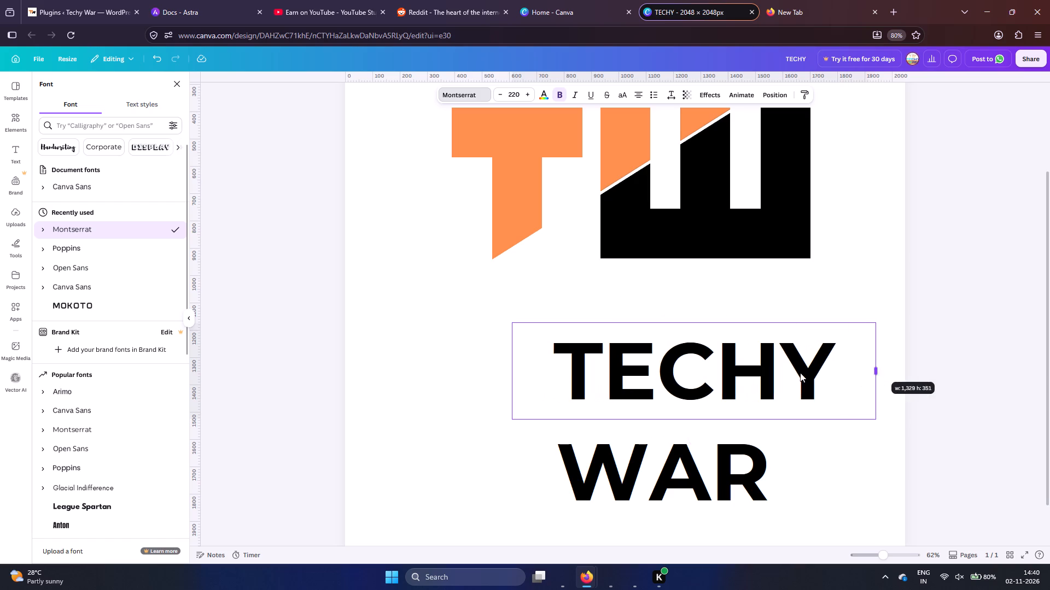
drag(511, 370, 419, 369)
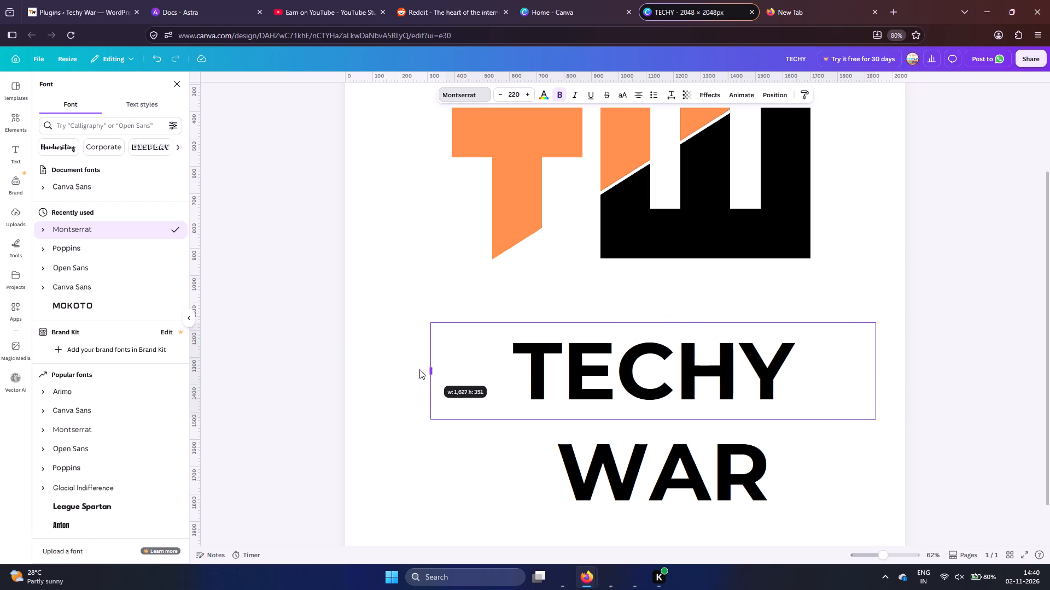
drag(419, 369, 382, 368)
drag(662, 371, 667, 369)
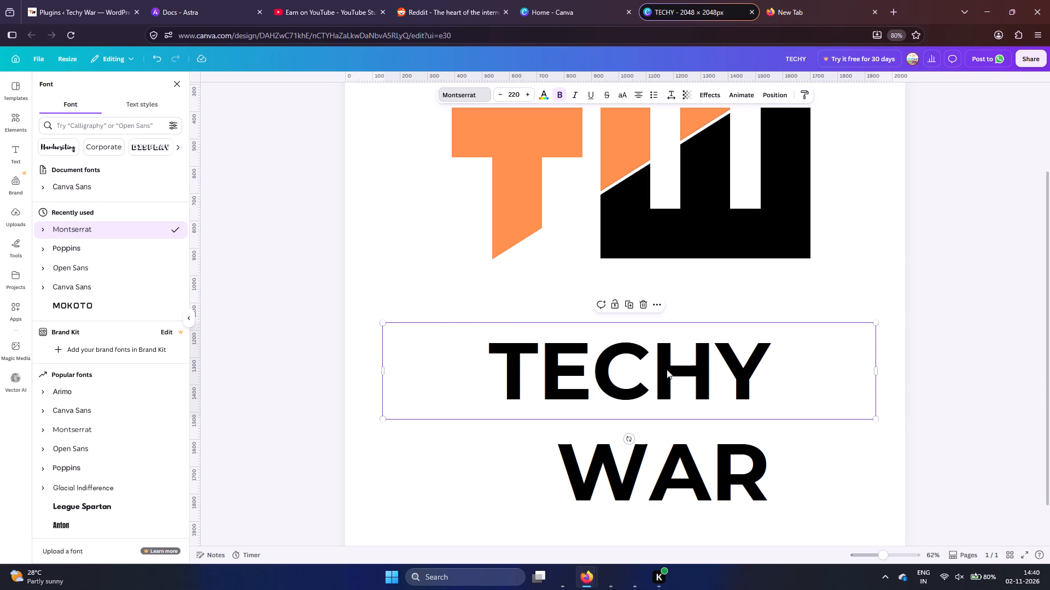
drag(667, 369, 682, 351)
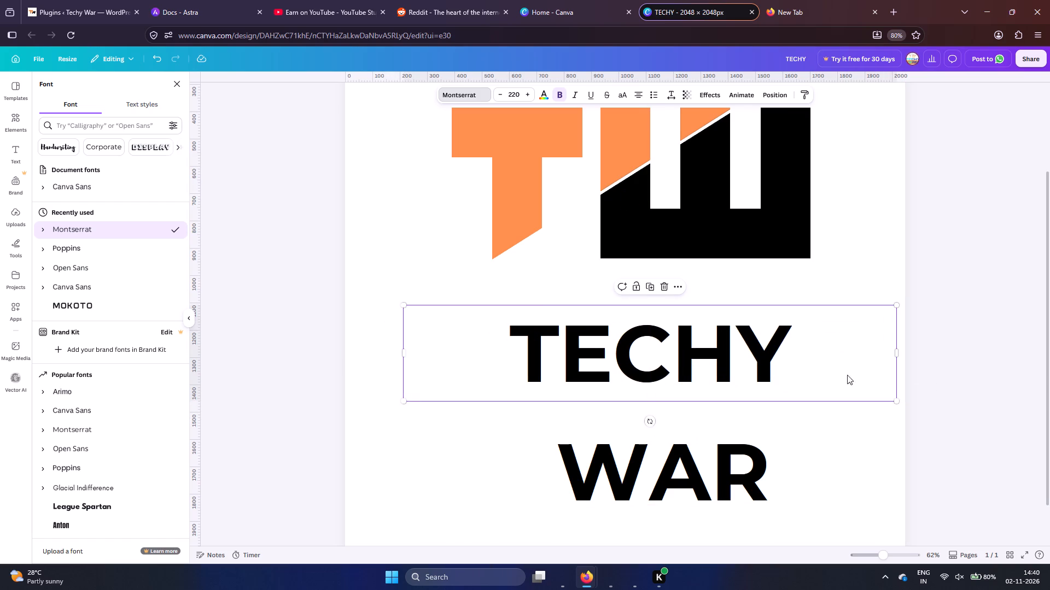
click(896, 357)
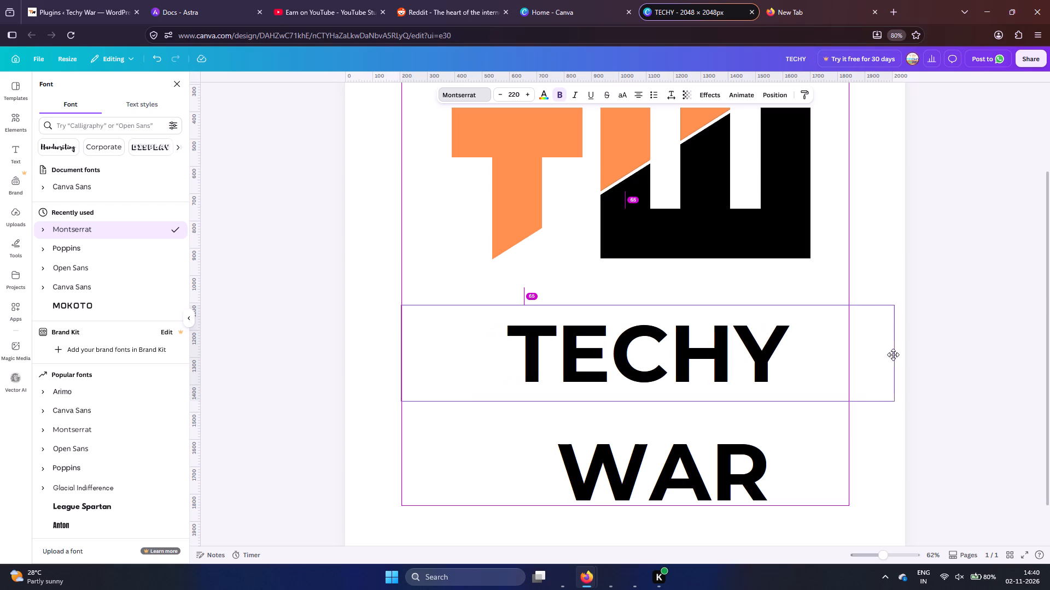
Enlarge the TECHY heading's text to font size 296.
click(530, 93)
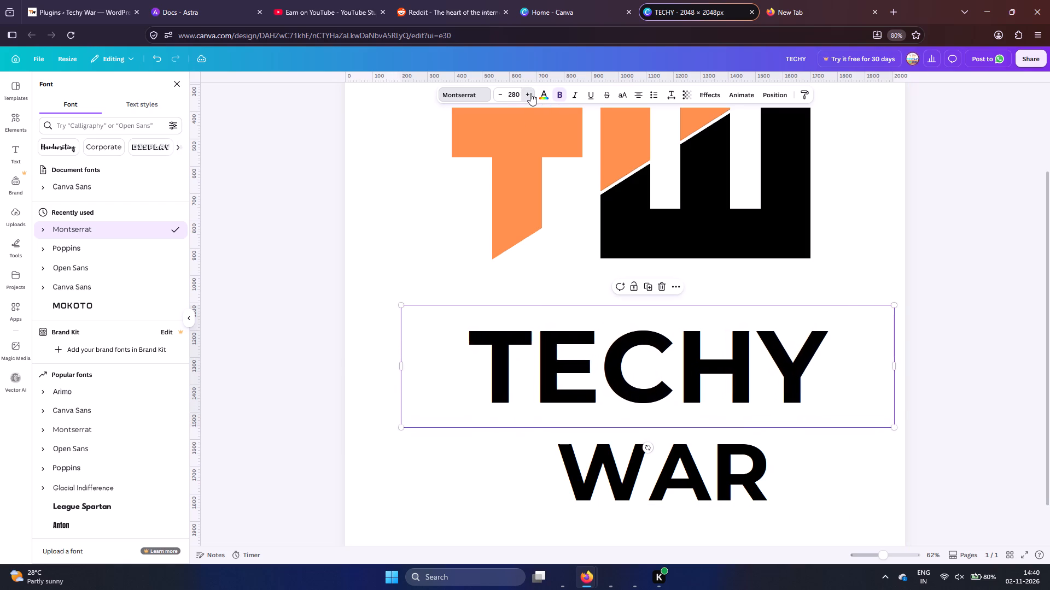
triple_click(530, 93)
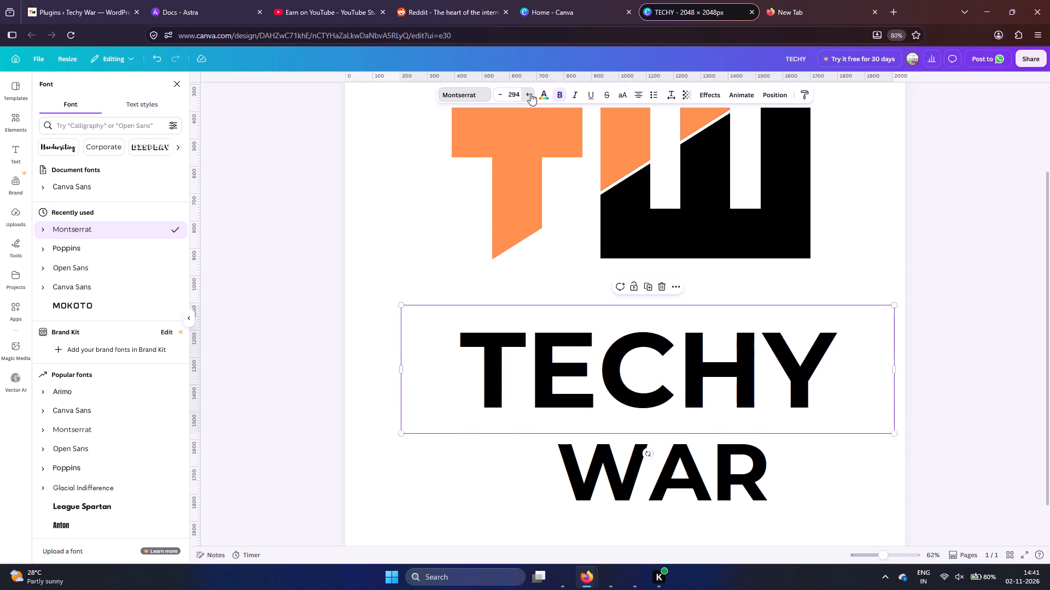
click(530, 93)
Set the WAR heading's font size to 280.
click(690, 474)
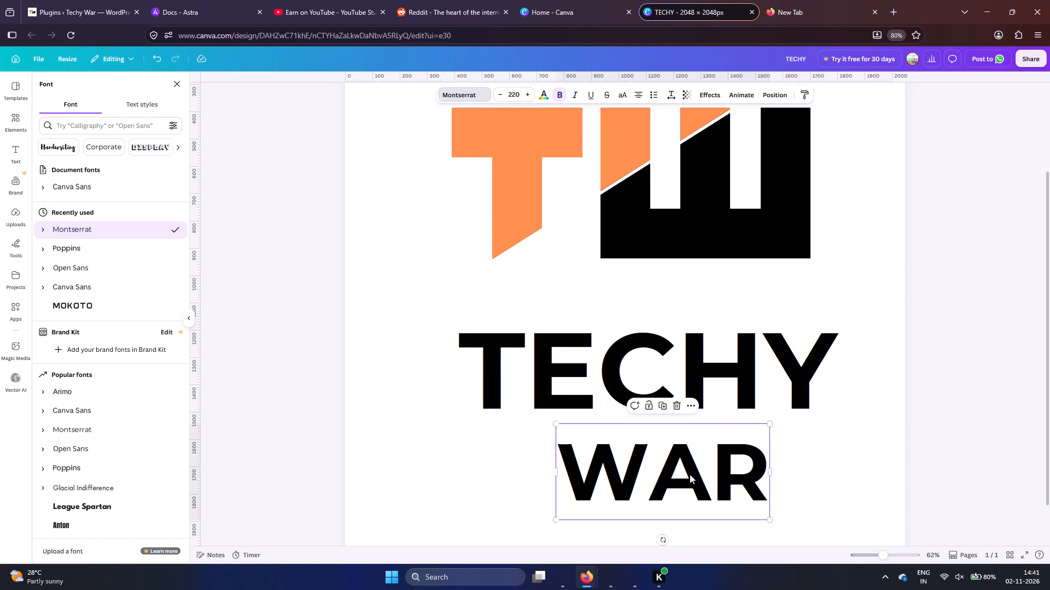
click(525, 91)
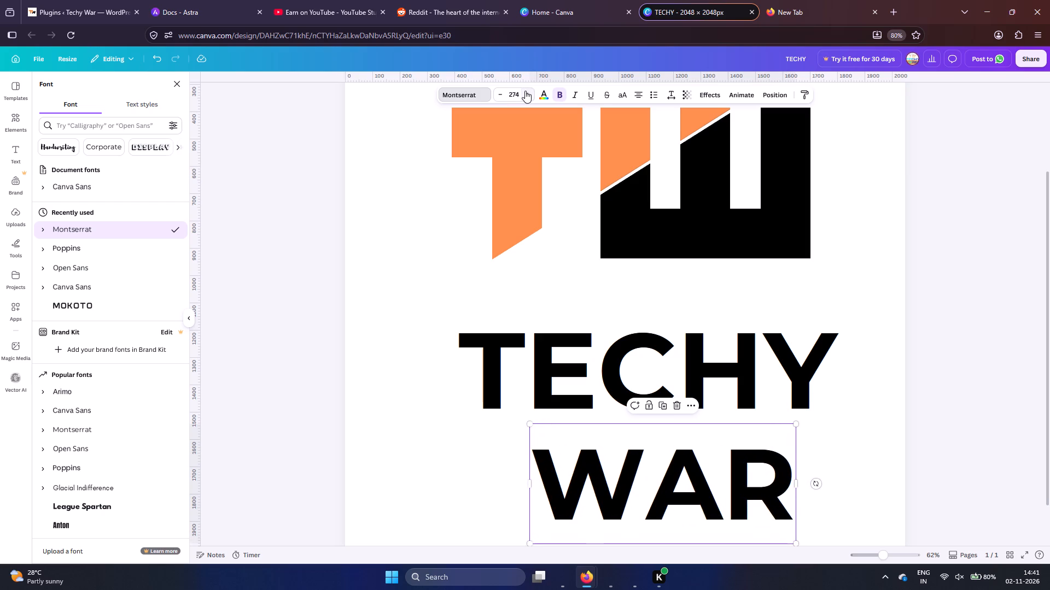
triple_click(525, 91)
triple_click(525, 91)
triple_click(525, 91)
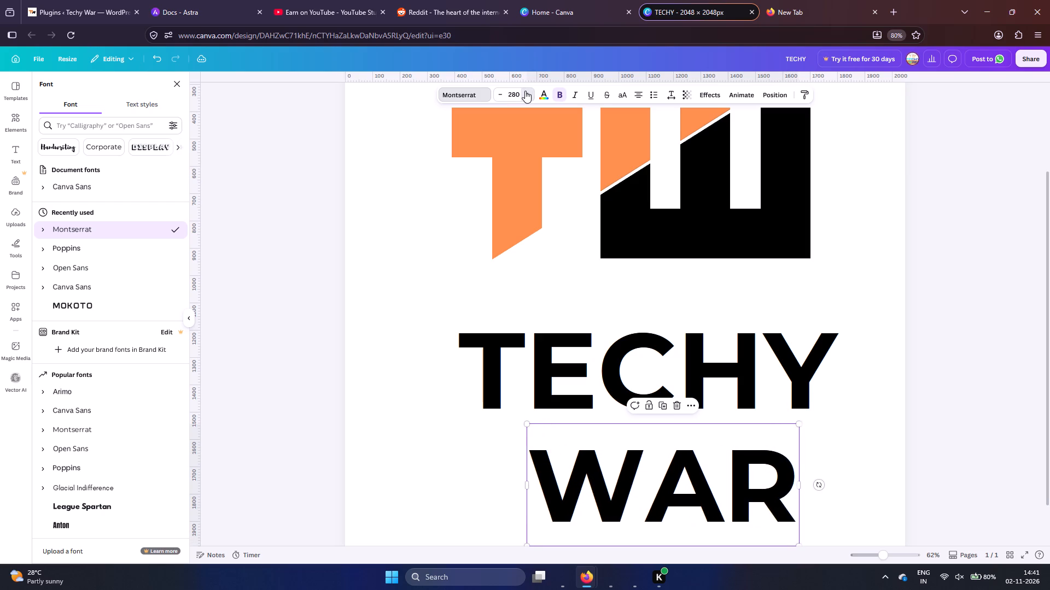
click(525, 91)
triple_click(525, 91)
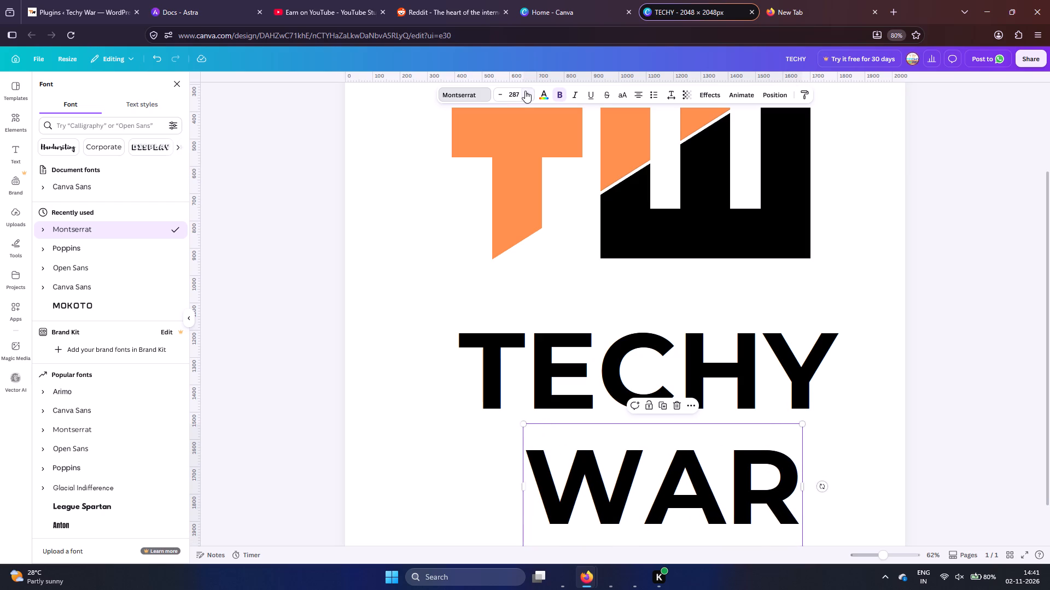
triple_click(500, 96)
double_click(500, 96)
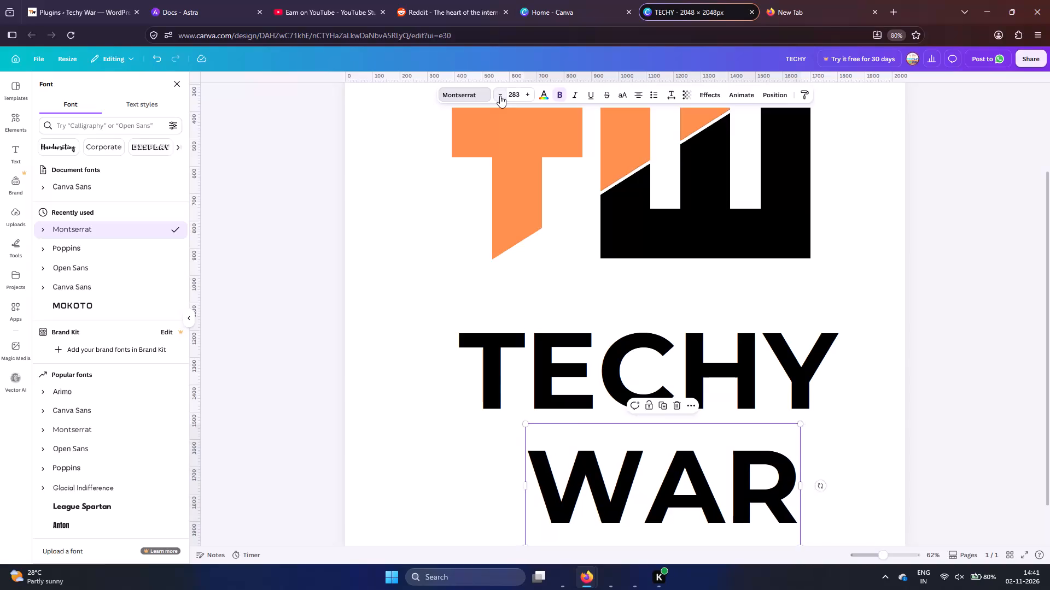
double_click(500, 96)
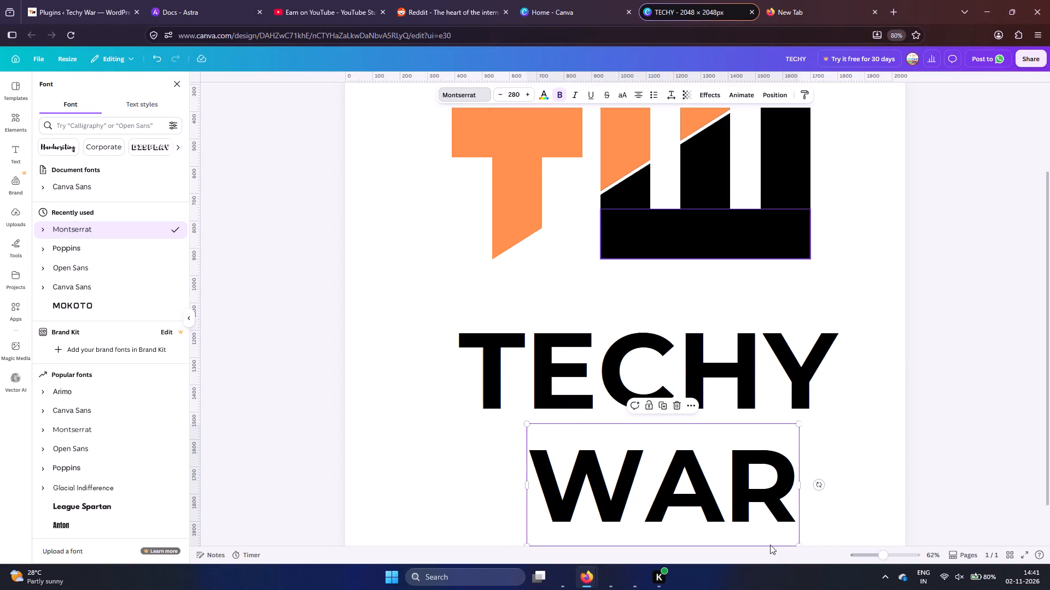
Select all the shapes of the TW logo together and shift them slightly left on the page.
ctrl+scroll(838, 416, down, 6)
click(862, 341)
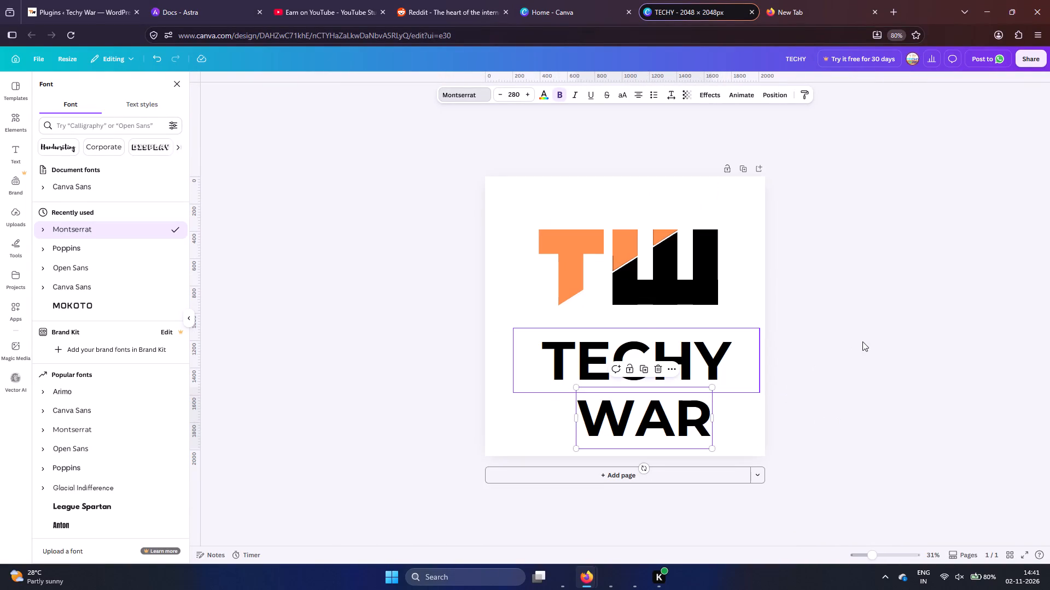
drag(508, 201, 759, 321)
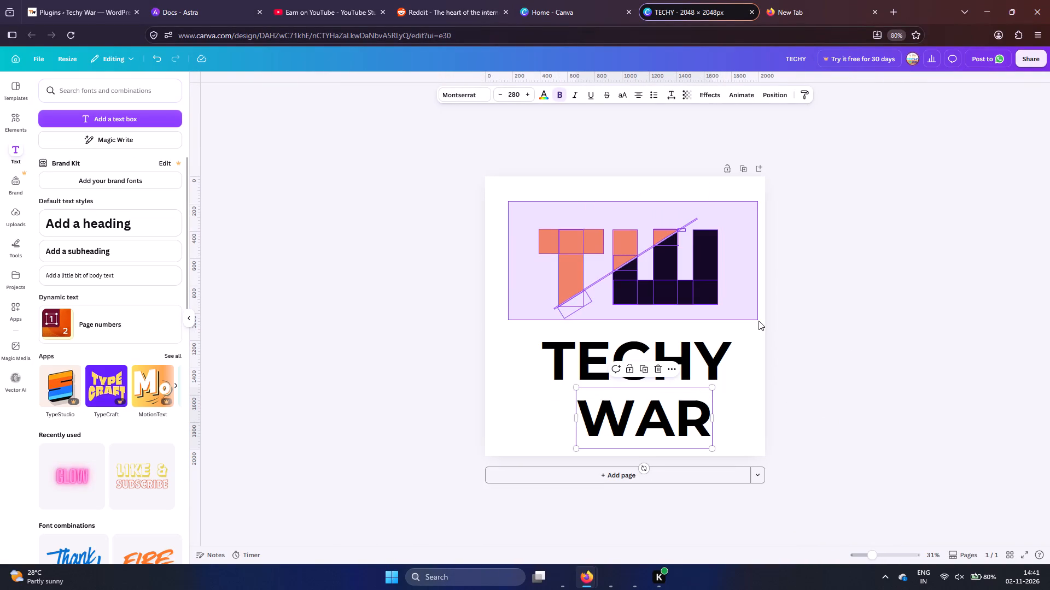
drag(688, 264, 678, 264)
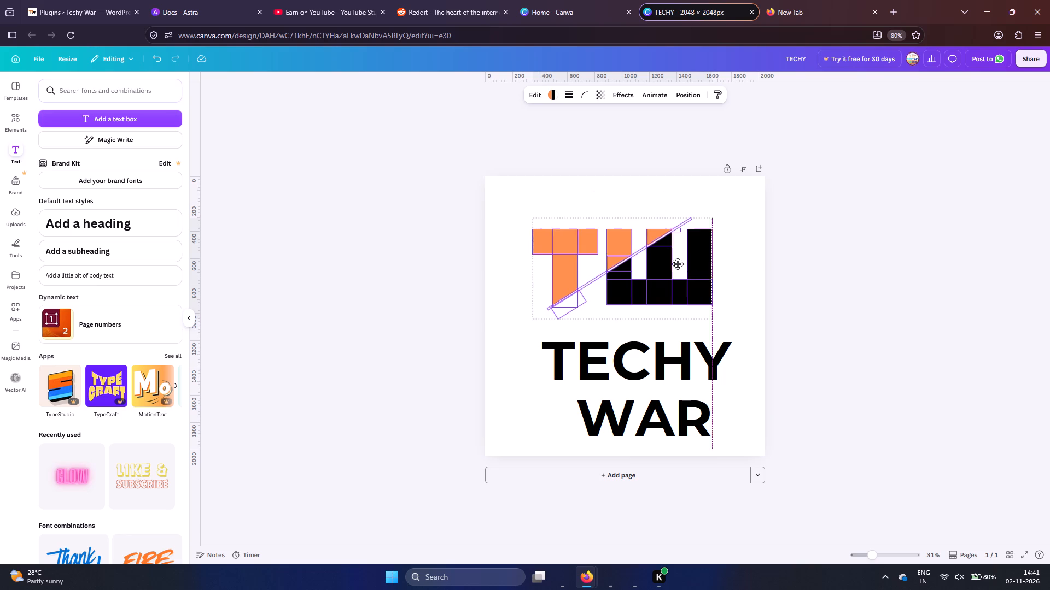
drag(678, 264, 681, 264)
click(772, 422)
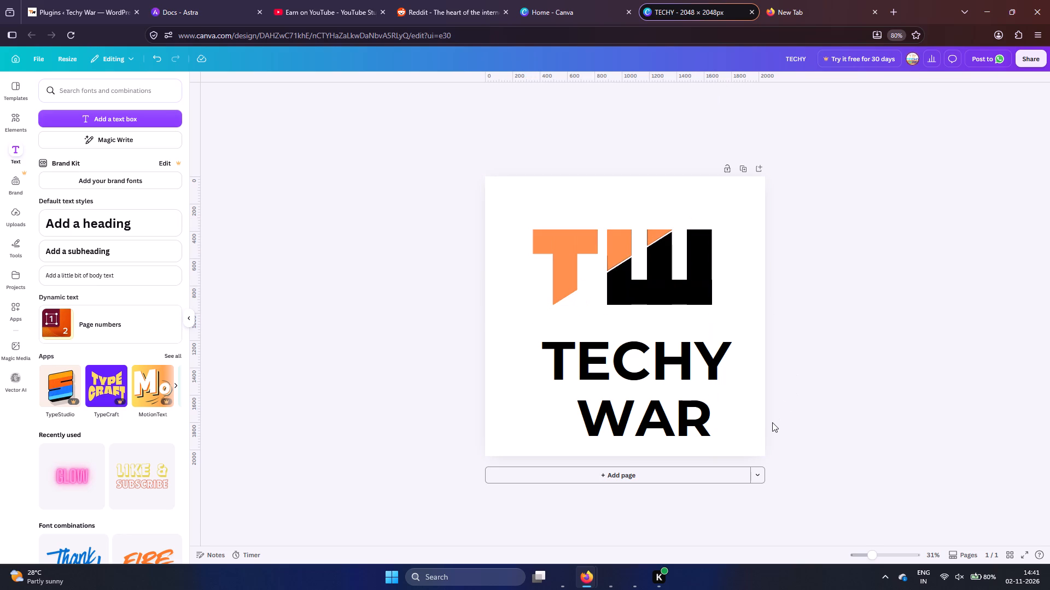
Move the TECHY and WAR headings slightly up, closer to the TW logo, keeping them stacked.
drag(644, 363, 643, 356)
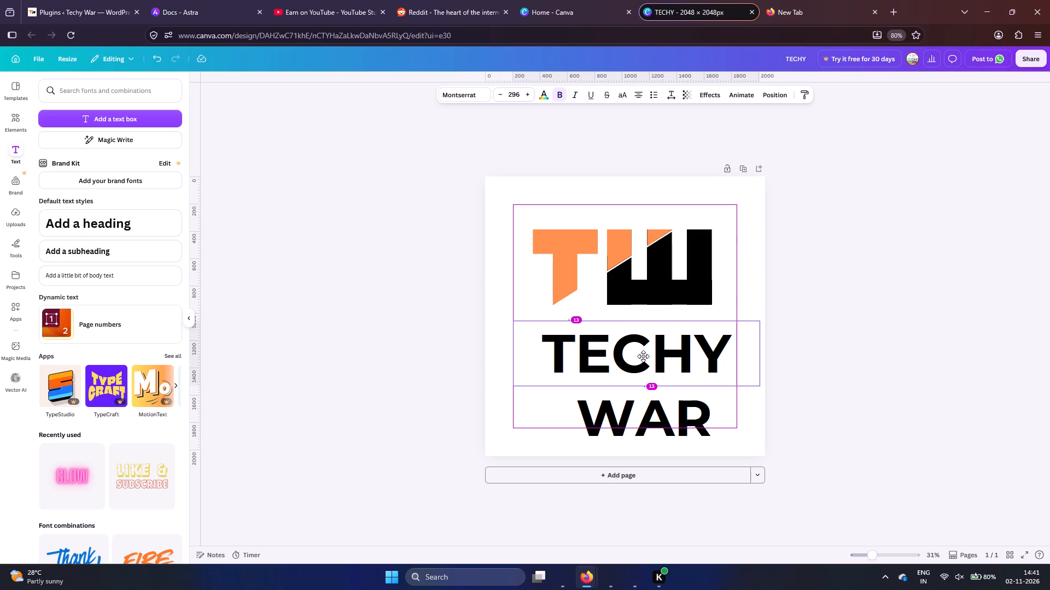
drag(643, 356, 643, 351)
click(659, 431)
drag(659, 424, 659, 412)
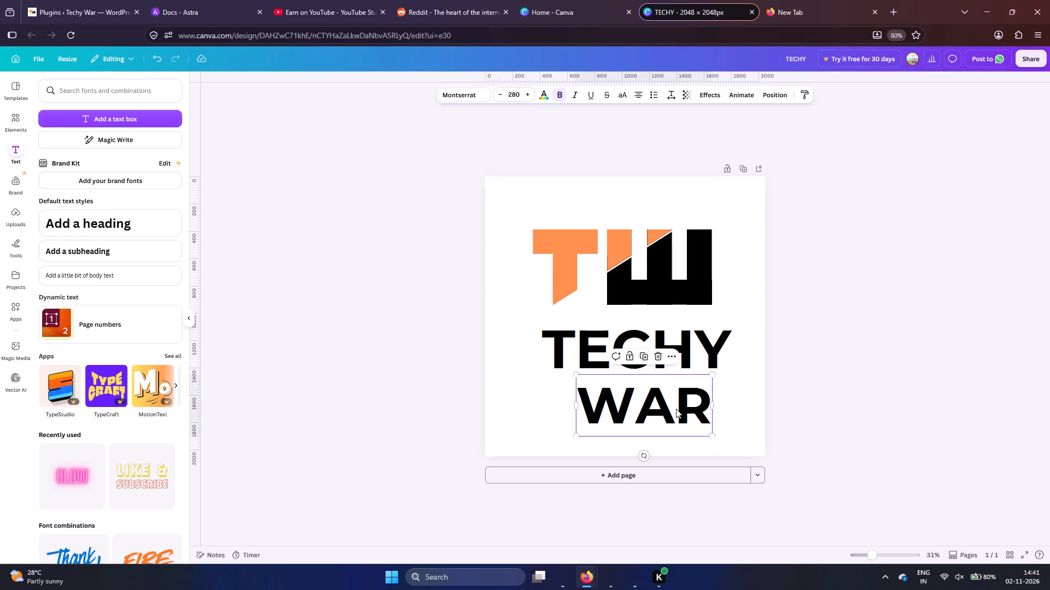
click(798, 382)
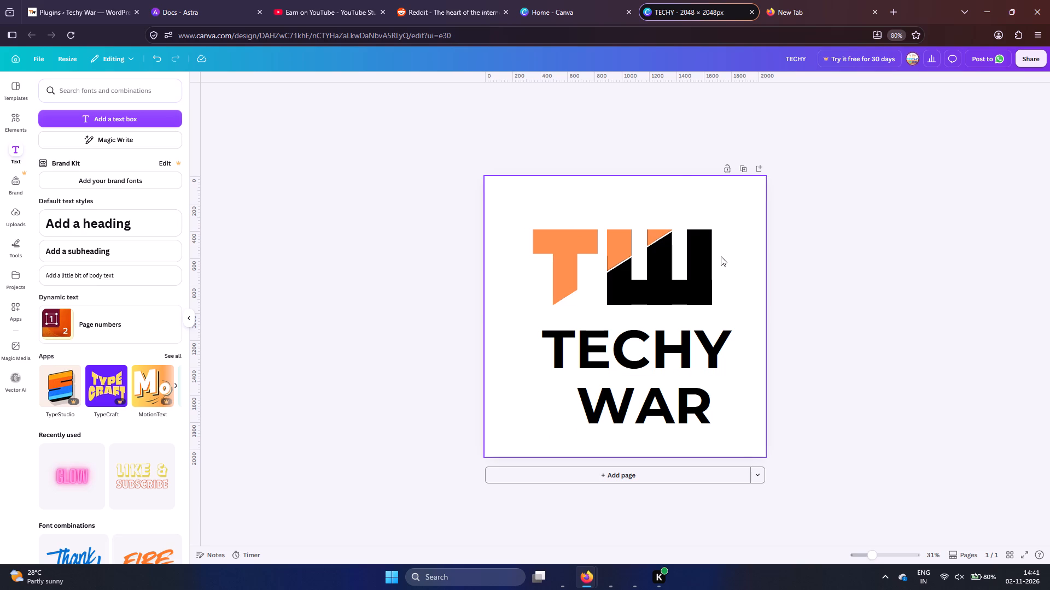
Inspect the TW logo's edges and diagonal gaps up close, along with its spacing to the TECHY WAR text.
ctrl+scroll(586, 297, up, 8)
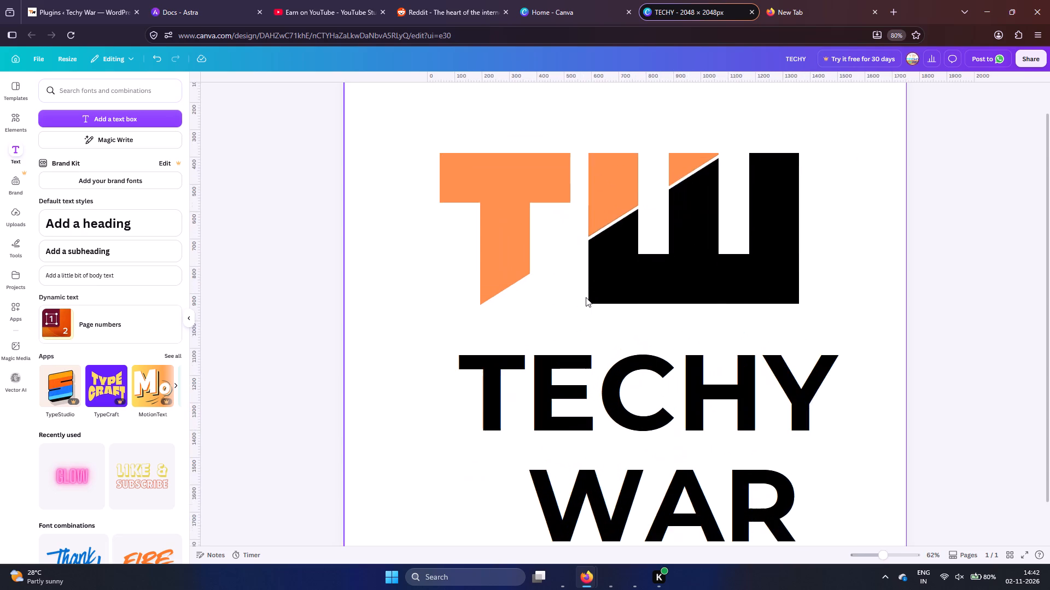
ctrl+scroll(586, 297, up, 2)
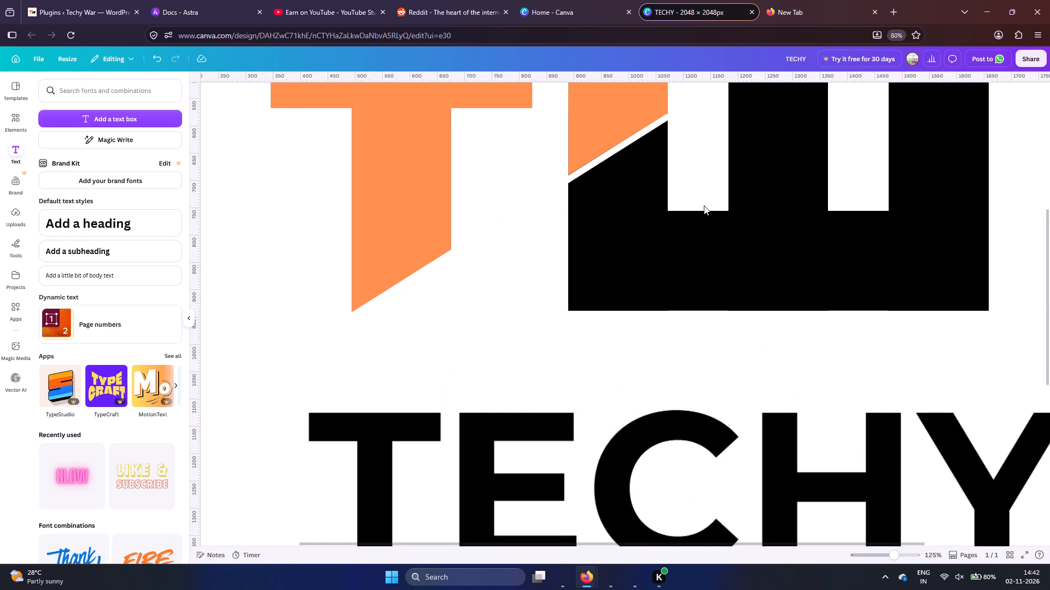
ctrl+scroll(704, 205, down, 6)
ctrl+scroll(666, 131, up, 5)
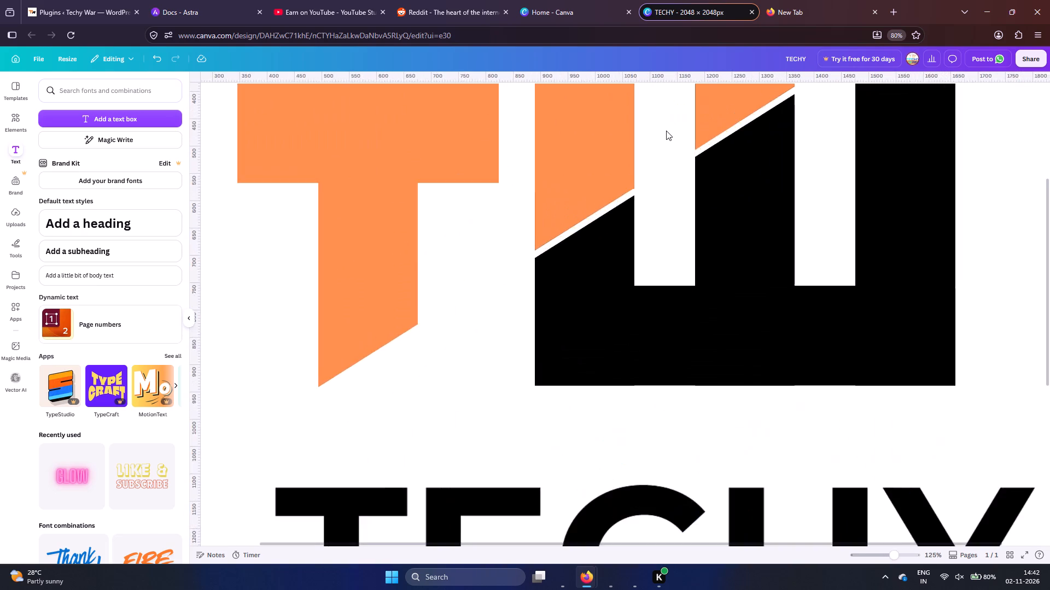
ctrl+scroll(666, 131, up, 5)
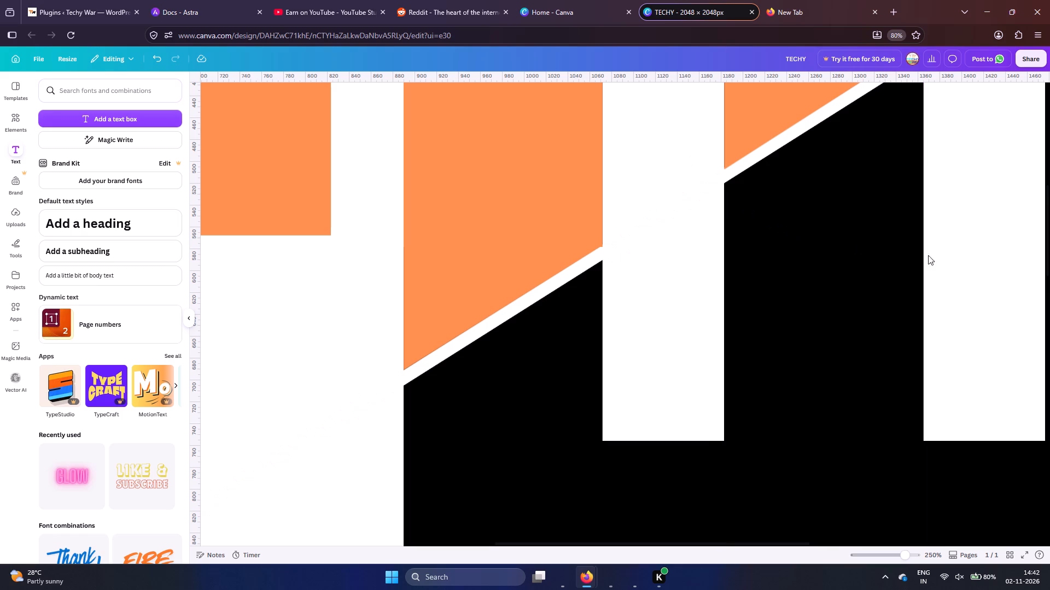
ctrl+scroll(887, 242, down, 14)
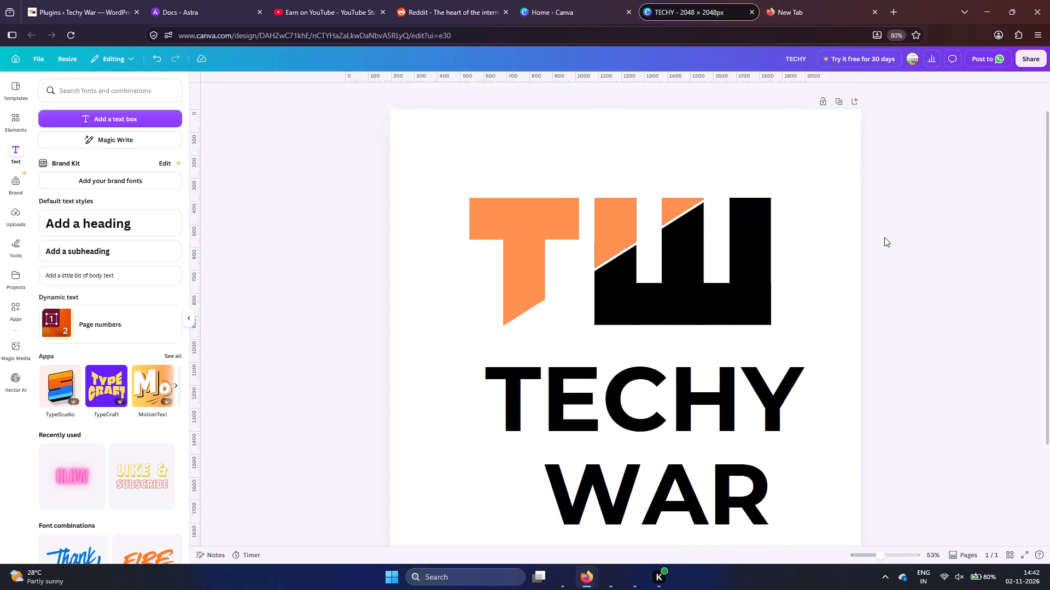
ctrl+scroll(884, 237, down, 1)
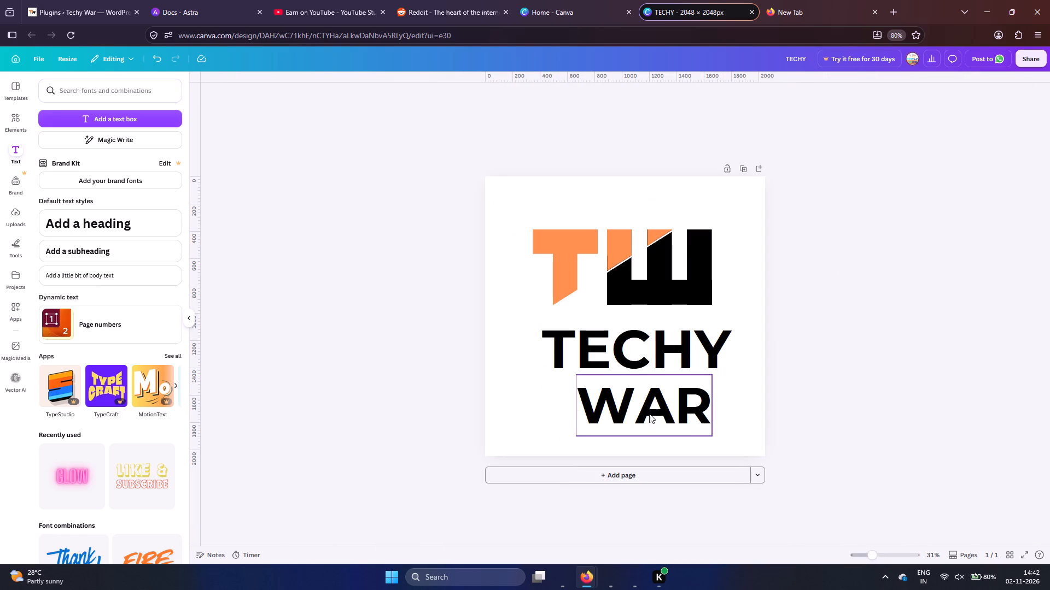
Add the recently used trapezoid shape over the WAR heading and widen it on both sides to match the TECHY text's width.
click(18, 122)
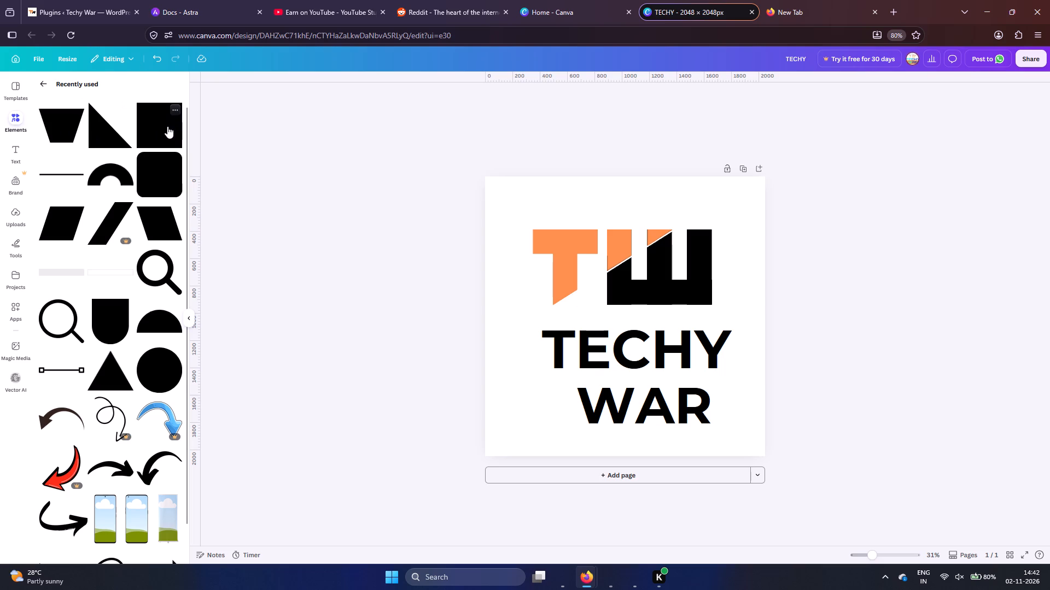
drag(59, 127, 618, 396)
drag(680, 409, 722, 411)
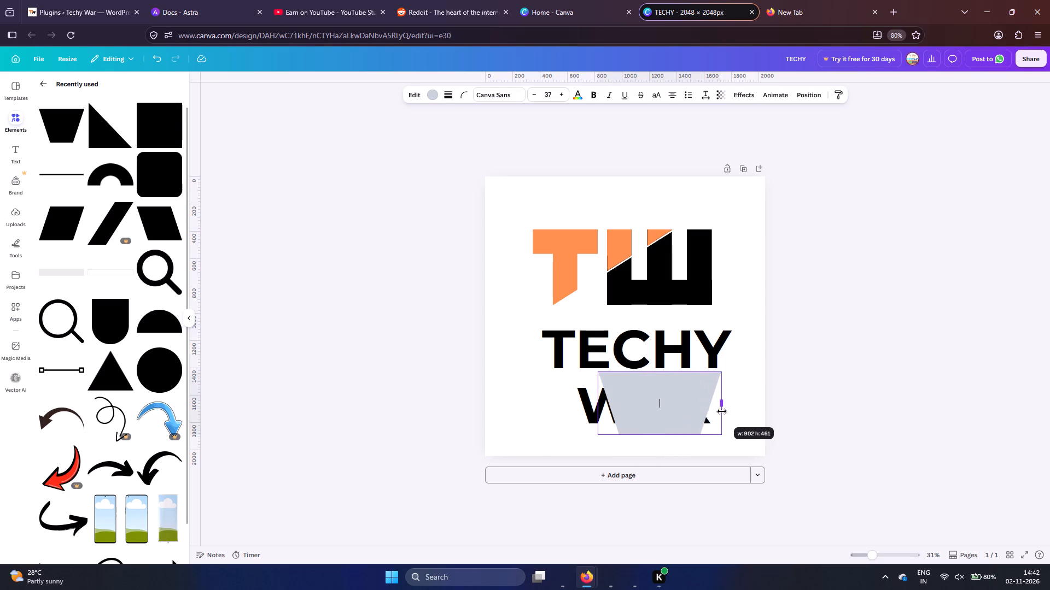
drag(722, 411, 732, 412)
drag(599, 404, 541, 404)
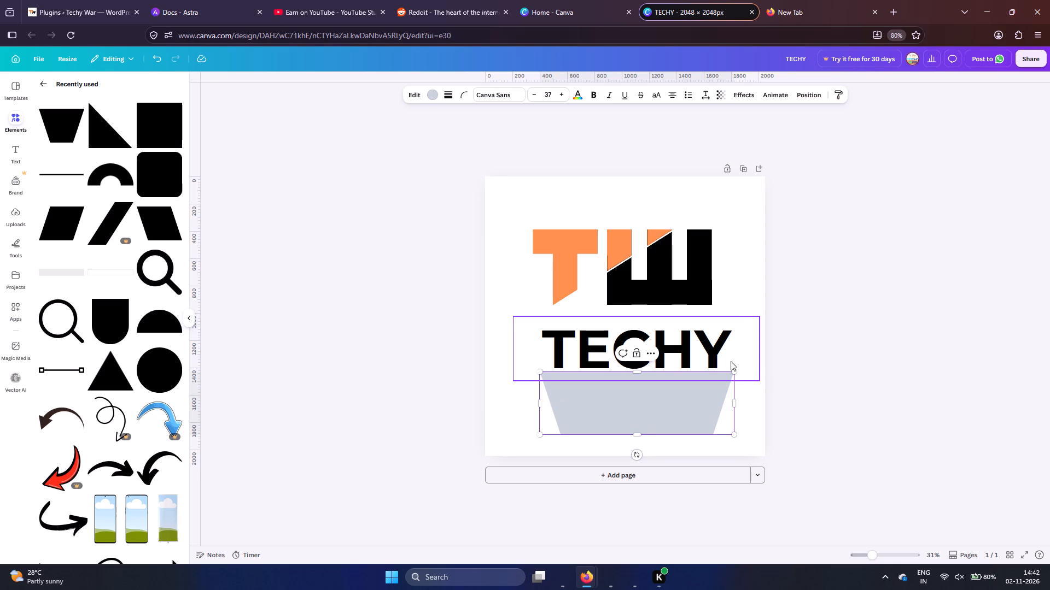
Rotate the grey trapezoid upside down so its wide edge faces down, and place it slightly lower beneath TECHY, covering WAR.
drag(634, 451, 643, 390)
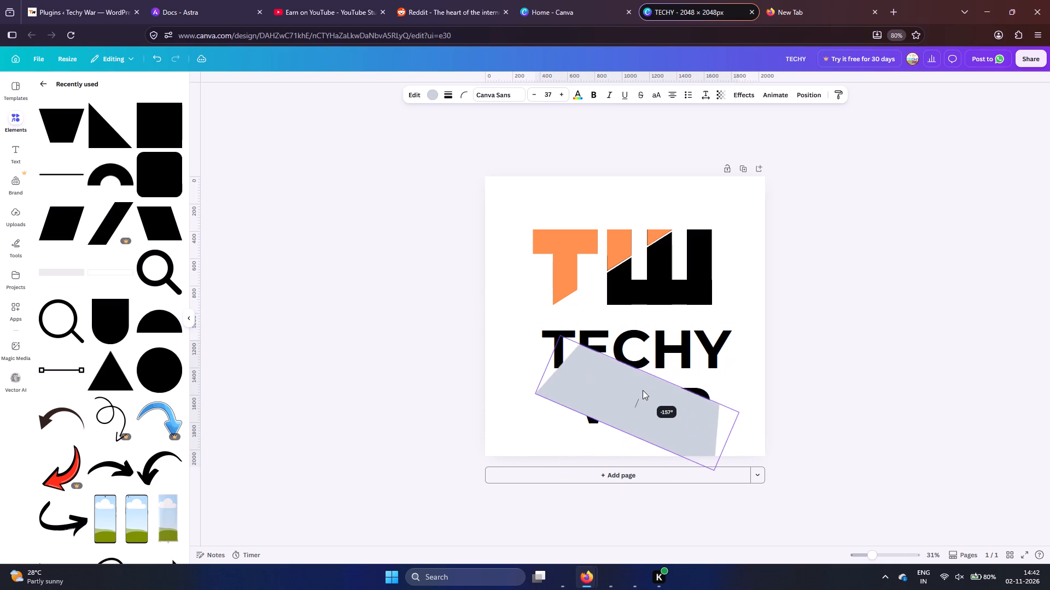
drag(643, 390, 639, 357)
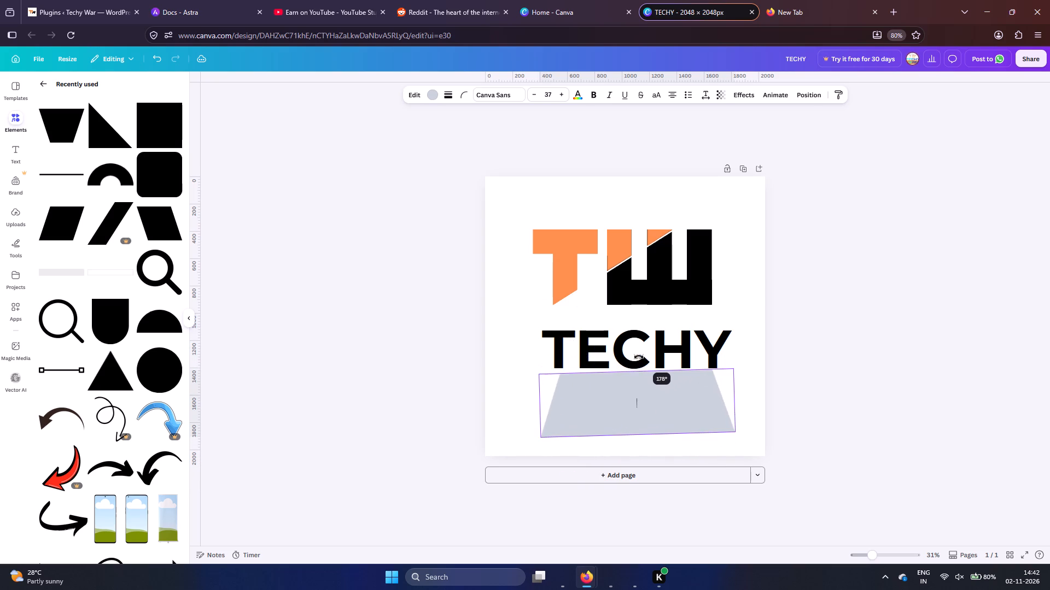
drag(639, 357, 638, 369)
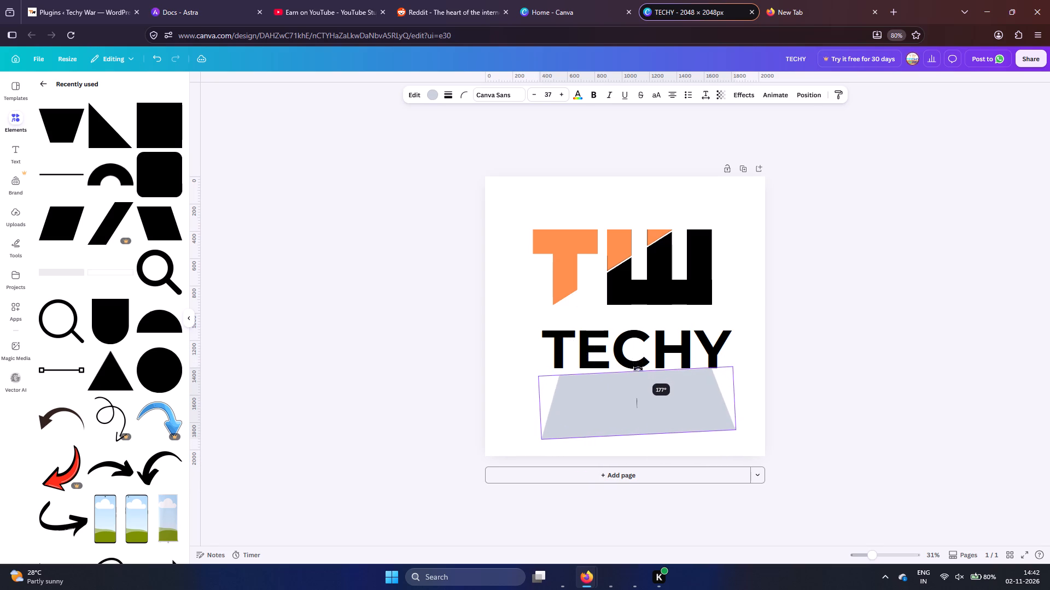
drag(638, 369, 641, 367)
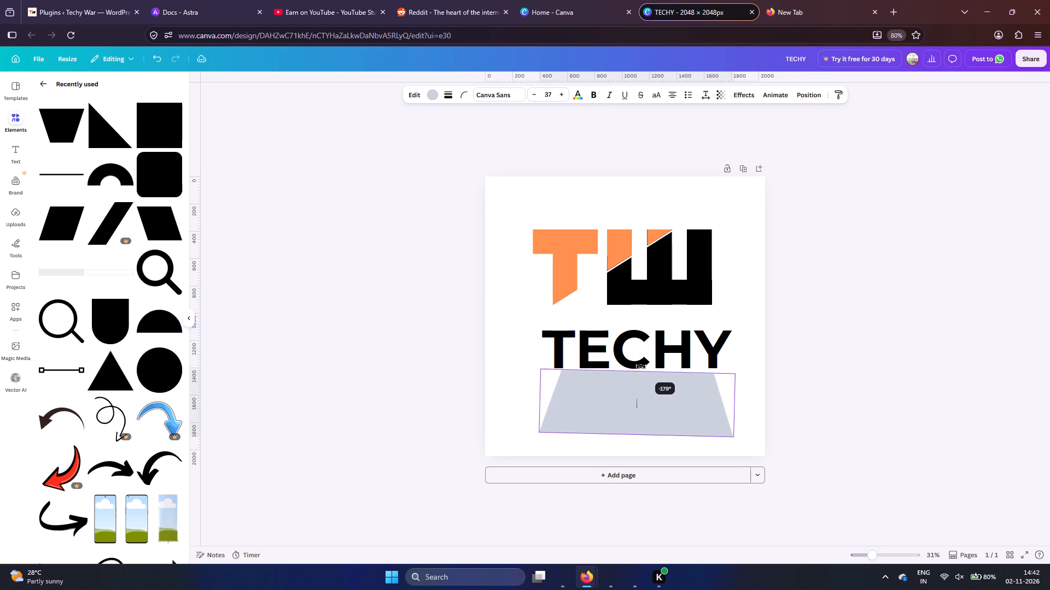
drag(641, 367, 640, 365)
drag(667, 398, 663, 405)
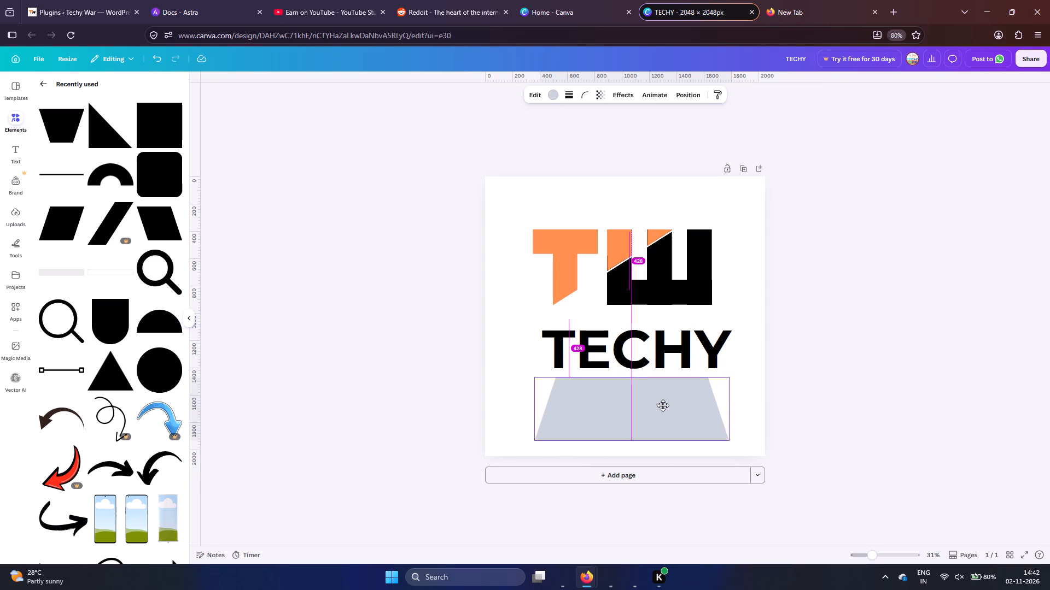
drag(663, 405, 659, 406)
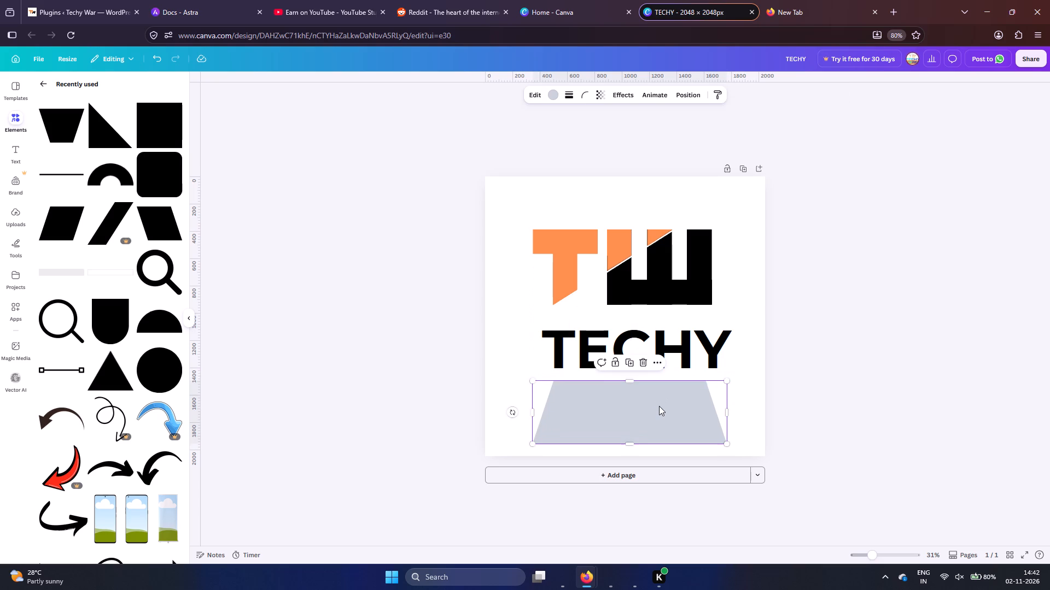